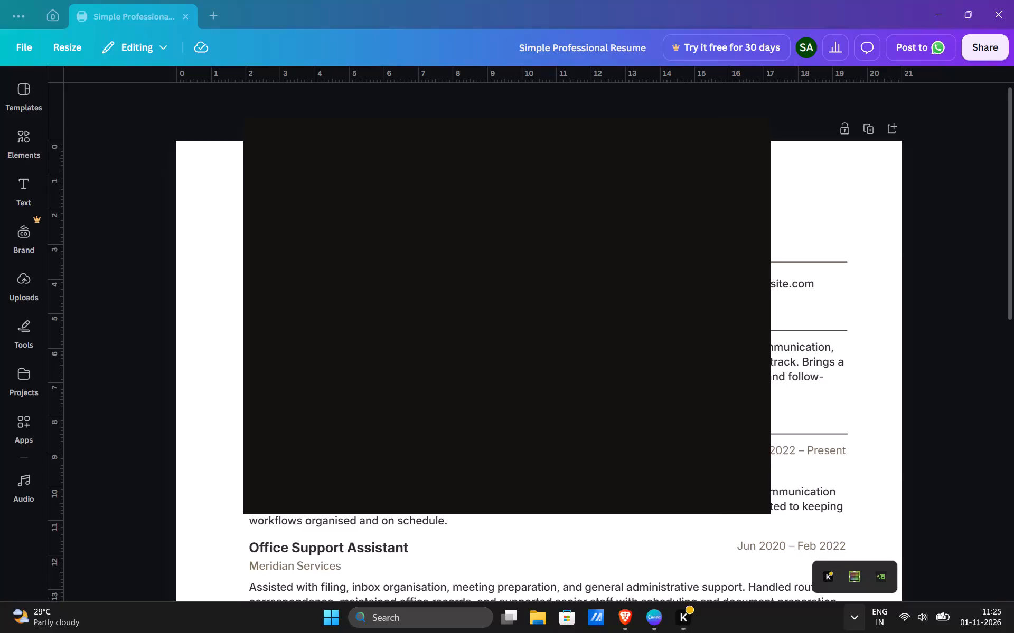
Launch Opera Browser from the pinned browser folder and open a new Speed Dial page beside the existing one.
left_click(321, 614)
left_click(365, 242)
left_click(487, 328)
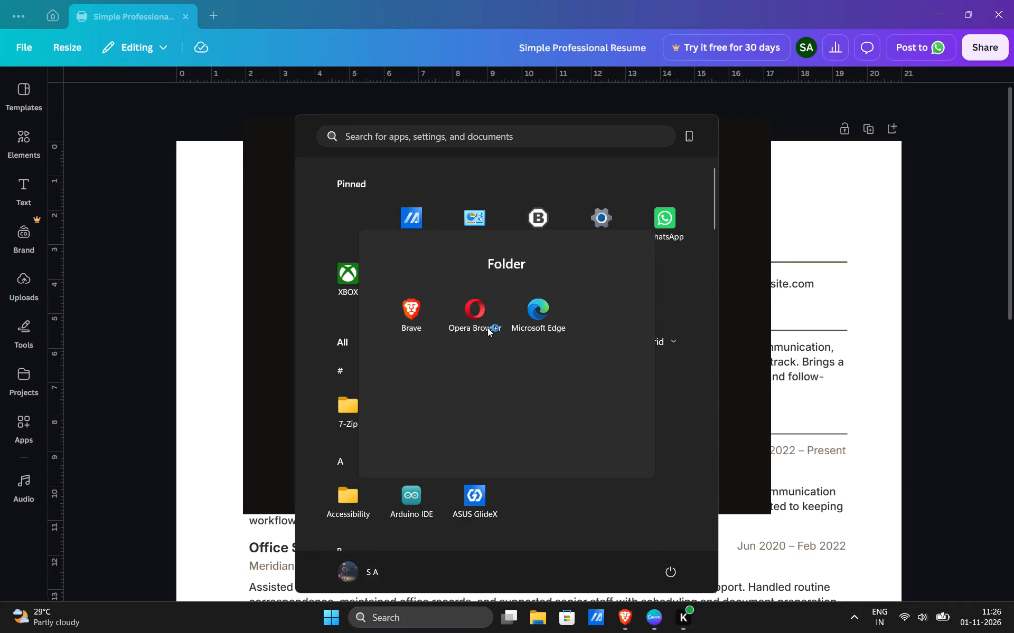
left_click(161, 12)
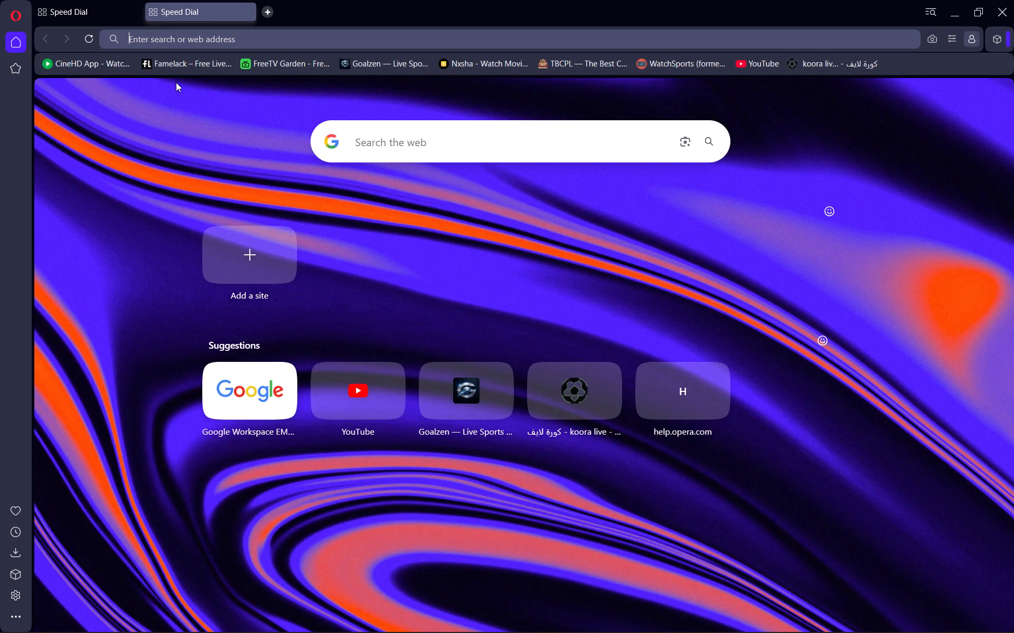
Go to the bookmarked YouTube site and open the "Aankhein Khuli Song | Mohabbatein" video from the home feed.
left_click(759, 69)
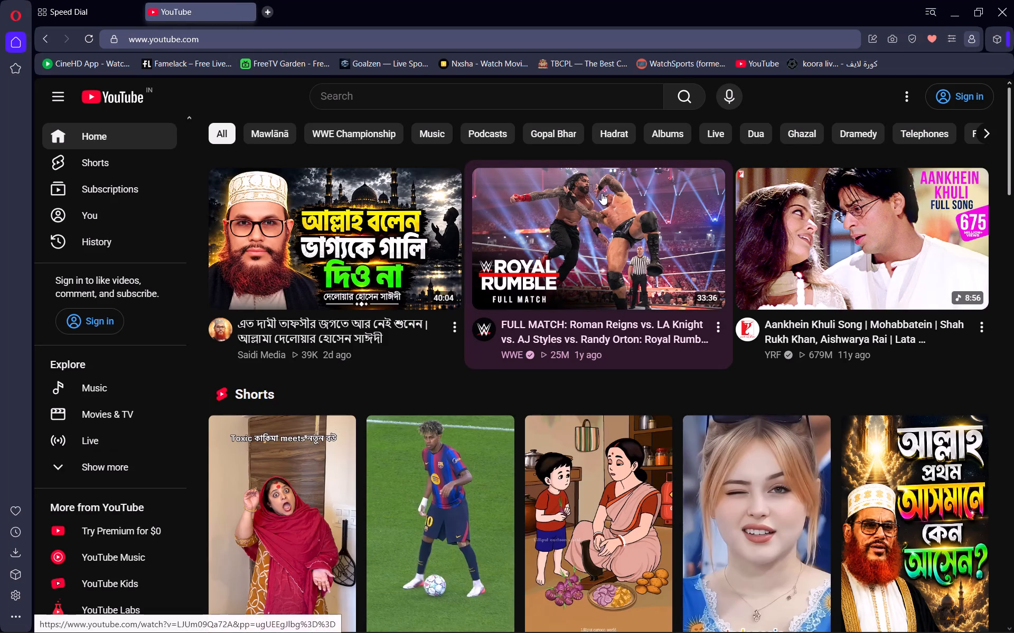
left_click(825, 237)
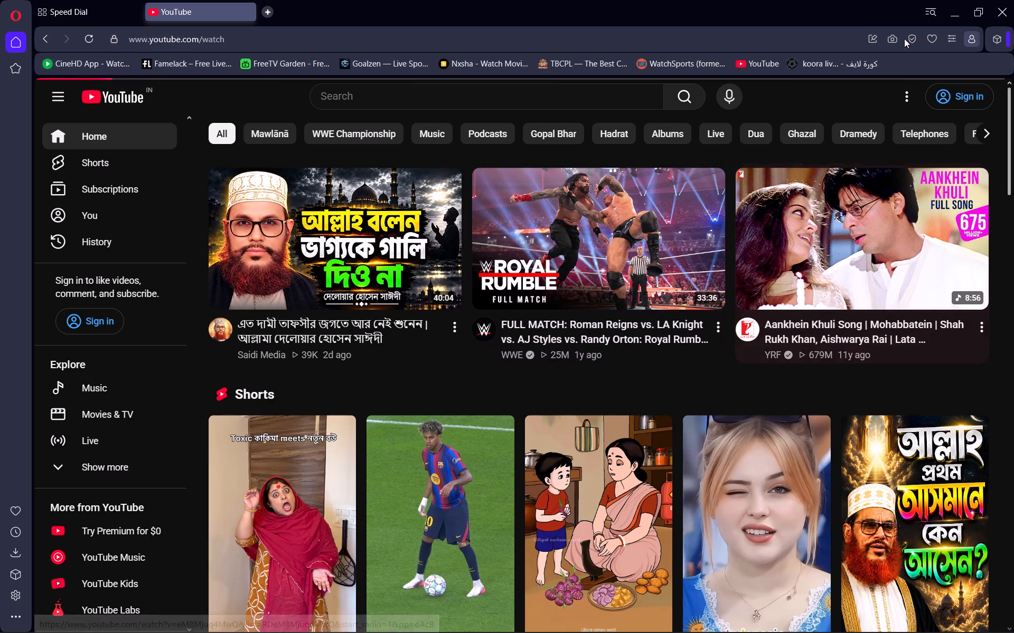
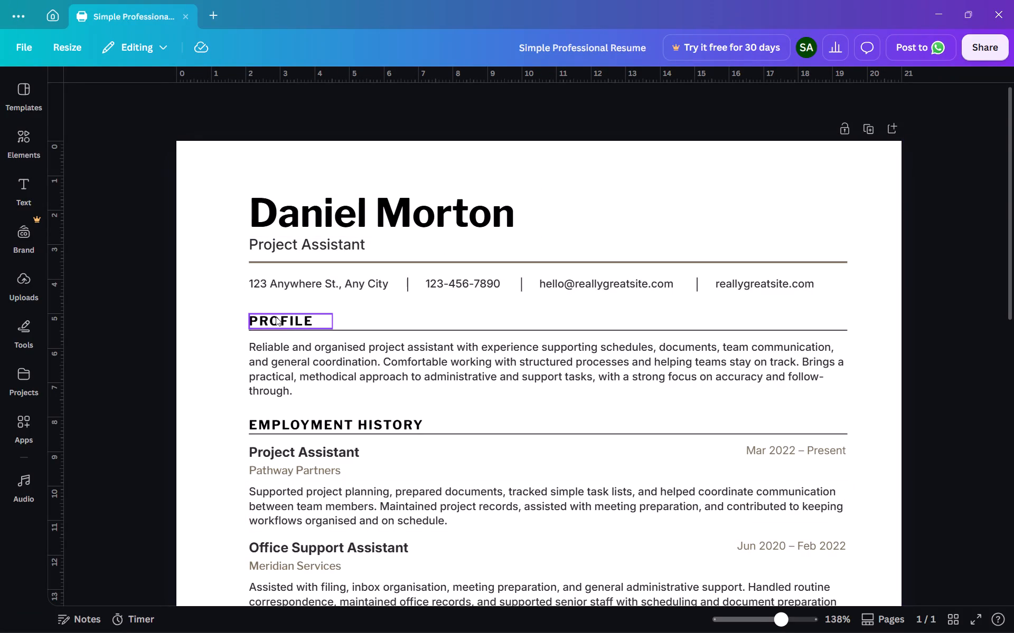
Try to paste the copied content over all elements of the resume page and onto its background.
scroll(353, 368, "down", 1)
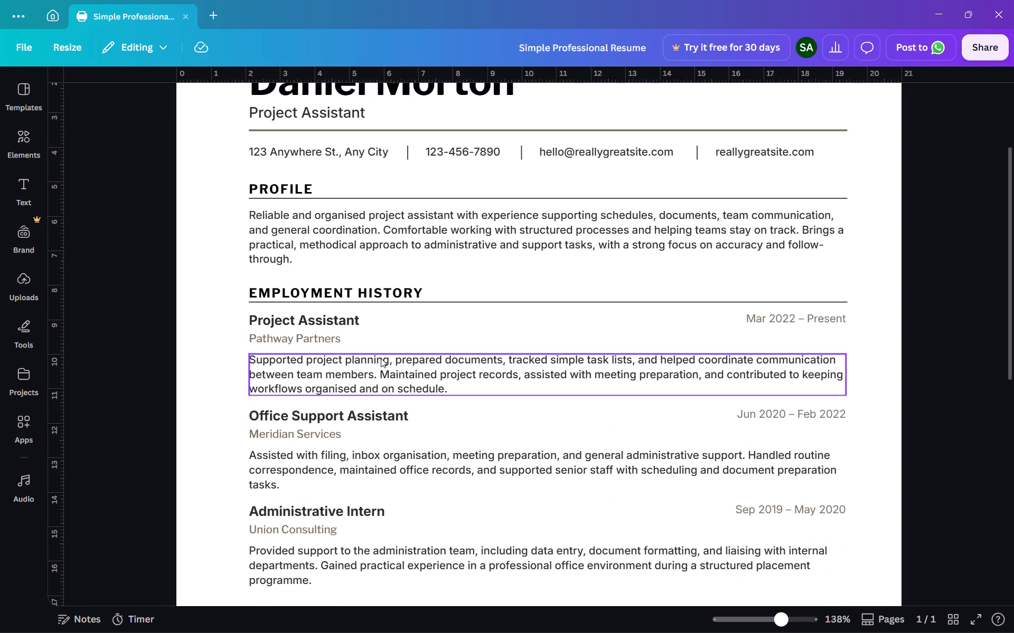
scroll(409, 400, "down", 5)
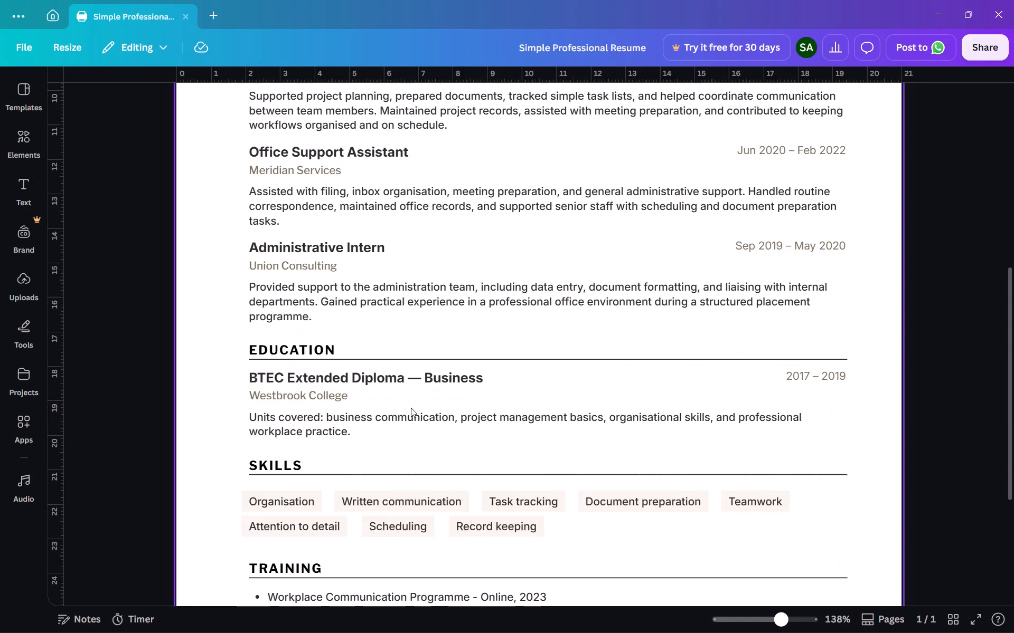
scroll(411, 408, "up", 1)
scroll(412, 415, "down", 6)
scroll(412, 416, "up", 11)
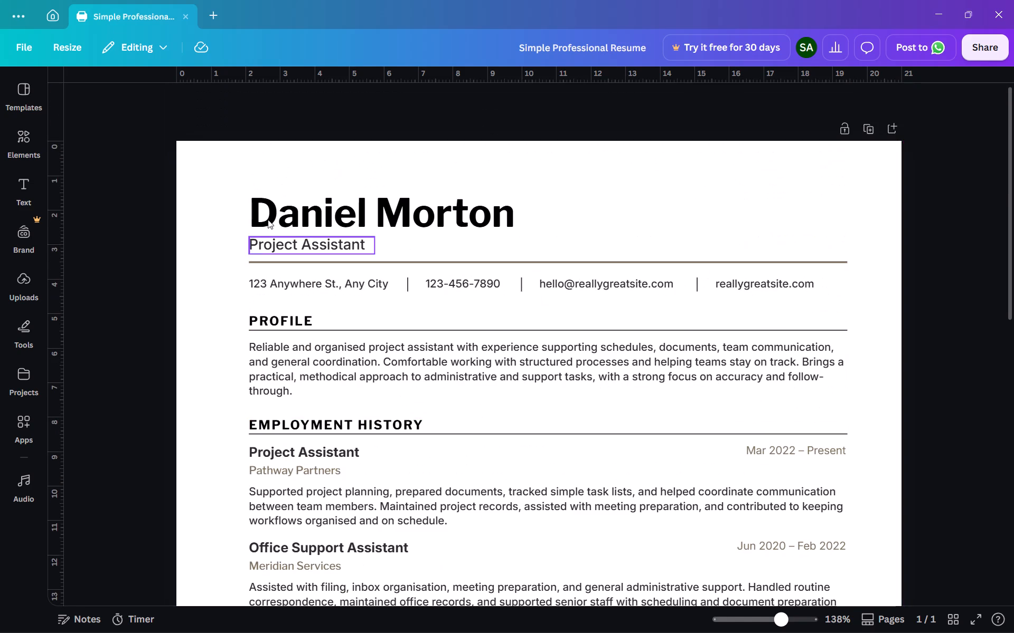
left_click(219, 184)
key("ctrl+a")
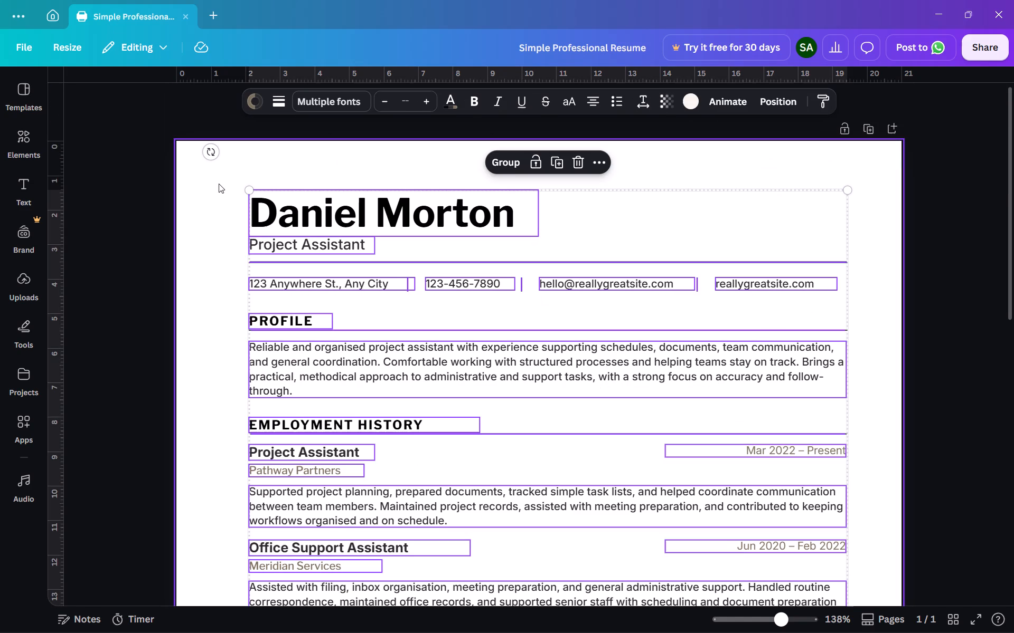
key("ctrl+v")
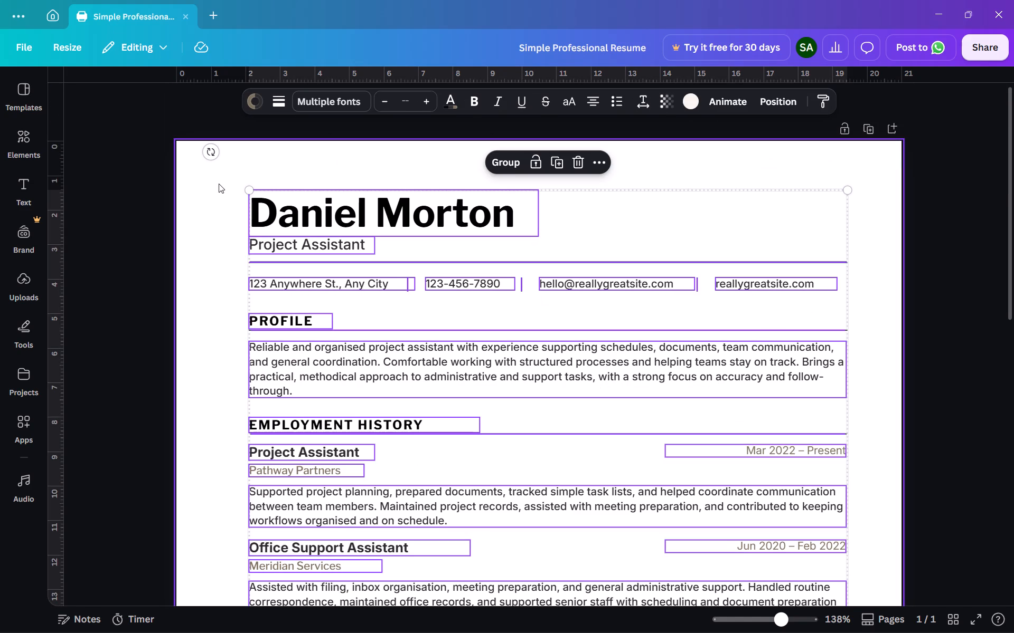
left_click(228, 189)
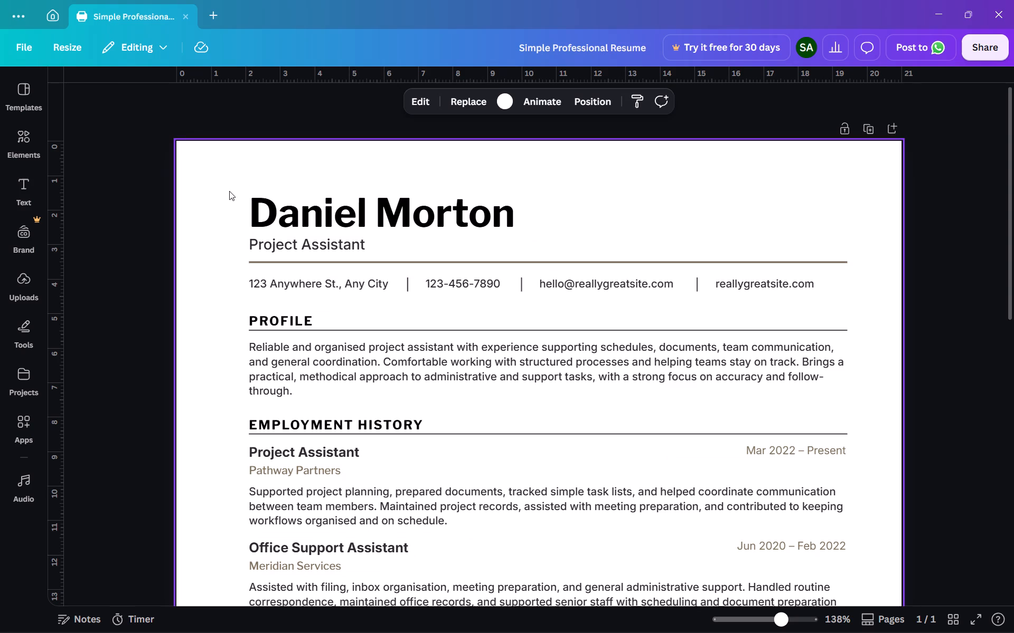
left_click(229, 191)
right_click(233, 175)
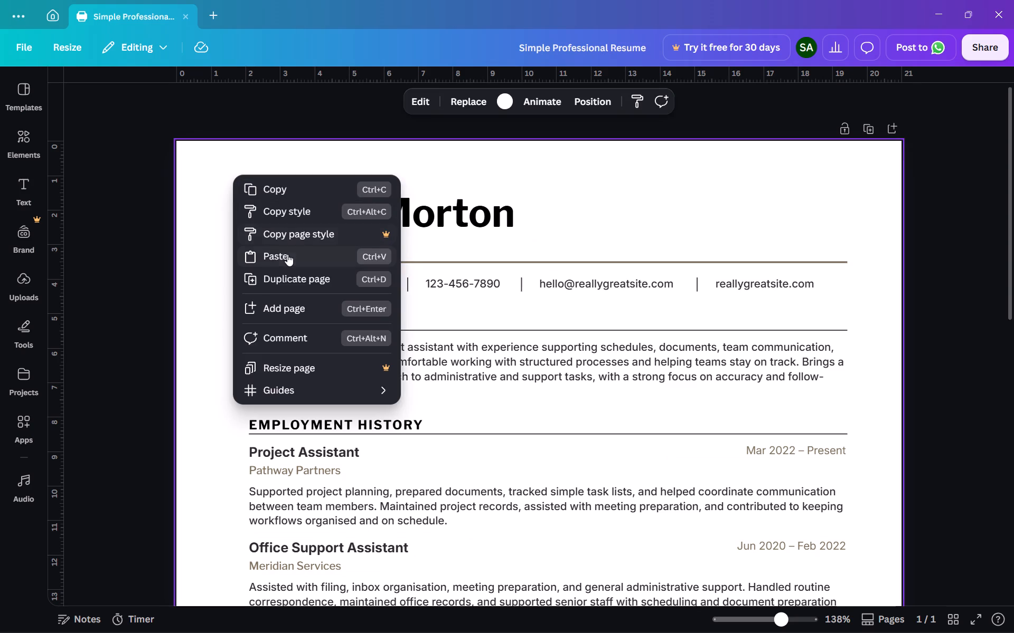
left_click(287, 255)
Remove the entry without a preview from the clipboard history.
scroll(334, 389, "down", 14)
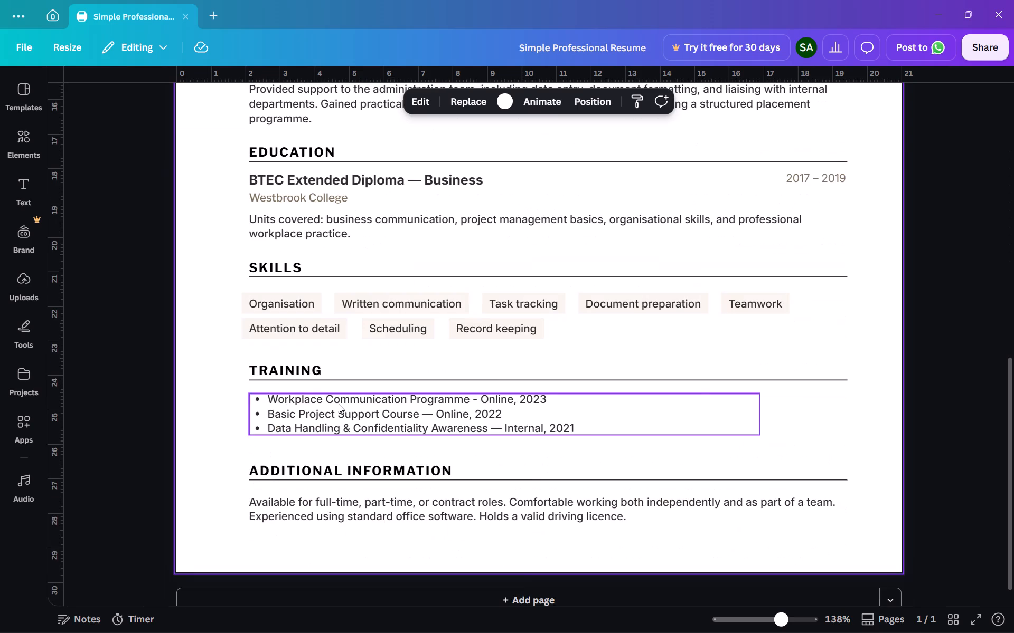
scroll(328, 422, "up", 10)
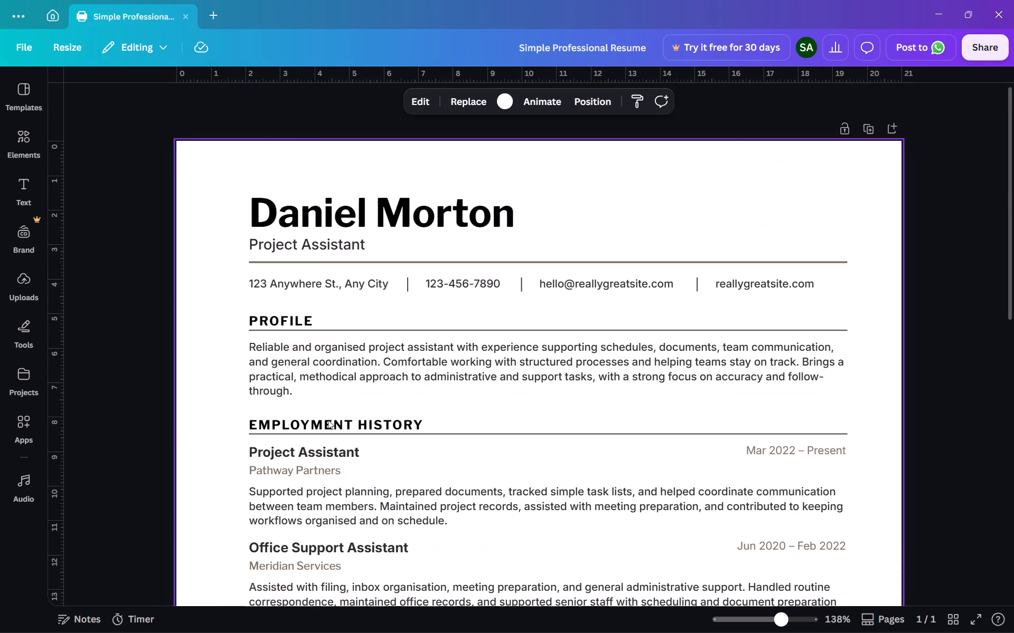
scroll(328, 420, "up", 7)
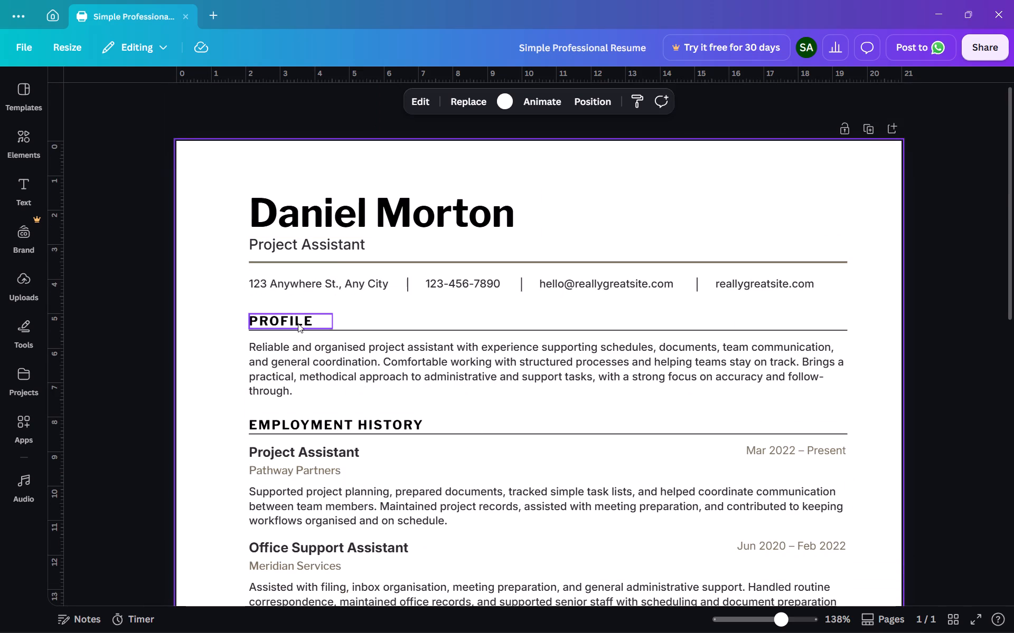
key("super+v")
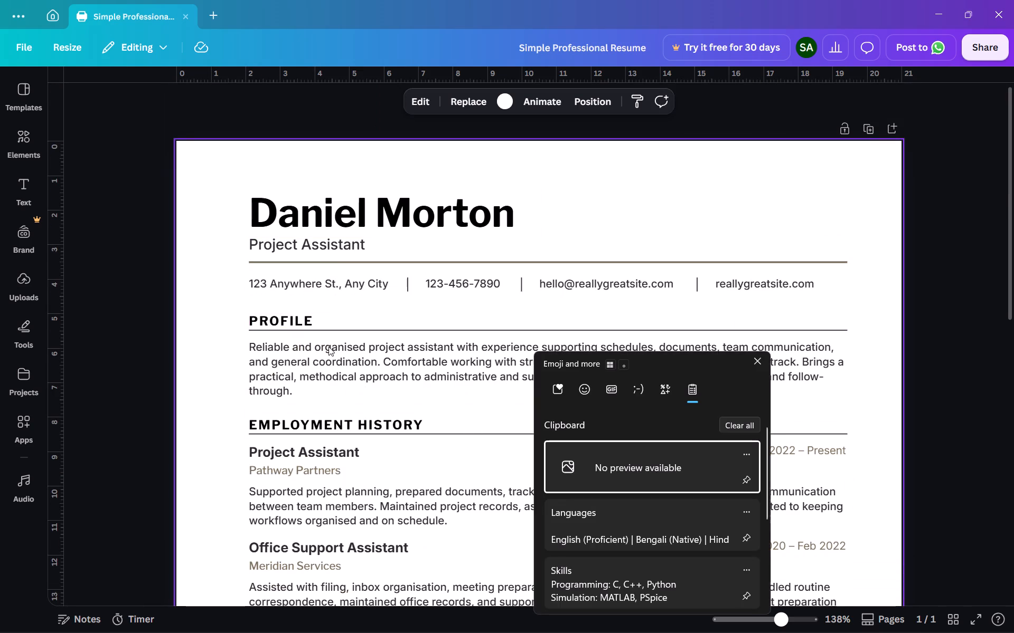
left_click(746, 454)
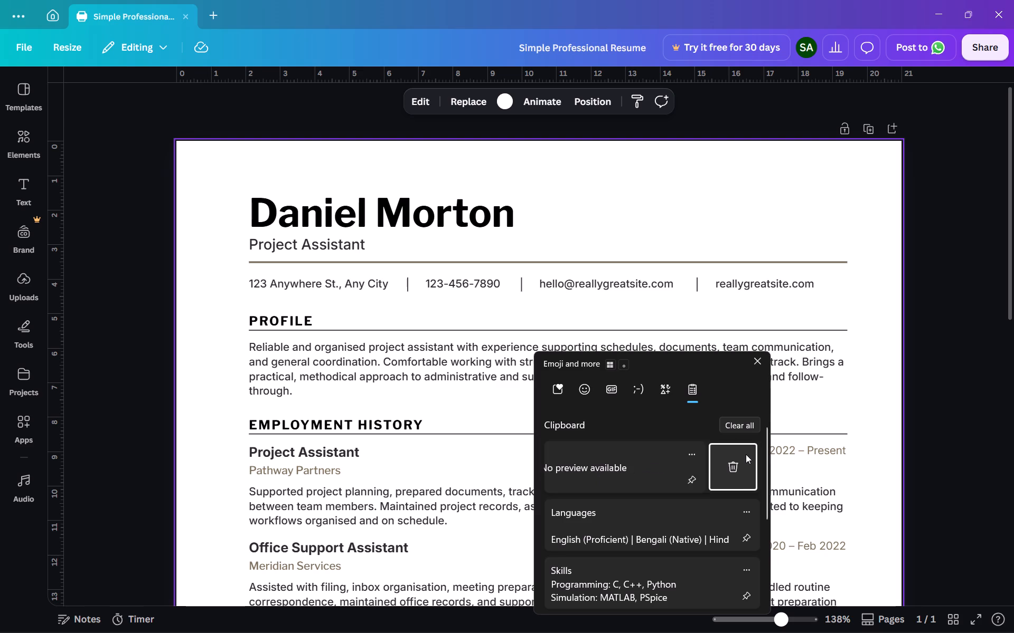
left_click(738, 477)
scroll(620, 473, "down", 9)
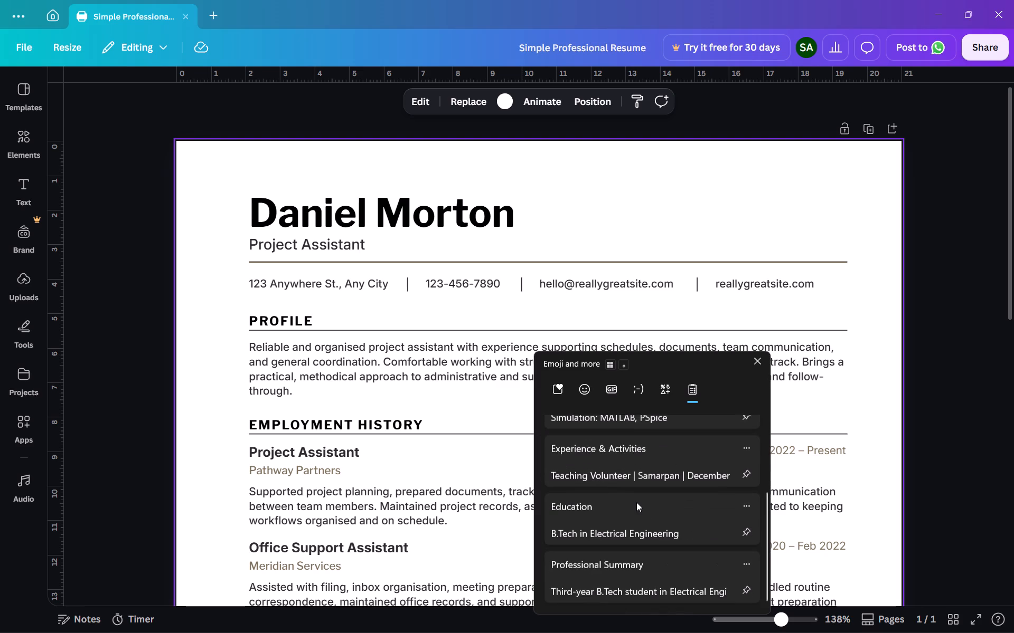
scroll(636, 502, "down", 1)
scroll(638, 504, "up", 10)
scroll(659, 490, "down", 6)
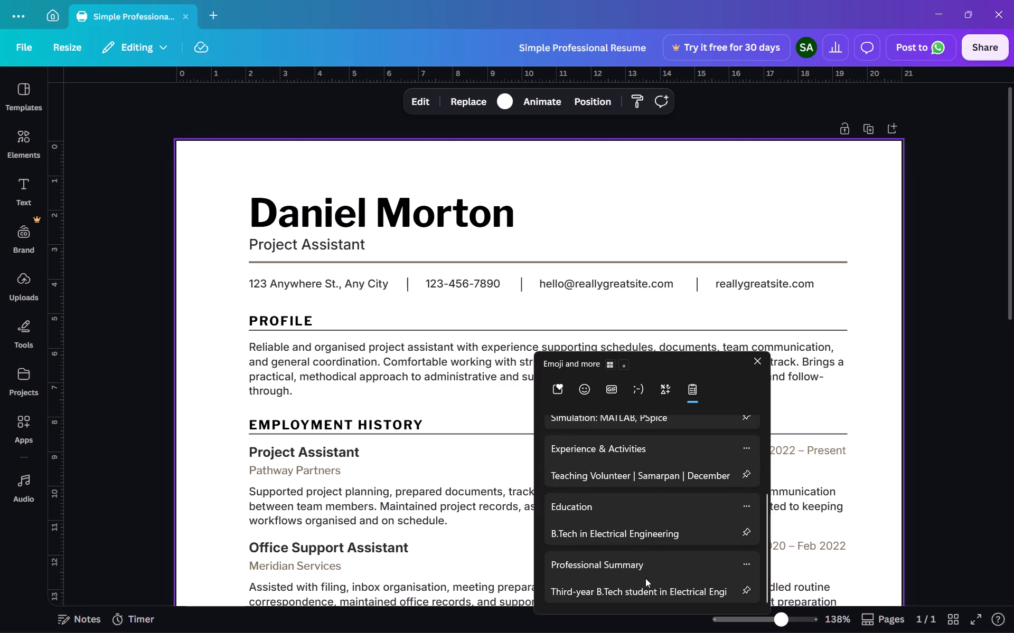
left_click(756, 365)
Replace the paragraph under PROFILE with the Professional Summary entry from the clipboard history.
triple_click(332, 347)
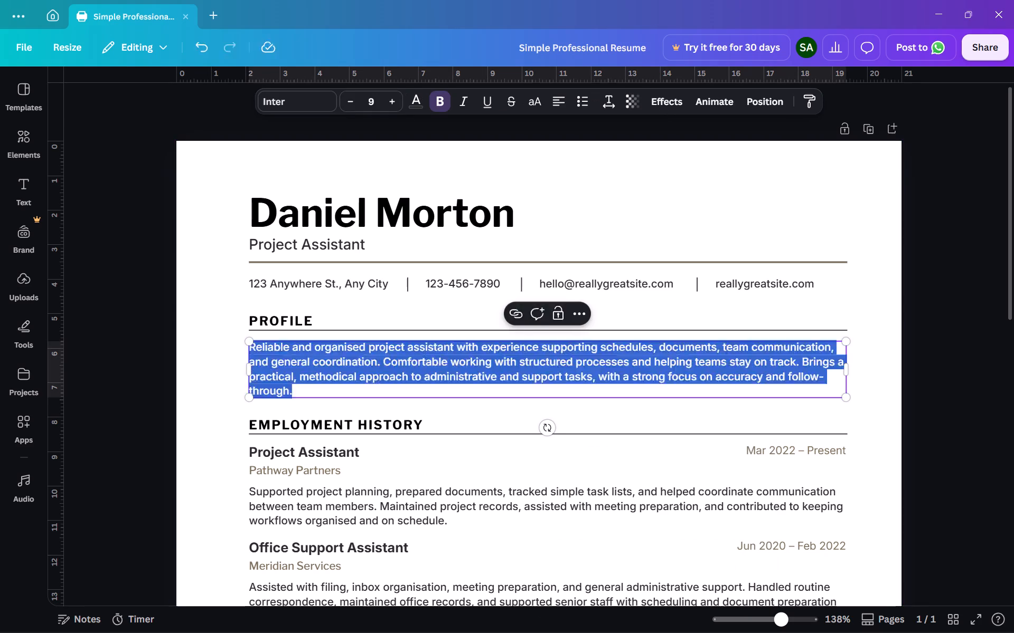
key("ctrl+v")
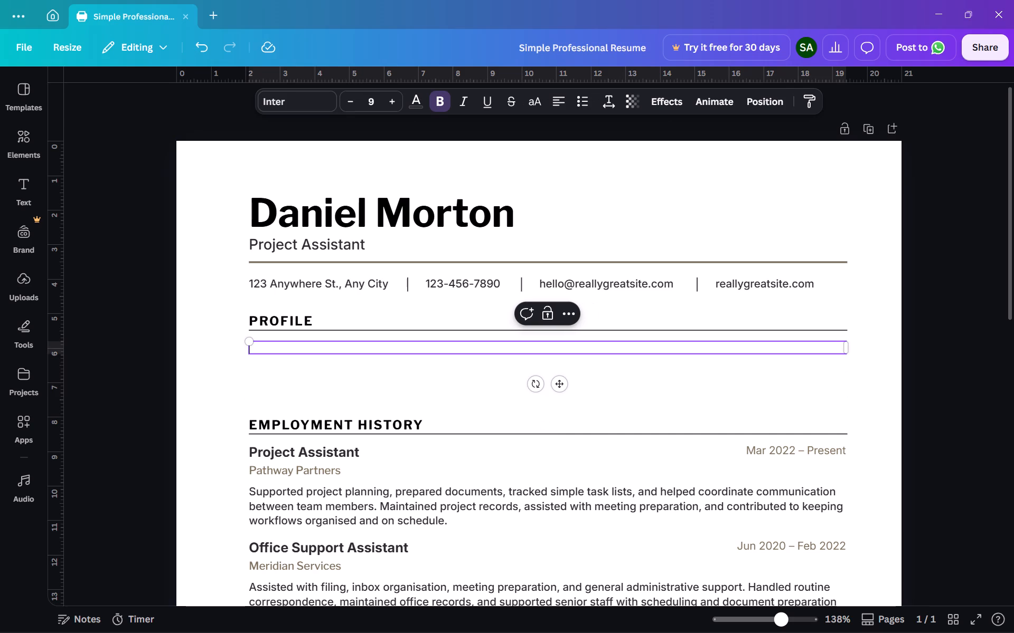
key("super+v")
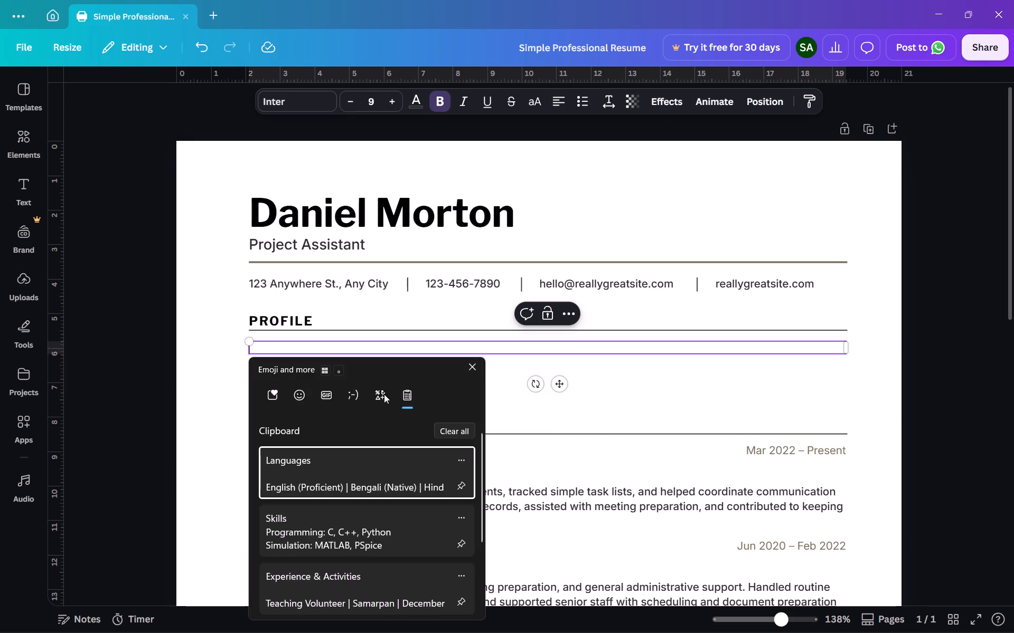
scroll(368, 502, "down", 8)
left_click(378, 579)
key("ctrl+v")
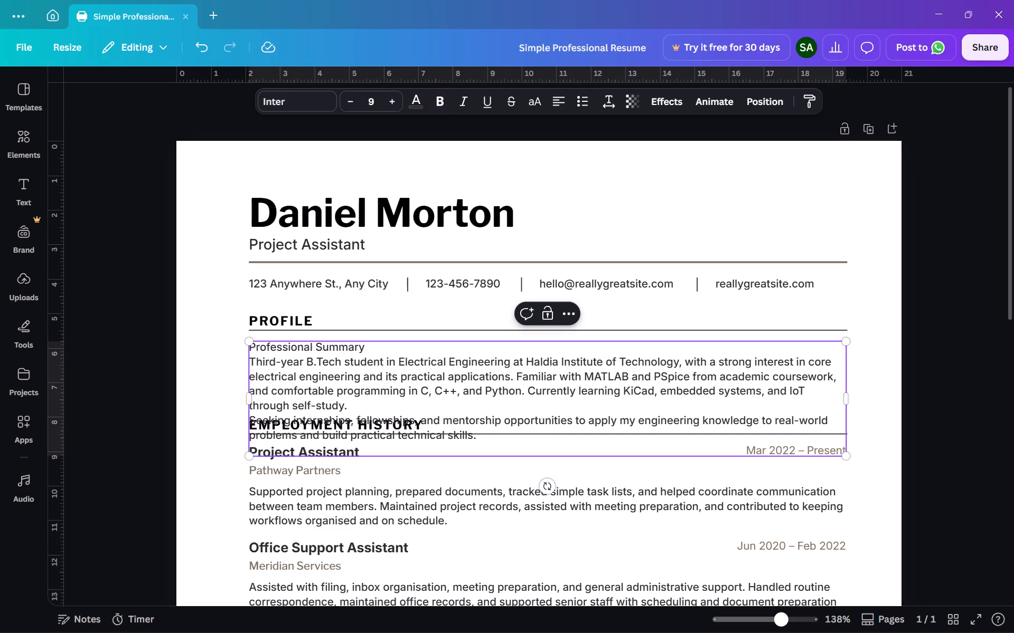
Delete the "Professional Summary" line from the profile text so the paragraph starts with "Third-year B.Tech student".
left_click(336, 360)
left_click(296, 346)
left_click(372, 349)
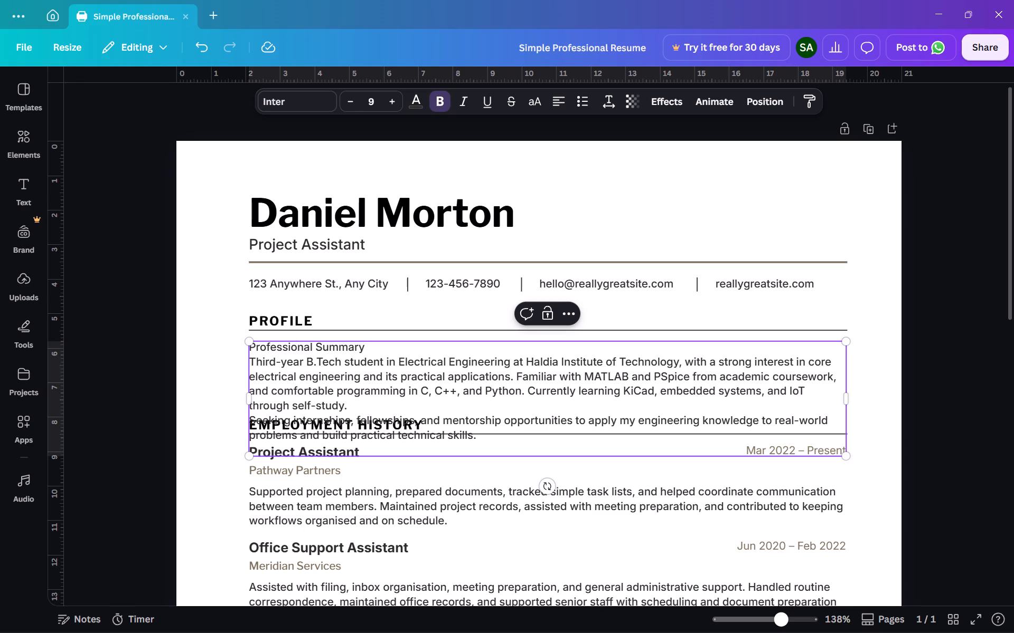
key("BackSpace")
key("BackSpace")
key("BackSpace")
key("BackSpace")
key("BackSpace")
key("BackSpace")
key("BackSpace")
key("BackSpace")
key("BackSpace")
key("BackSpace")
key("BackSpace")
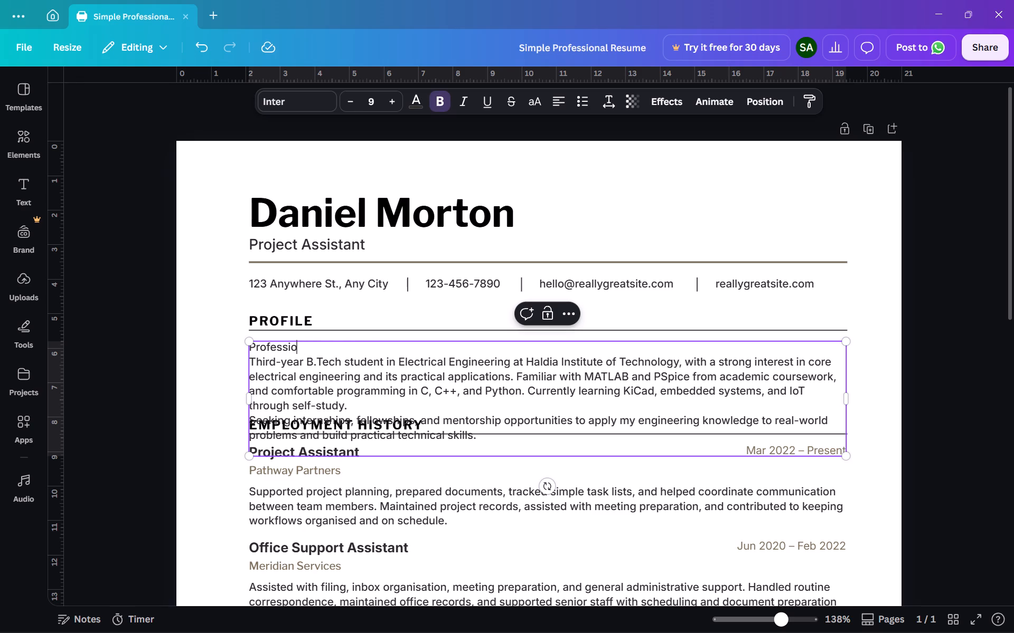
left_click(252, 361)
key("BackSpace")
key("BackSpace")
key("BackSpace")
key("BackSpace")
key("BackSpace")
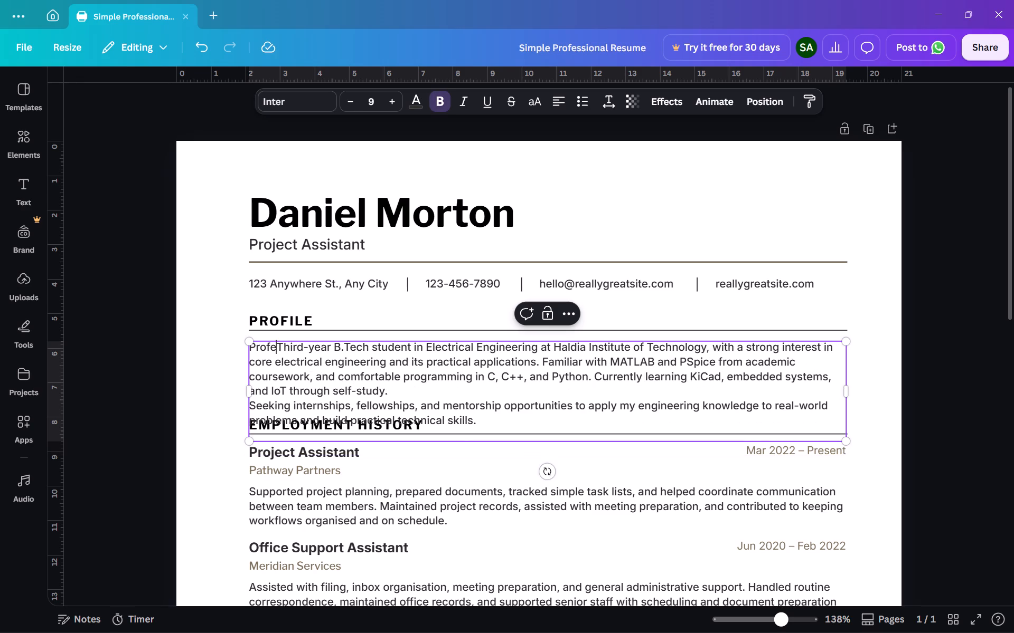
key("BackSpace")
key("BackSpace")
key("BackSpace")
key("BackSpace")
key("BackSpace")
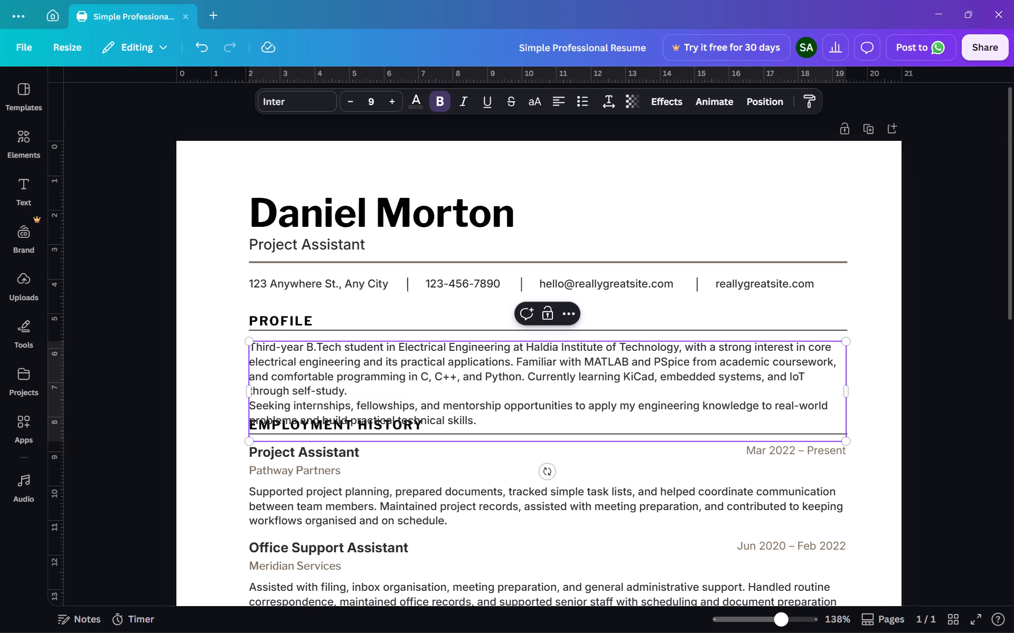
left_click(872, 380)
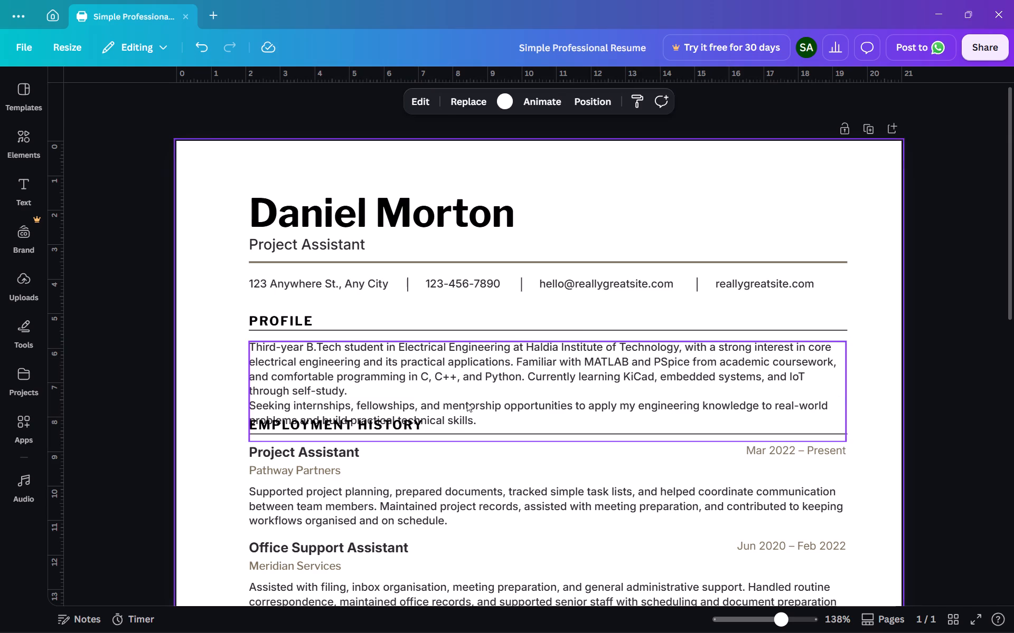
Delete the EMPLOYMENT HISTORY heading below the profile text.
scroll(409, 443, "down", 1)
left_click(388, 360)
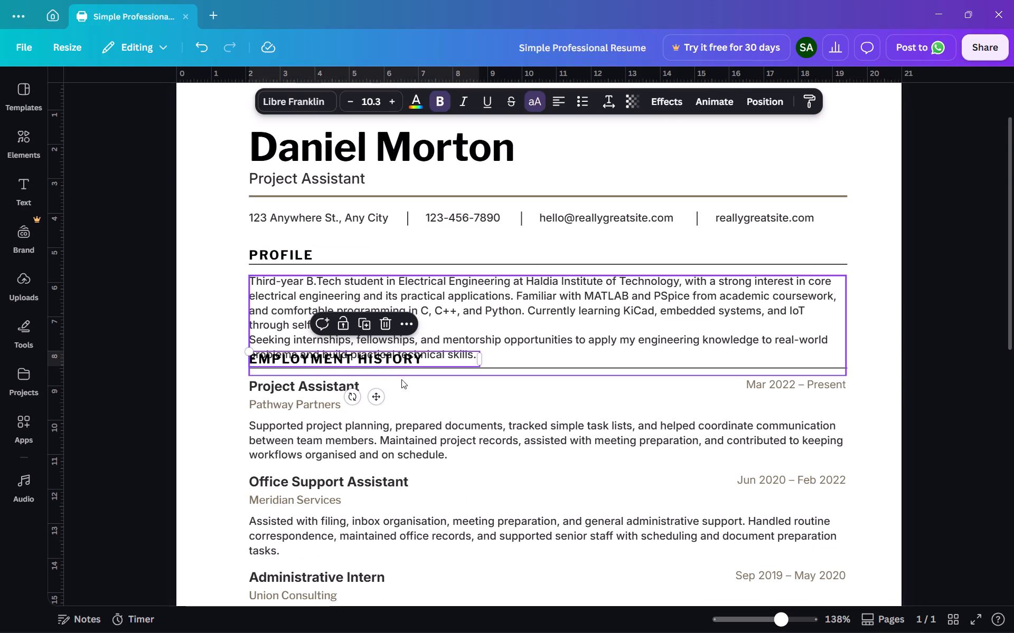
scroll(492, 419, "down", 1)
scroll(460, 414, "up", 1)
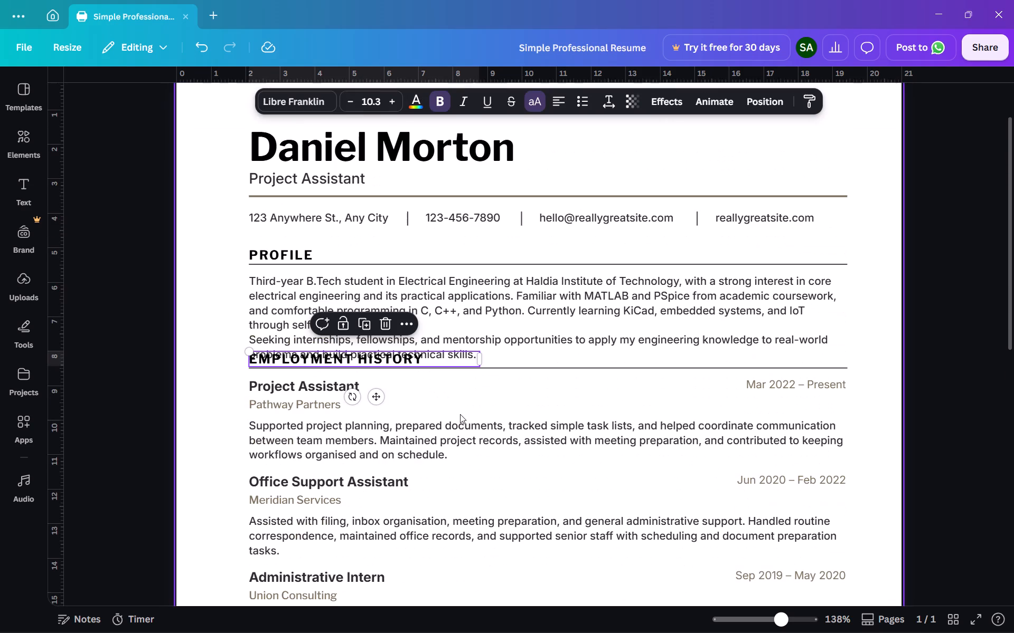
scroll(460, 414, "down", 3)
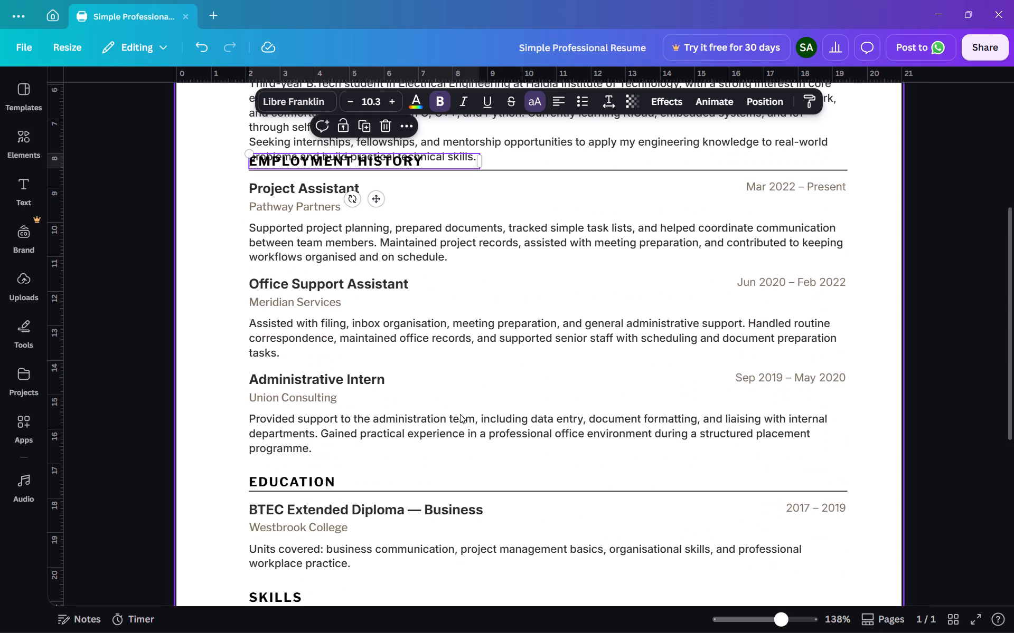
scroll(457, 413, "up", 2)
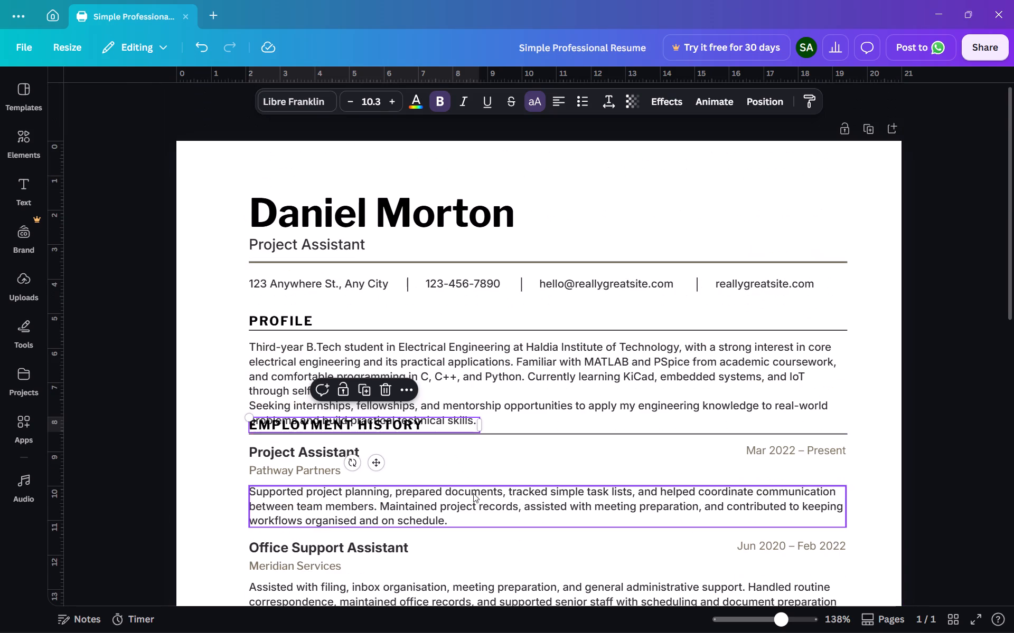
key("Delete")
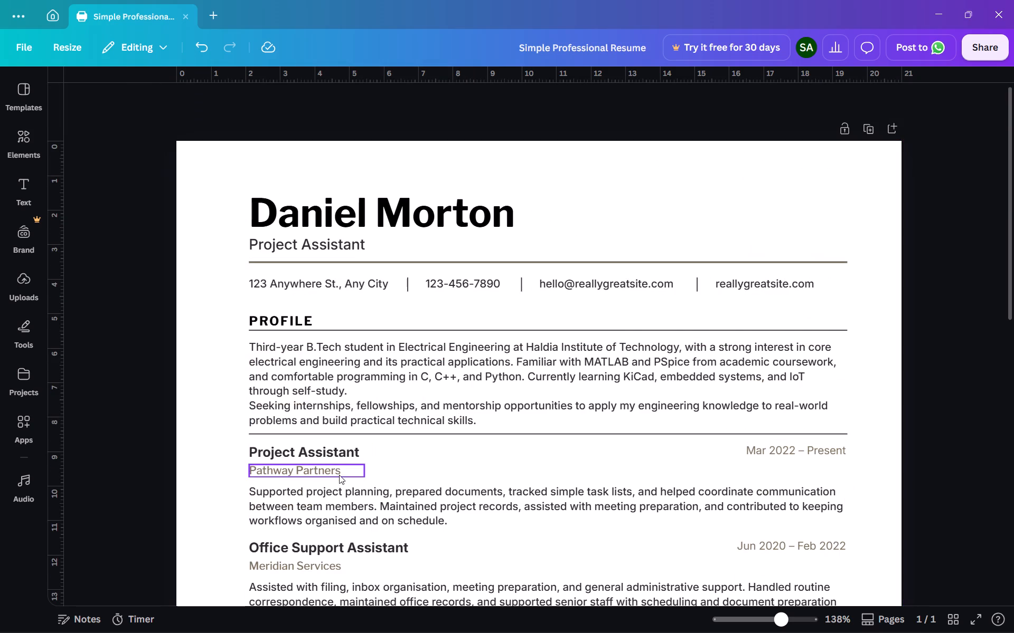
Delete the Project Assistant job entry, including its title, Pathway Partners line, date range and description.
left_click(316, 453)
key("Delete")
left_click(314, 471)
key("Delete")
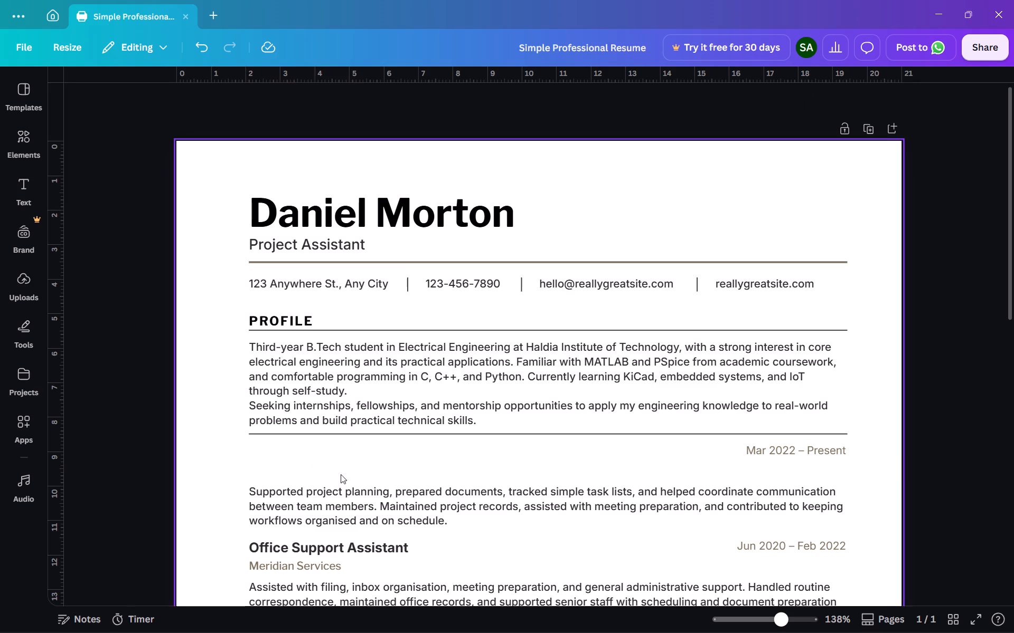
left_click(791, 449)
key("Delete")
scroll(668, 443, "down", 2)
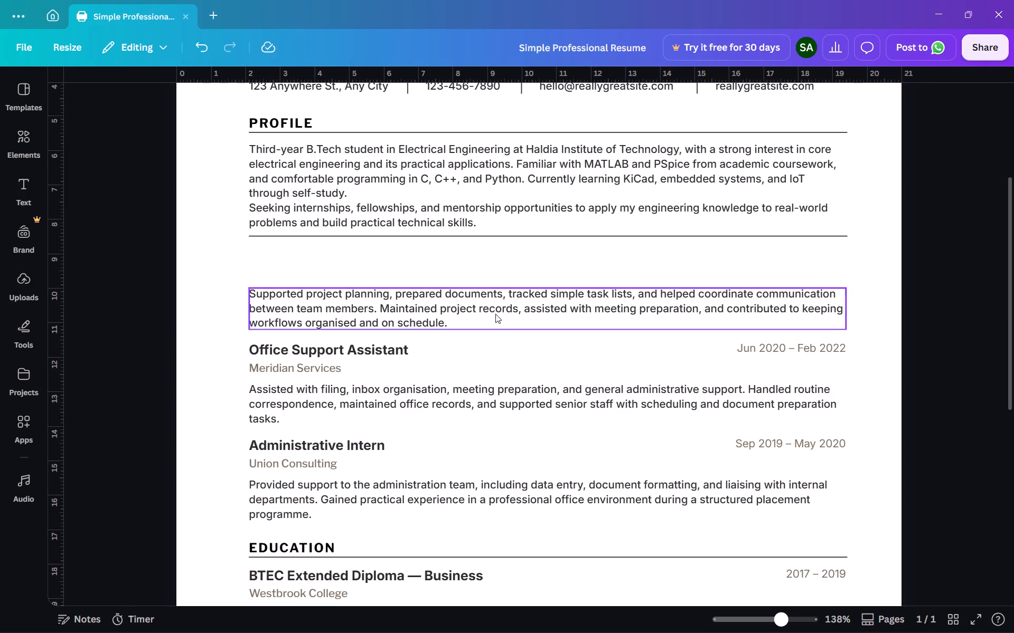
left_click(495, 314)
key("Delete")
Delete the Office Support Assistant job entry, including its title, Meridian Services line, description and date range.
left_click(371, 351)
key("Delete")
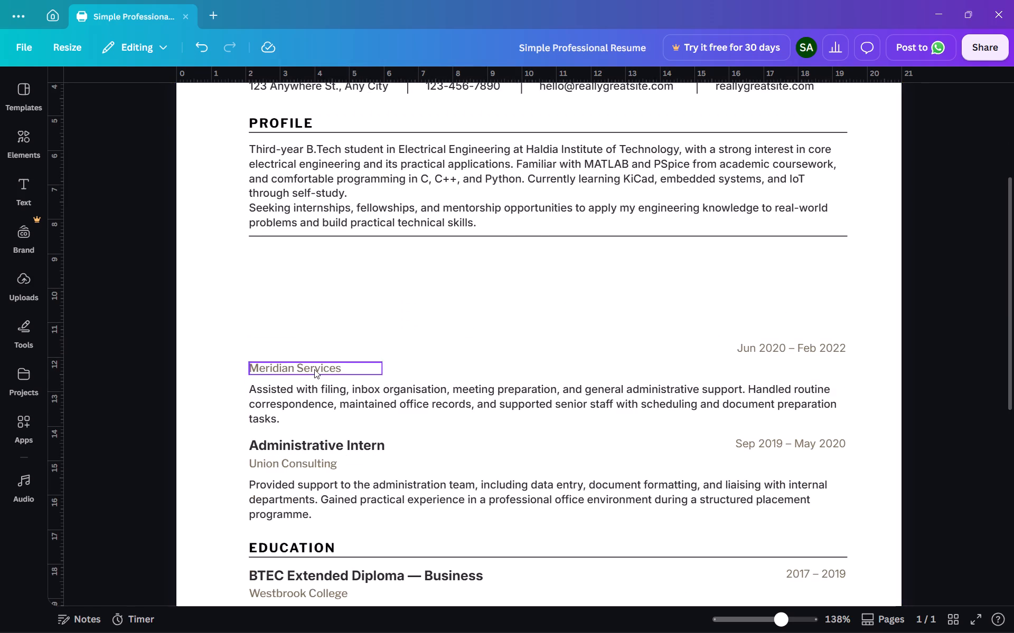
left_click(314, 369)
key("Delete")
left_click(325, 391)
key("Delete")
left_click(808, 349)
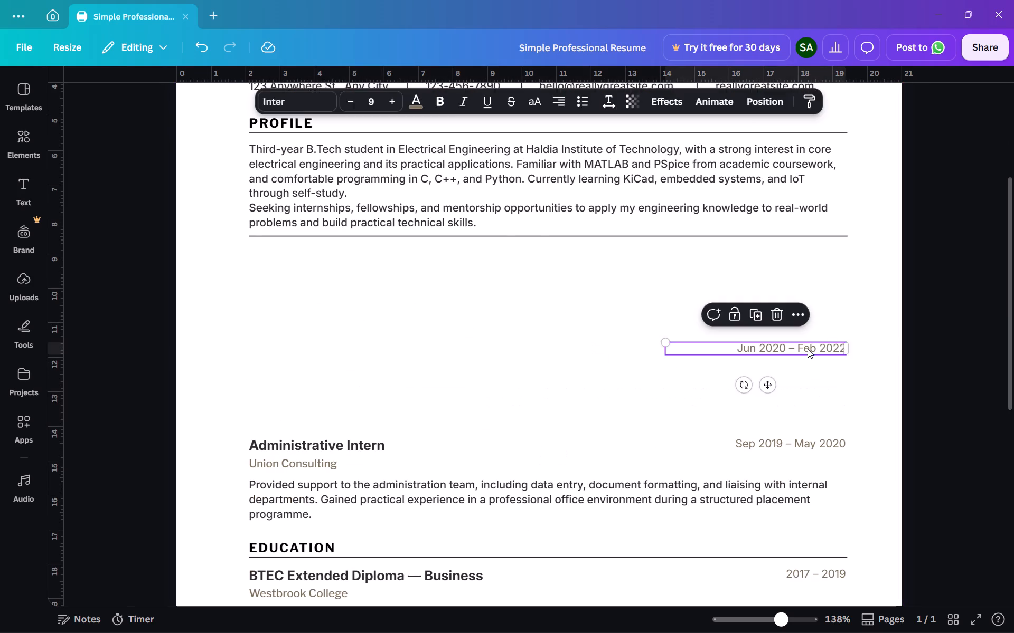
key("Delete")
Delete the Administrative Intern job entry, including its title, Union Consulting line, description and date range.
left_click(345, 454)
key("Delete")
left_click(294, 459)
key("Delete")
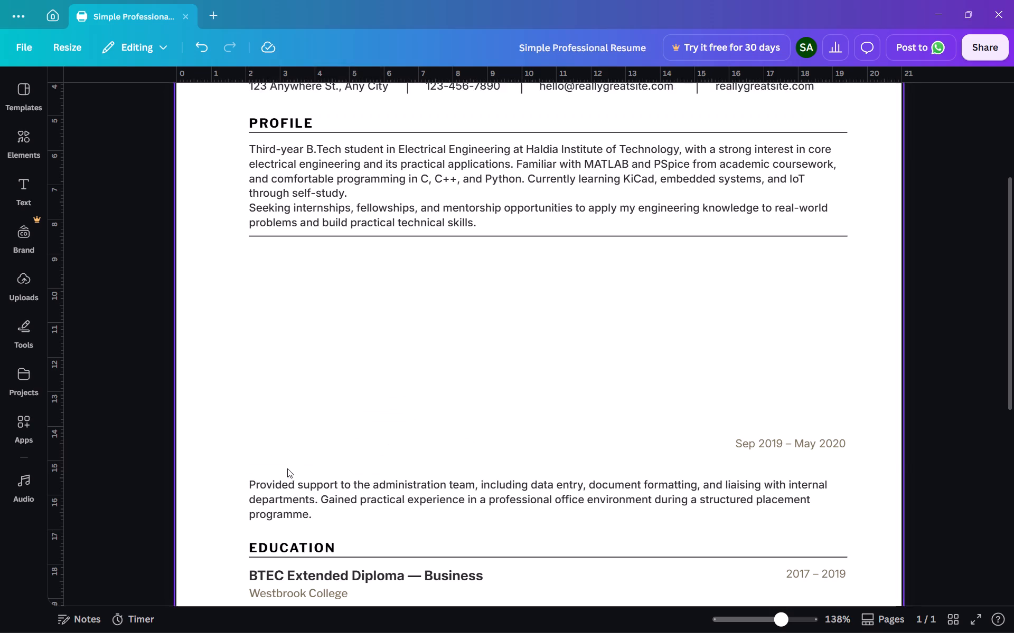
left_click(279, 485)
key("Delete")
left_click(784, 439)
key("Delete")
scroll(467, 421, "down", 1)
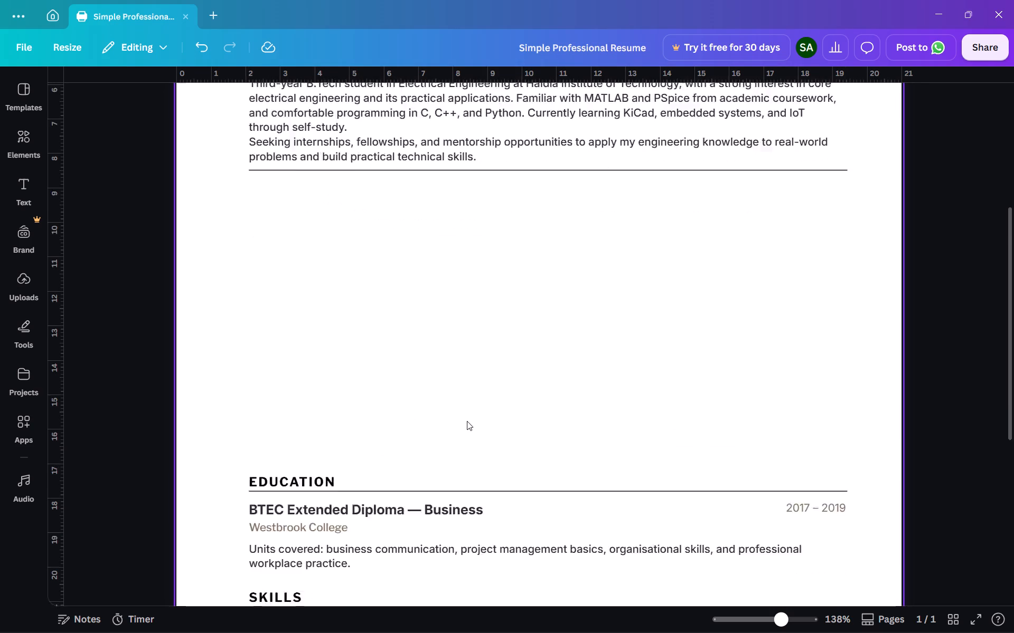
Duplicate the whole EDUCATION section, including heading, line, BTEC entry, dates and description, and place the copy above the original, aligned with it.
scroll(467, 421, "down", 1)
scroll(467, 421, "up", 3)
scroll(357, 449, "down", 1)
left_click(346, 419)
scroll(346, 419, "down", 1)
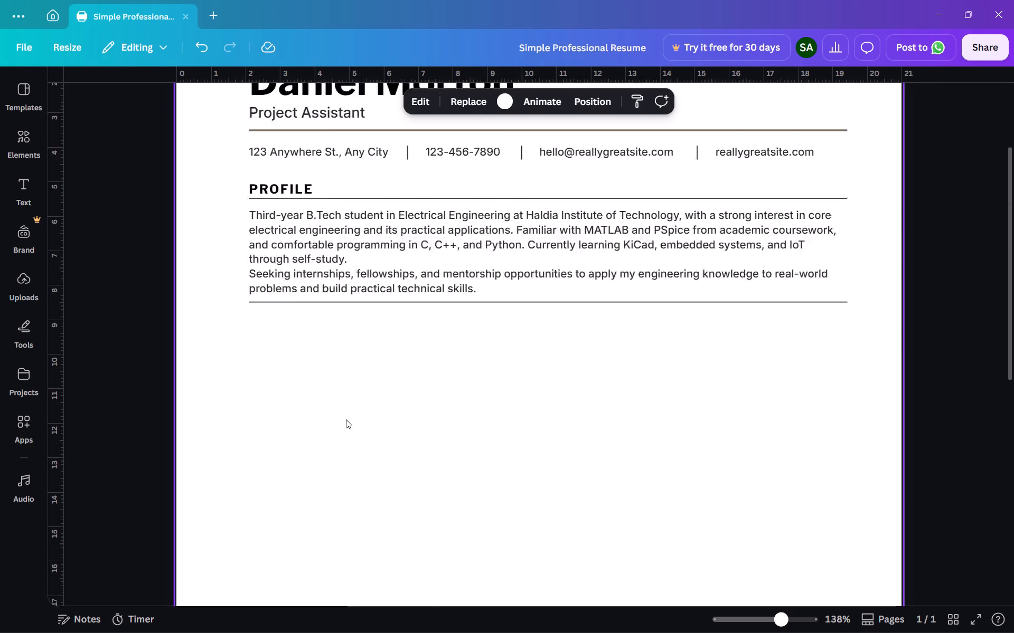
scroll(346, 419, "down", 6)
scroll(346, 419, "up", 1)
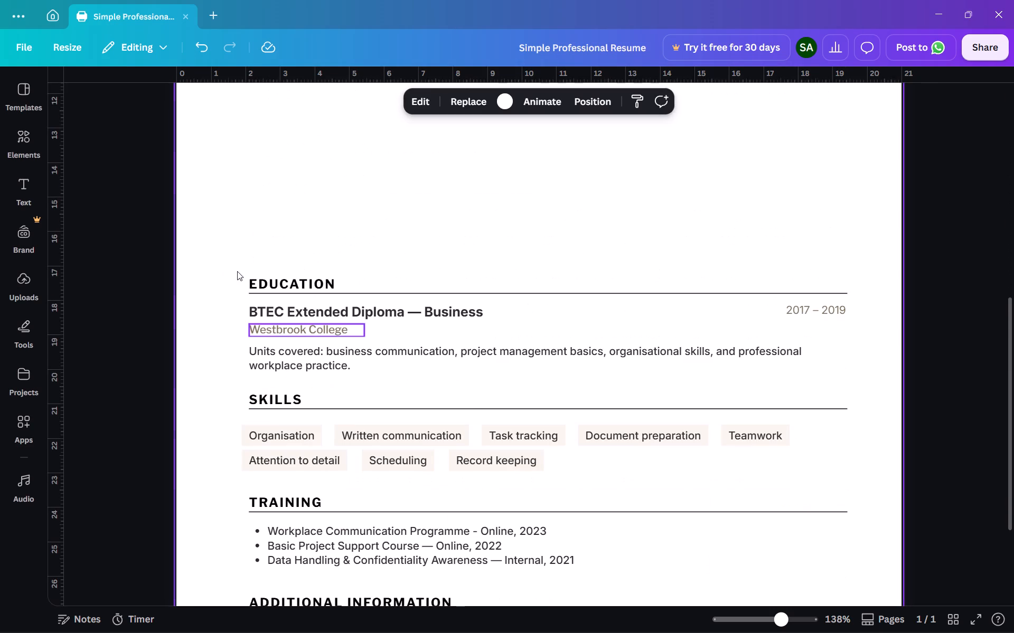
left_click_drag(237, 271, 778, 376)
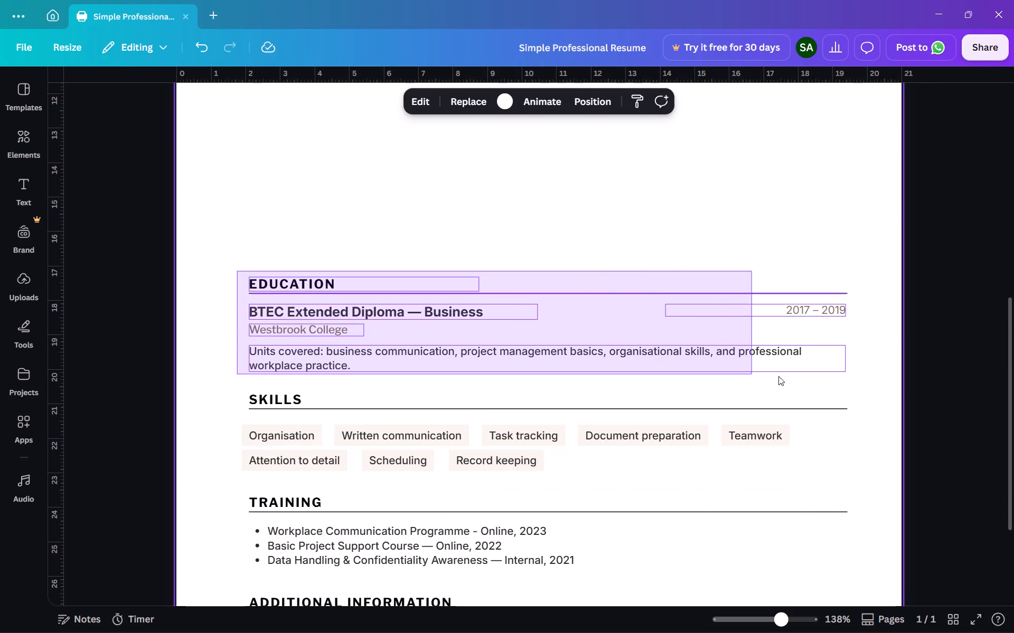
left_click_drag(778, 376, 857, 381)
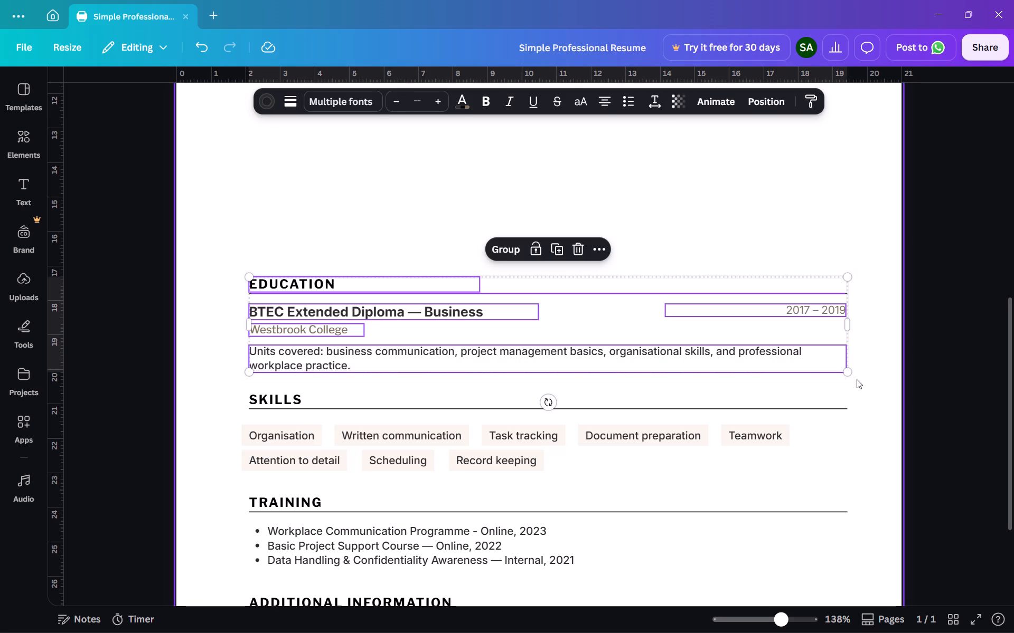
left_click_drag(574, 322, 572, 279, "ctrl")
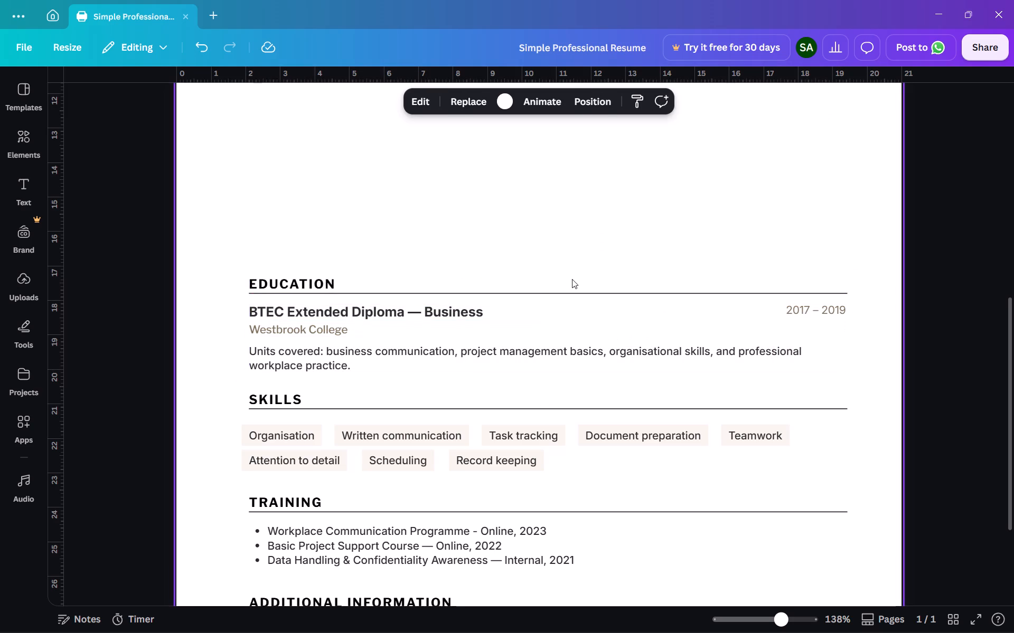
left_click_drag(231, 265, 869, 377)
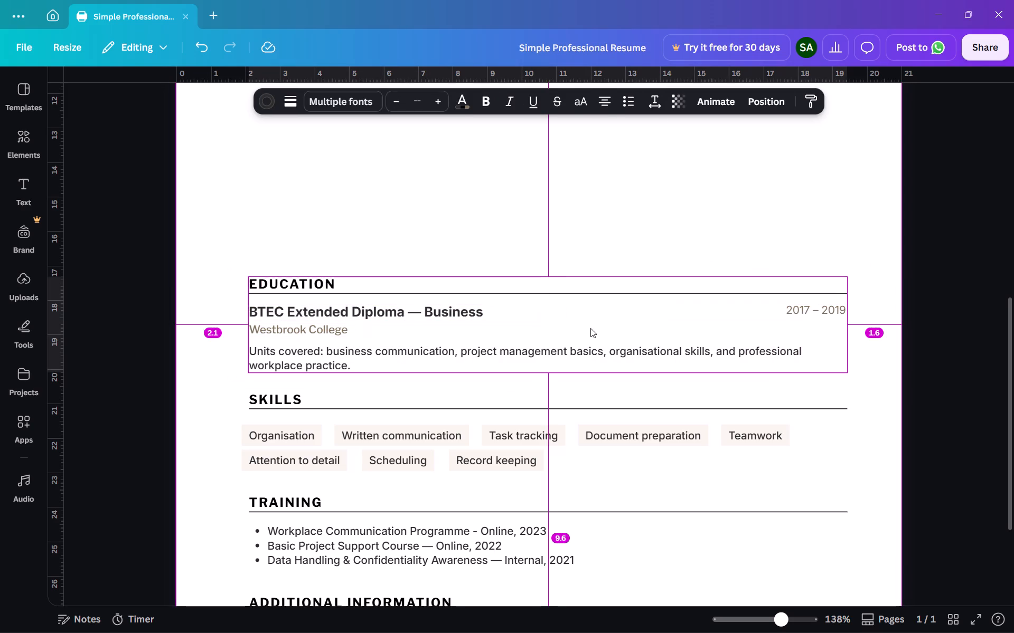
left_click_drag(525, 322, 524, 205, "alt")
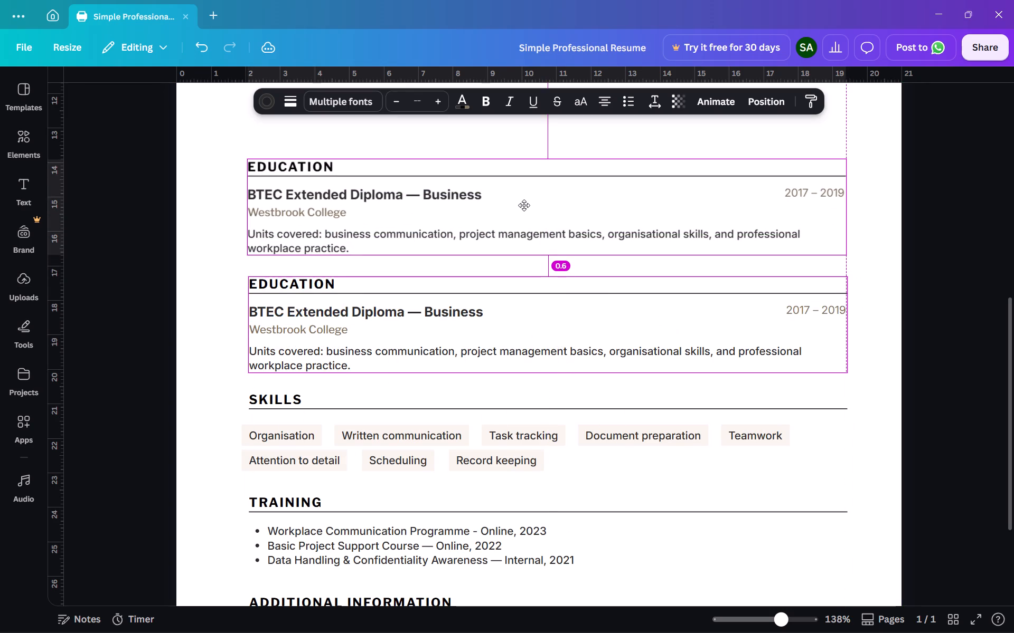
left_click_drag(524, 205, 523, 206, "alt")
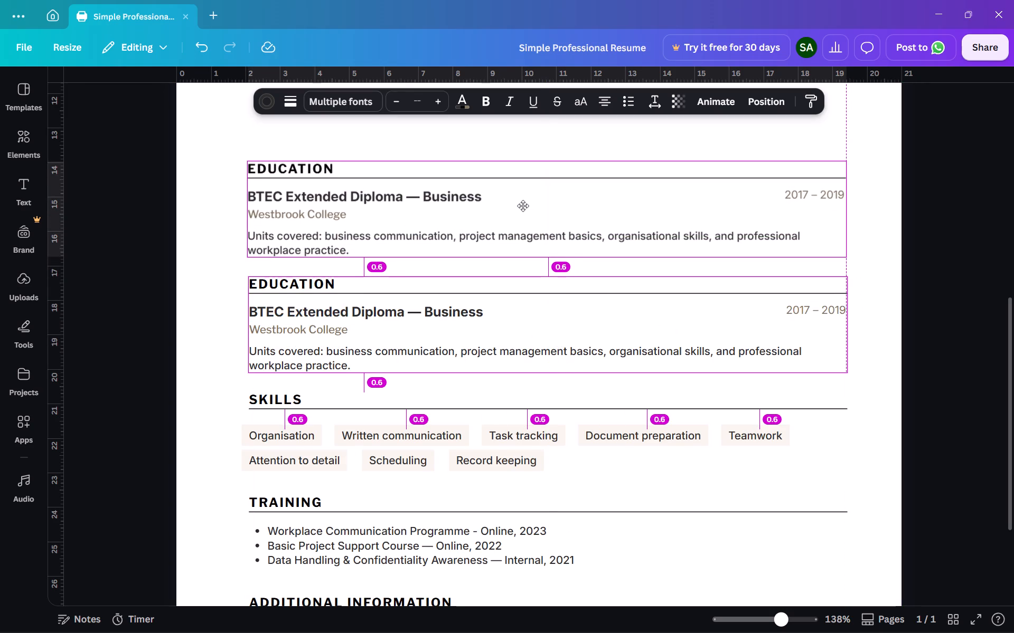
left_click_drag(523, 206, 525, 205, "alt")
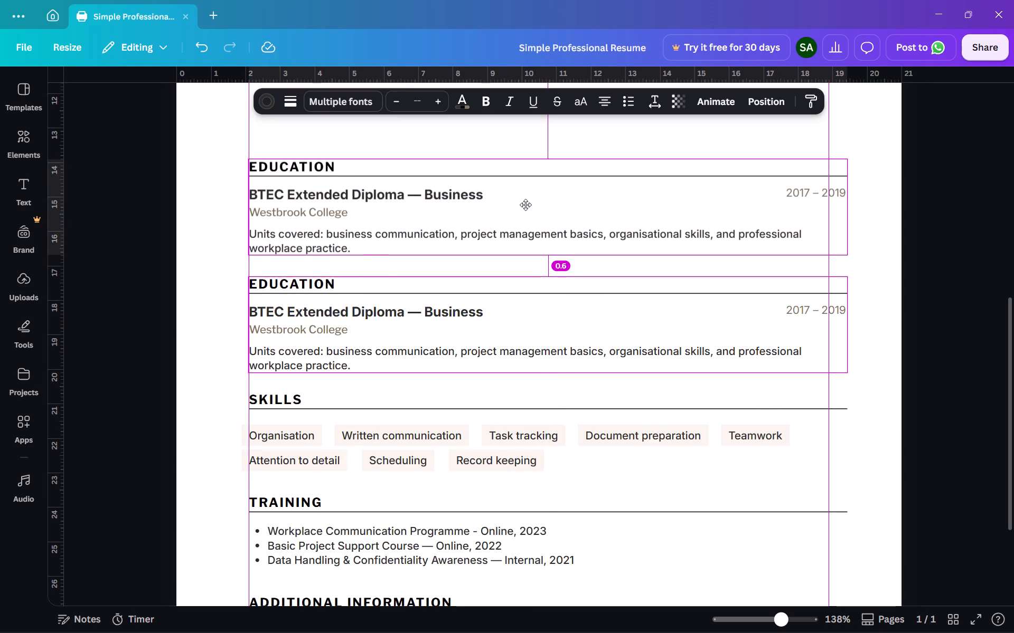
left_click_drag(525, 205, 528, 205, "alt")
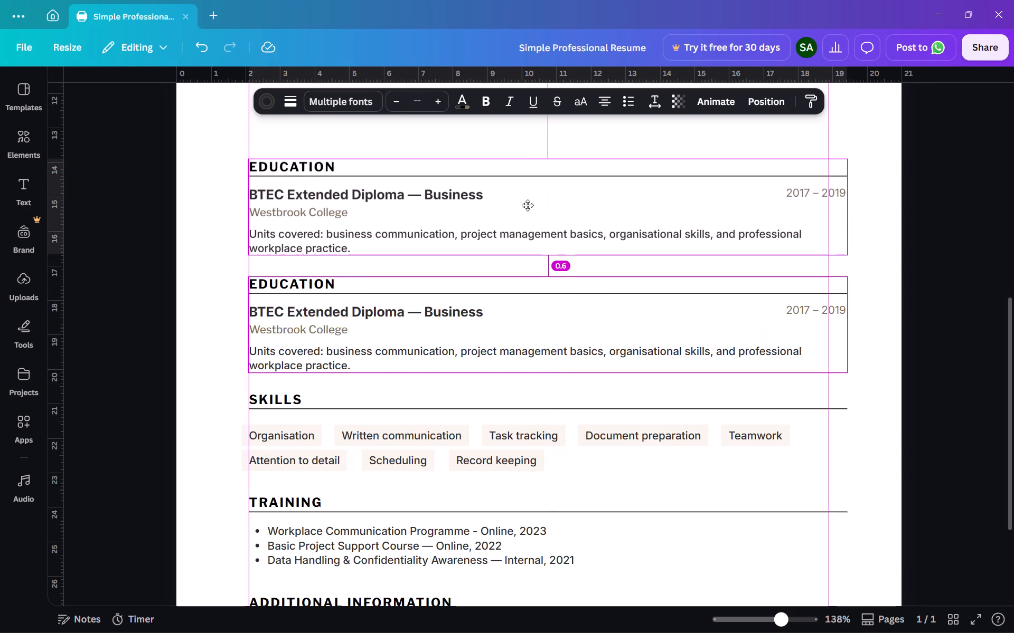
left_click_drag(528, 205, 529, 190, "alt")
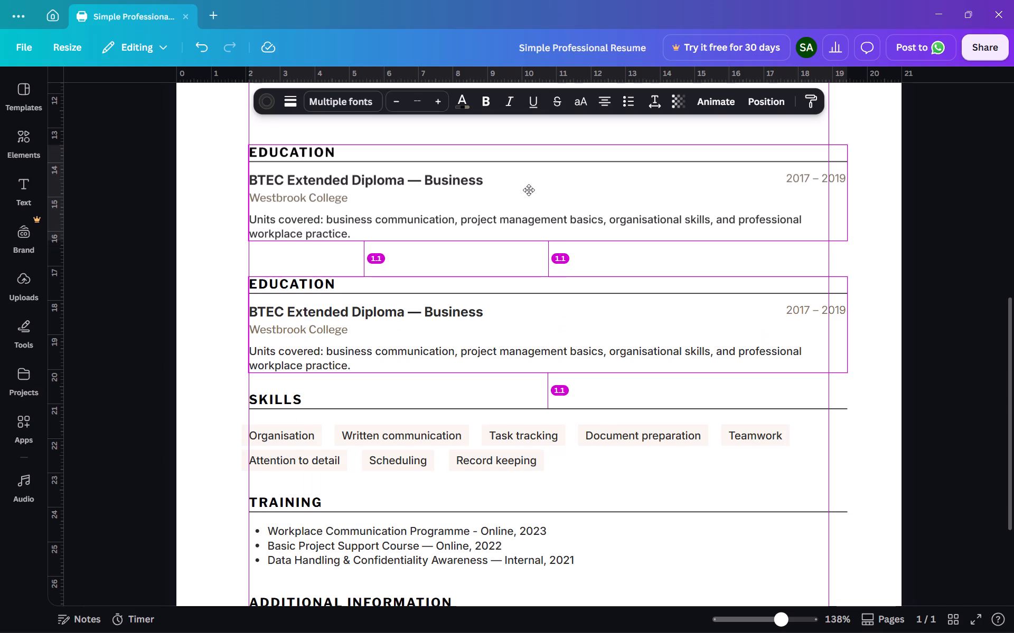
left_click_drag(529, 190, 526, 176, "alt")
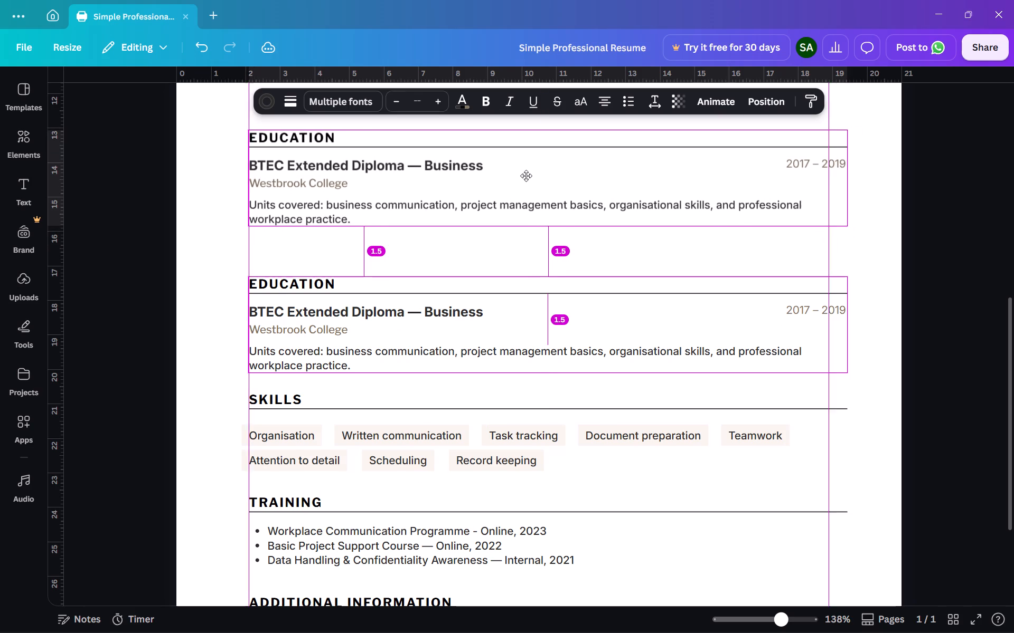
left_click_drag(526, 176, 525, 168, "alt")
scroll(542, 264, "up", 4)
left_click(571, 319)
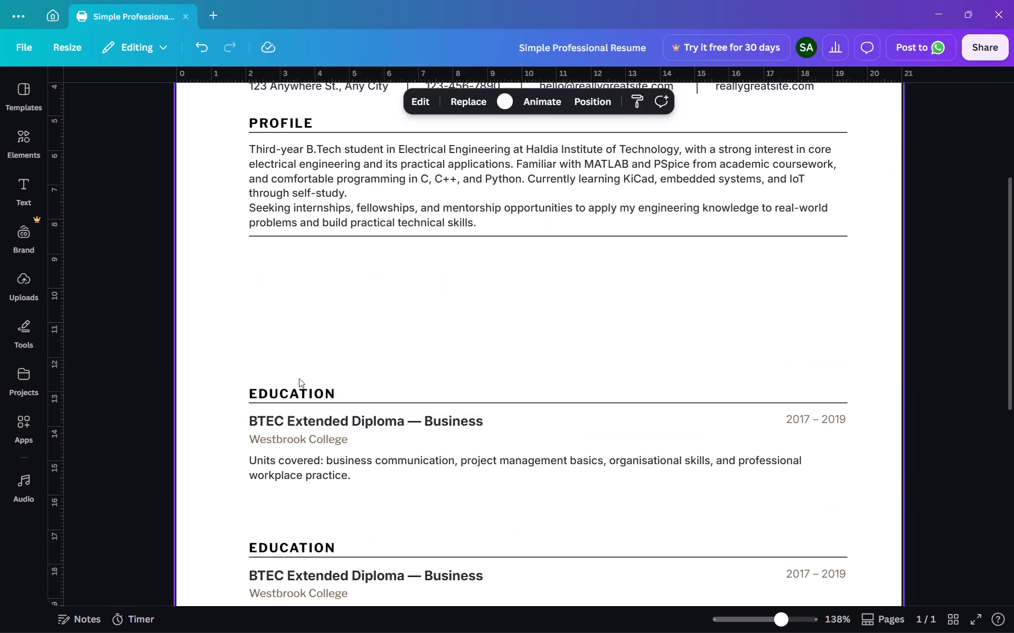
Move the copied EDUCATION section up beneath the profile's closing line, leaving a gap of about 0.3 below that line.
left_click_drag(226, 370, 862, 513)
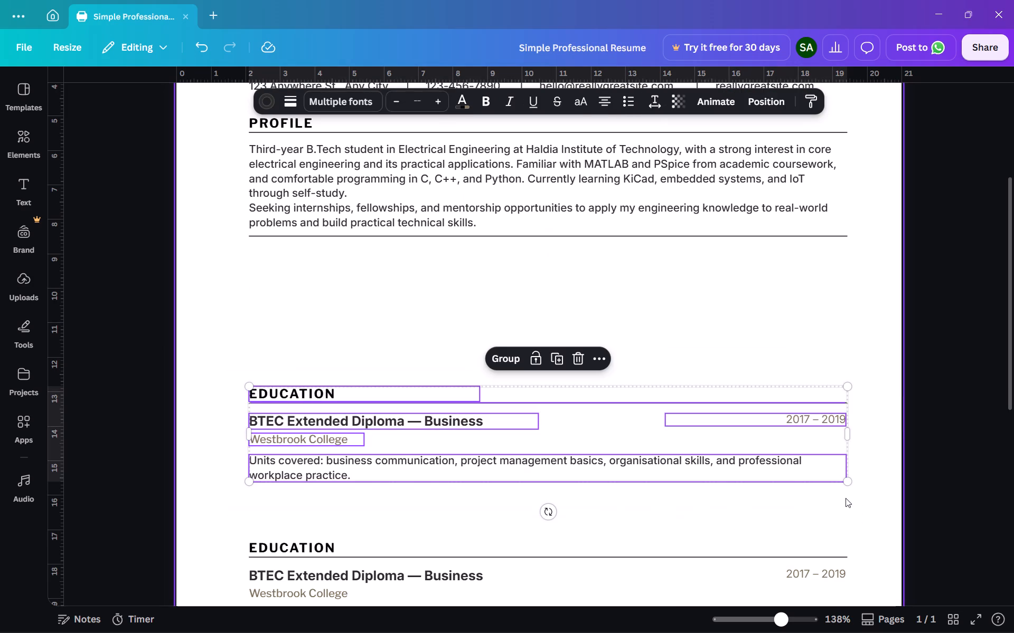
key("Up")
key("Up")
key("Up")
key("Up")
key("Up")
key("Up")
key("Up")
key("Up")
key("Up")
key("Up")
key("Up")
key("Up")
key("Up")
key("Up")
key("Up")
key("Up")
key("Up")
key("Up")
key("Up")
key("Up")
key("Up")
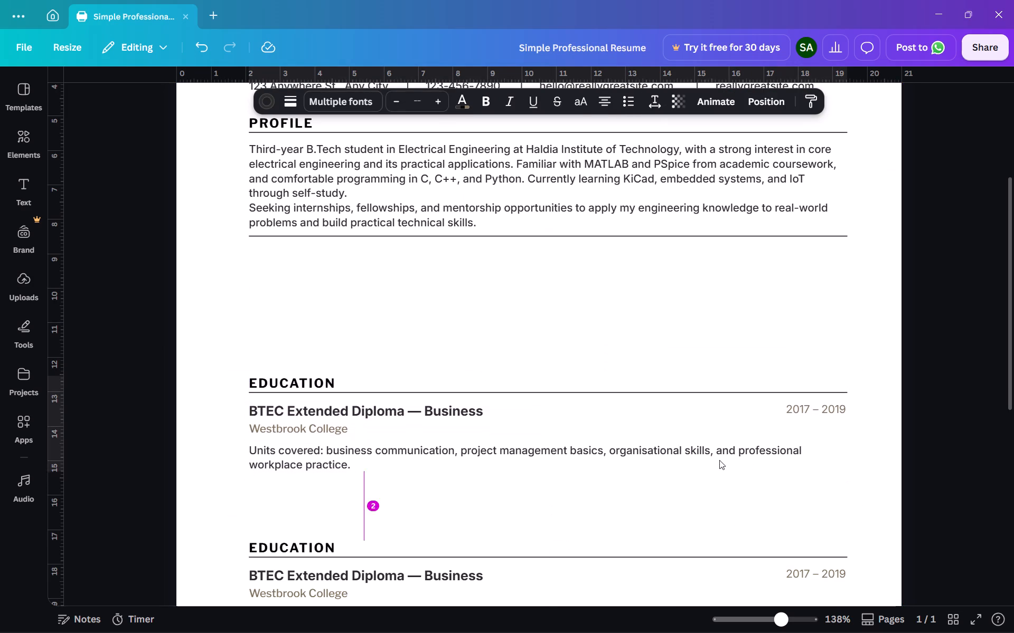
key("Up")
key("Up")
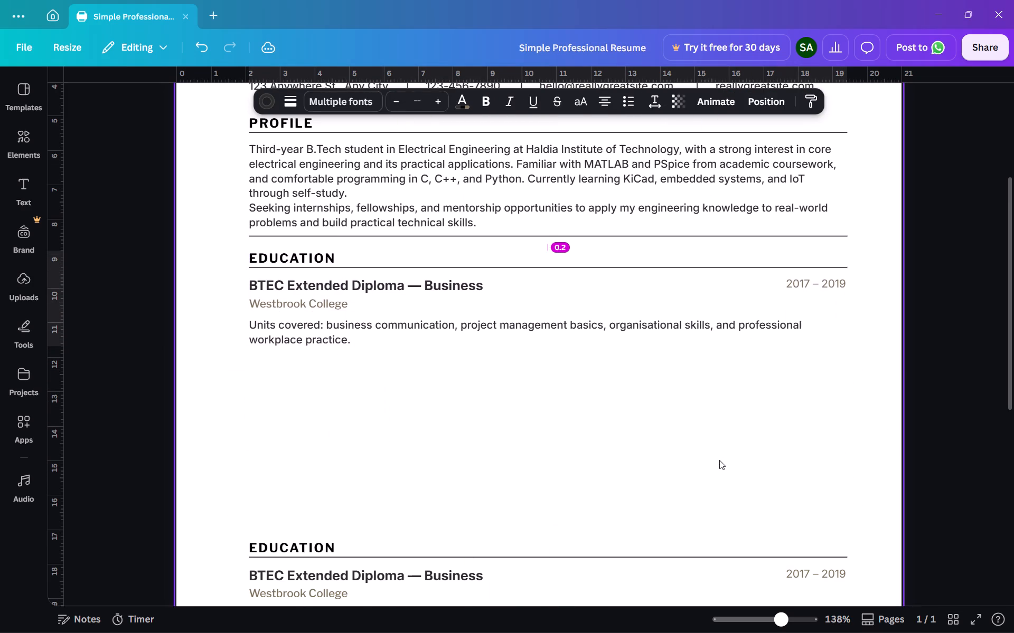
key("Down")
key("Down")
key("Up")
key("Up")
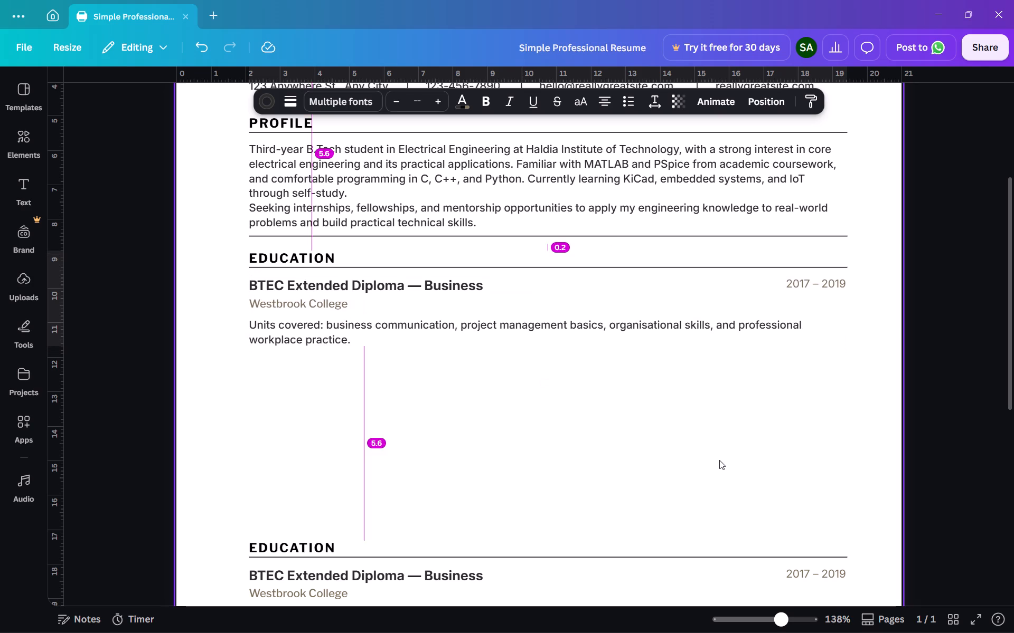
key("Down")
key("Up")
key("Down")
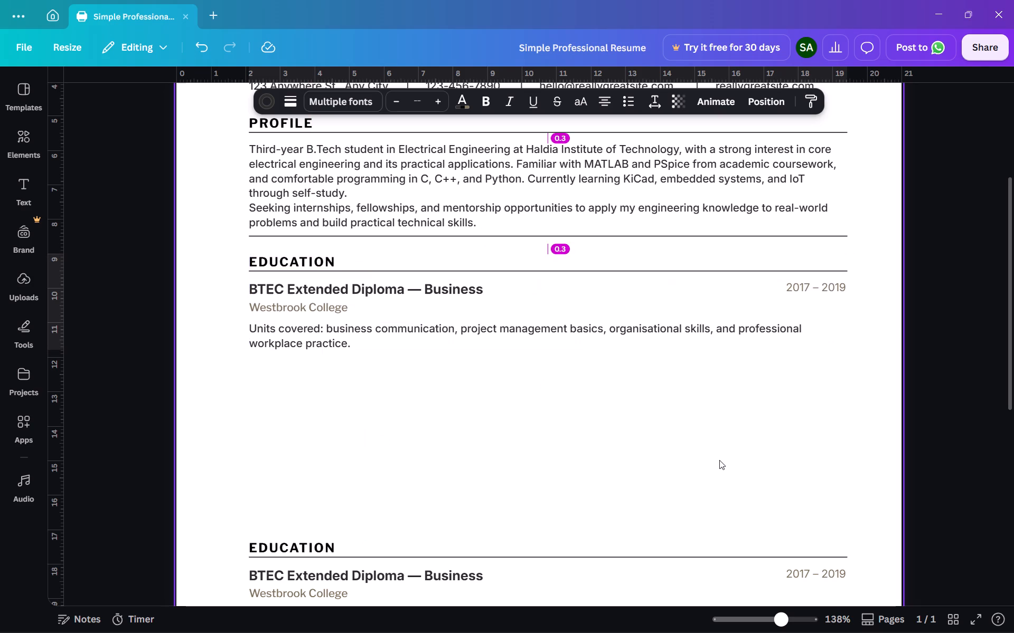
left_click(410, 420)
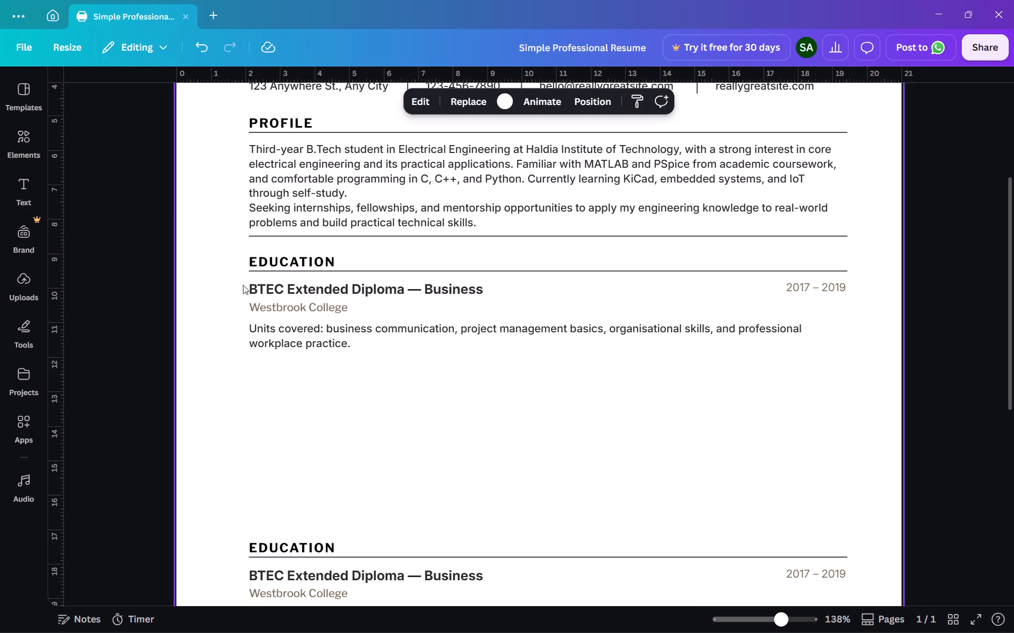
Look through the clipboard history for the saved resume sections, such as Skills, Experience & Activities and Education.
key("super+v")
scroll(651, 500, "down", 3)
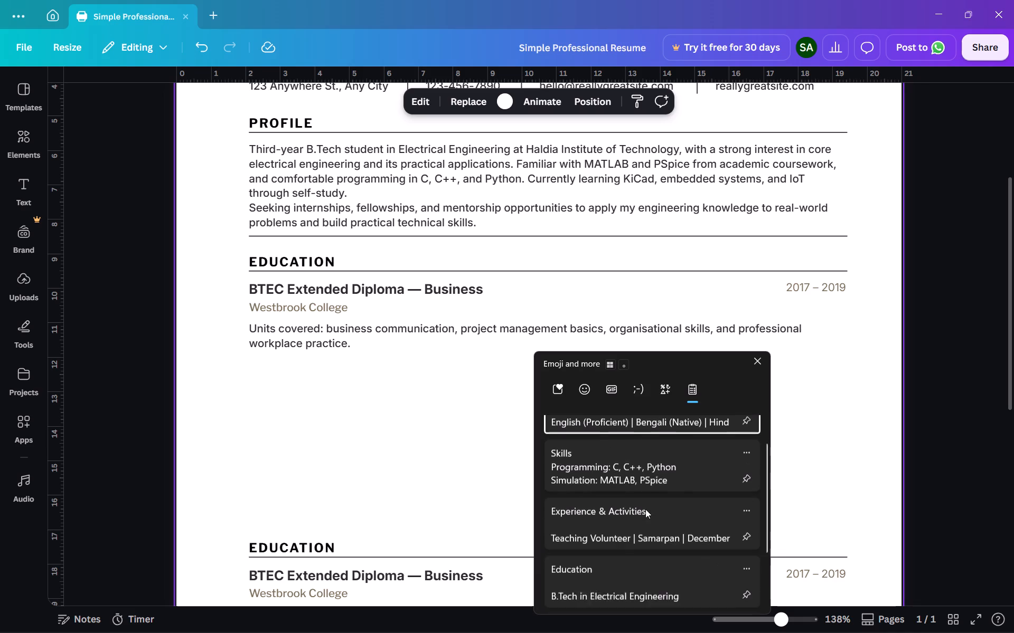
scroll(645, 509, "down", 1)
scroll(644, 578, "down", 4)
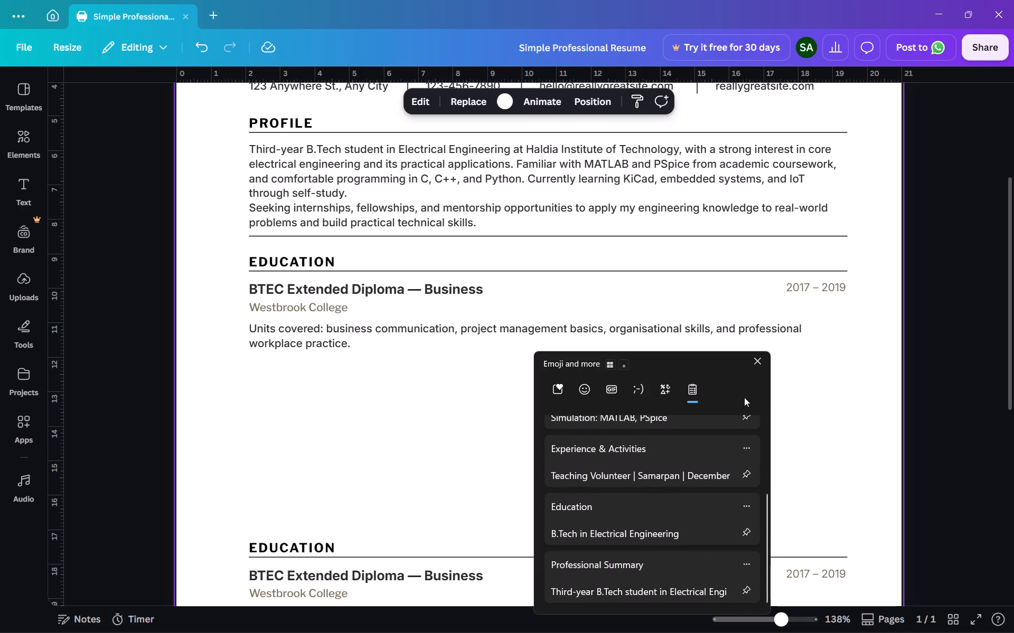
scroll(656, 493, "up", 1)
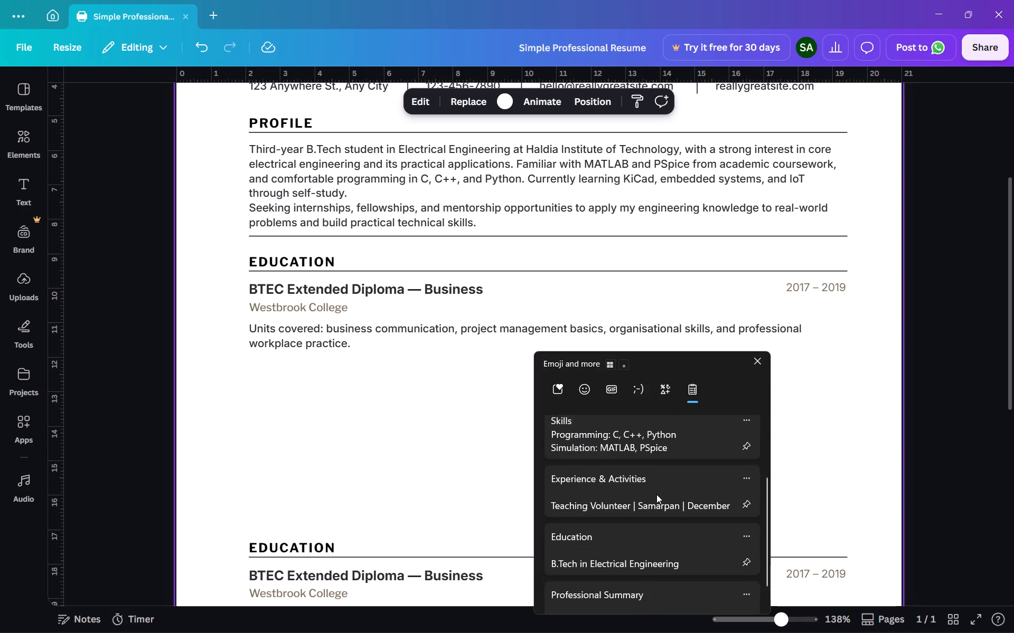
scroll(657, 495, "down", 1)
left_click(752, 360)
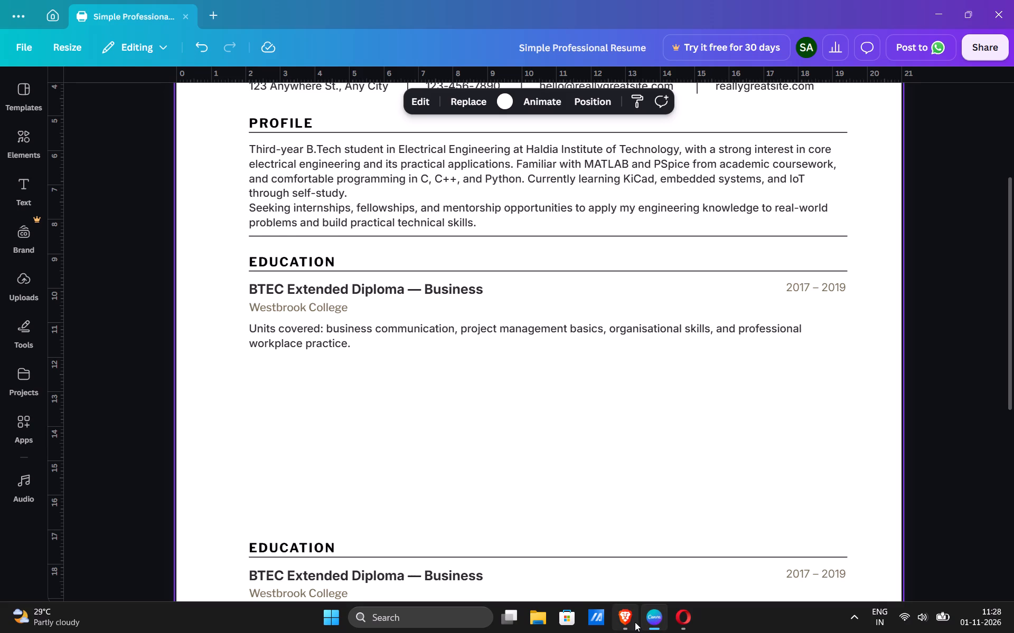
Switch to Brave and bring up the Claude chat about resume customization and grammar review.
left_click(635, 622)
left_click(276, 0)
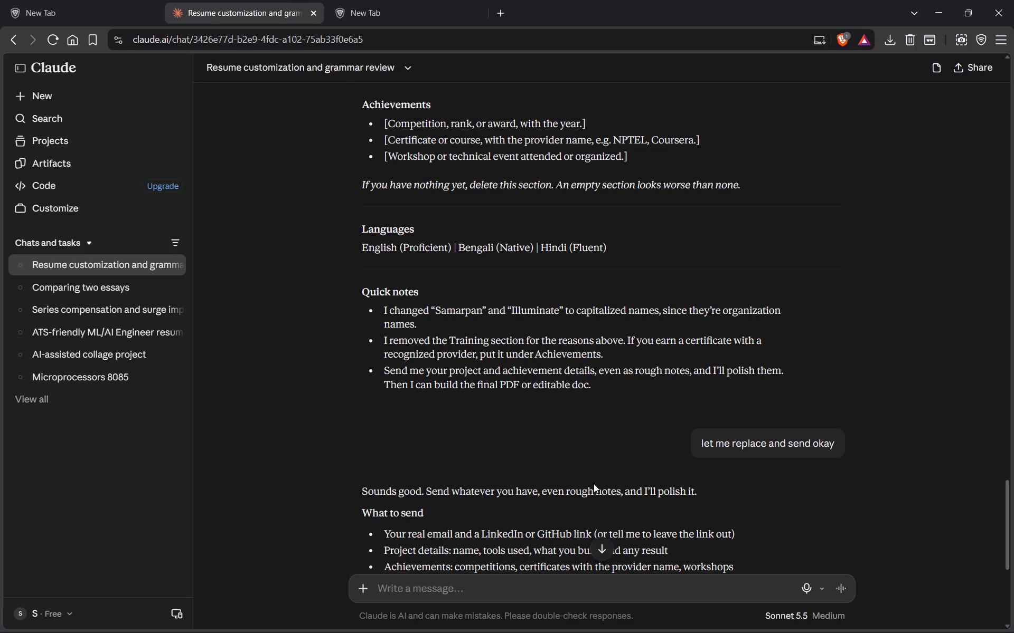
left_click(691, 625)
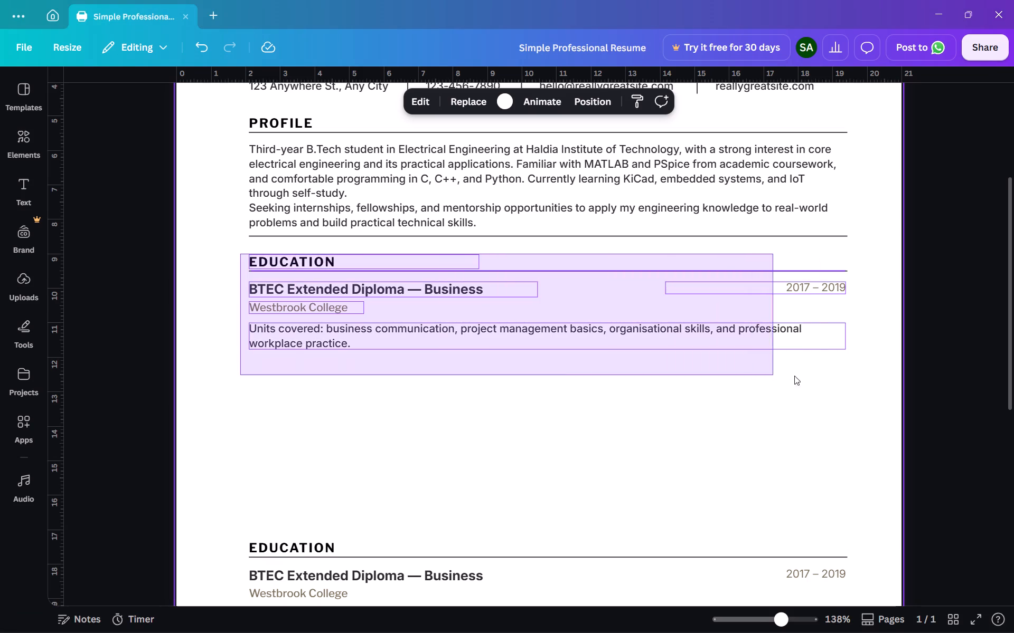
left_click_drag(794, 376, 841, 379)
key("Delete")
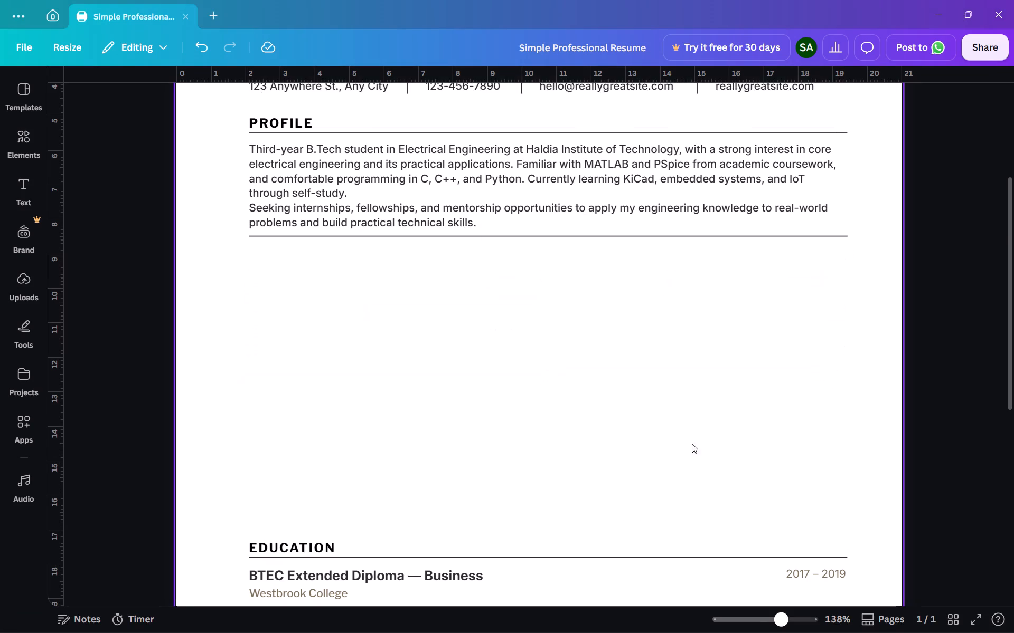
Move the remaining Education section, with its heading and diploma entry, up from above Skills to beneath the Profile section.
scroll(541, 435, "down", 2)
left_click_drag(227, 395, 848, 503)
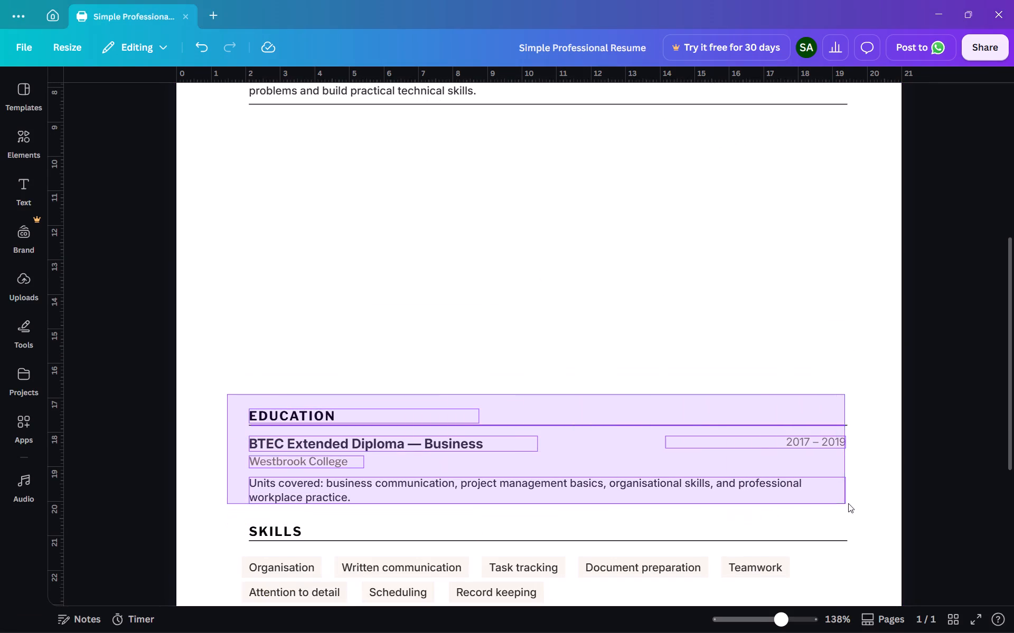
left_click_drag(848, 503, 852, 503)
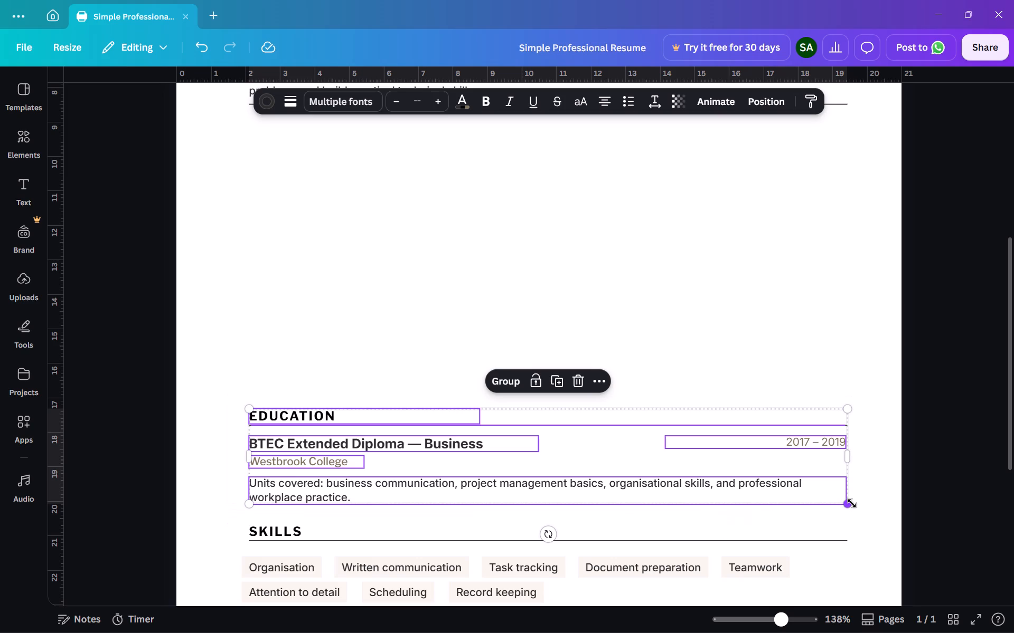
key("alt+Up")
key("alt+Up")
key("alt+Up")
key("alt+Up")
key("alt+Up")
key("alt+Up")
key("alt+Up")
key("alt+Up")
key("alt+Up")
key("alt+Up")
key("alt+Up")
key("alt+Up")
key("alt+Up")
key("alt+Up")
key("alt+Up")
key("alt+Up")
key("alt+Up")
key("alt+Up")
key("alt+Up")
key("alt+Up")
key("alt+Up")
key("alt+Up")
key("alt+Up")
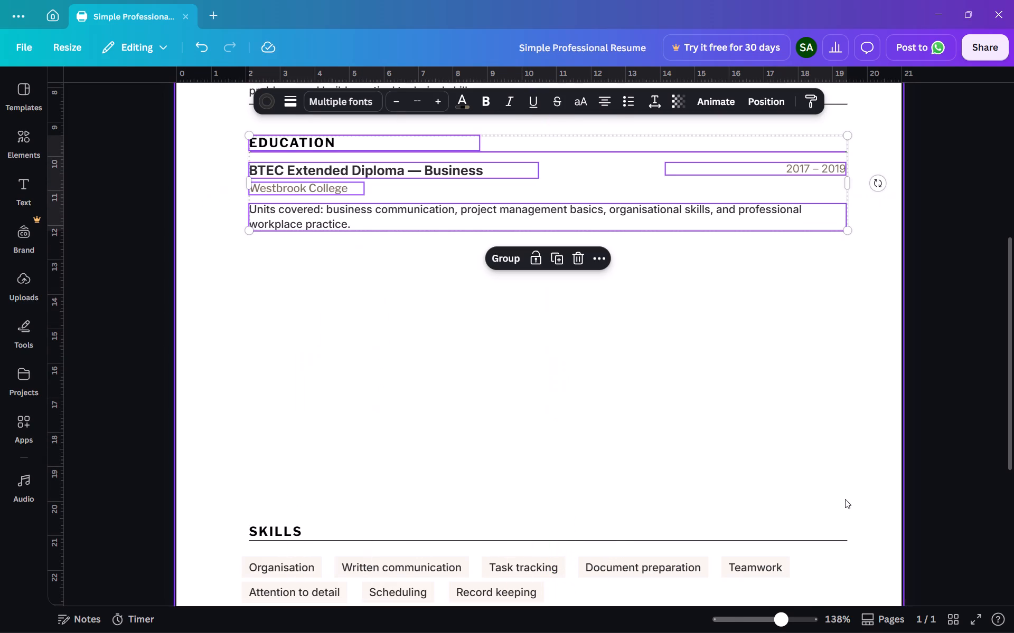
Fine-tune the Education section's vertical position to leave a 0.4 gap below the Profile section.
scroll(676, 501, "up", 4)
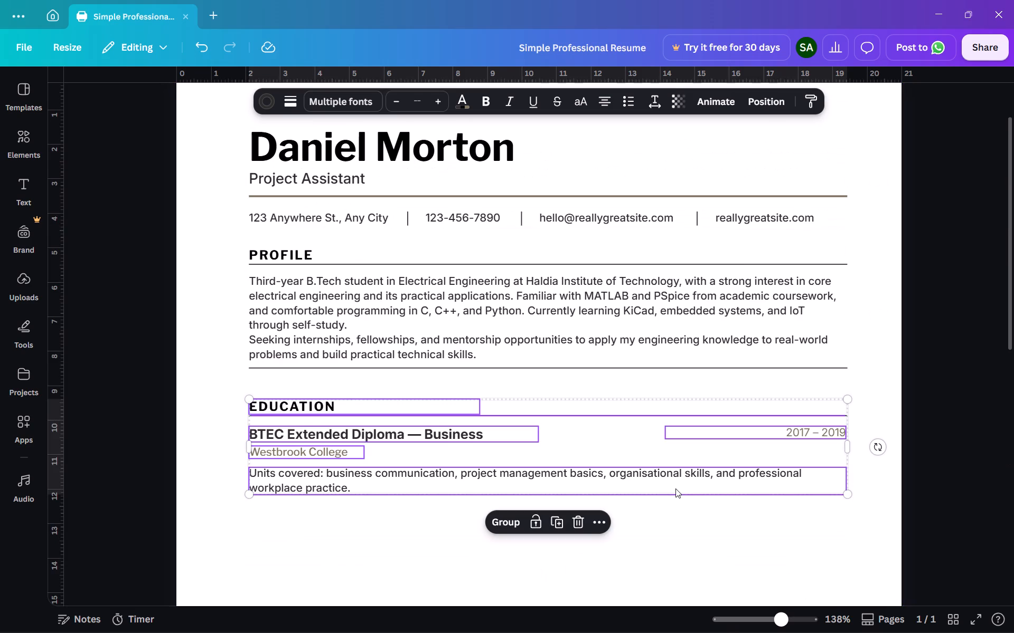
key("ctrl+Up")
key("Down")
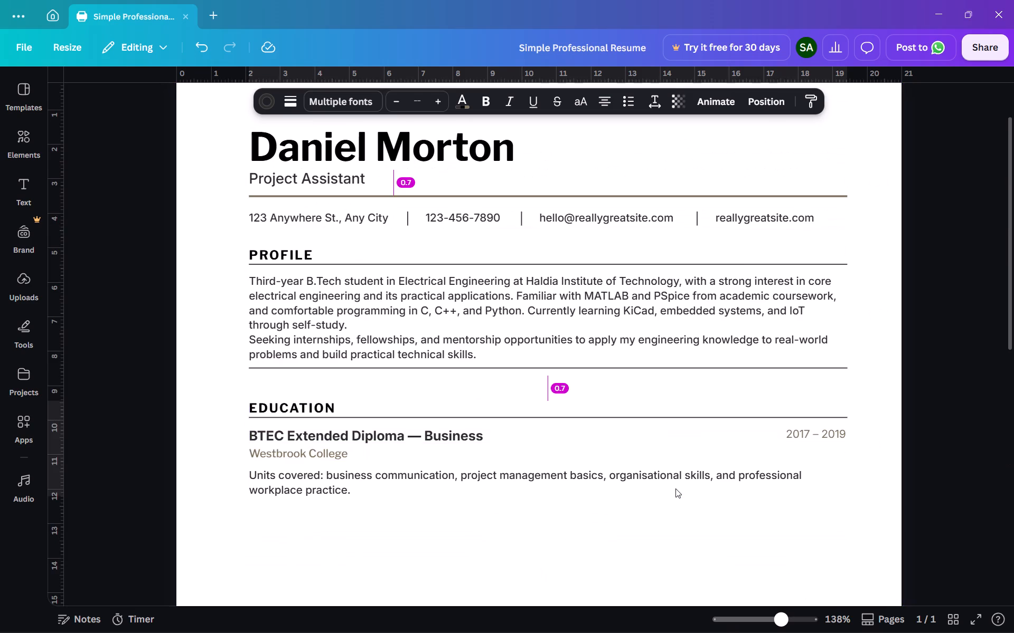
key("Up")
key("Up")
key("Up")
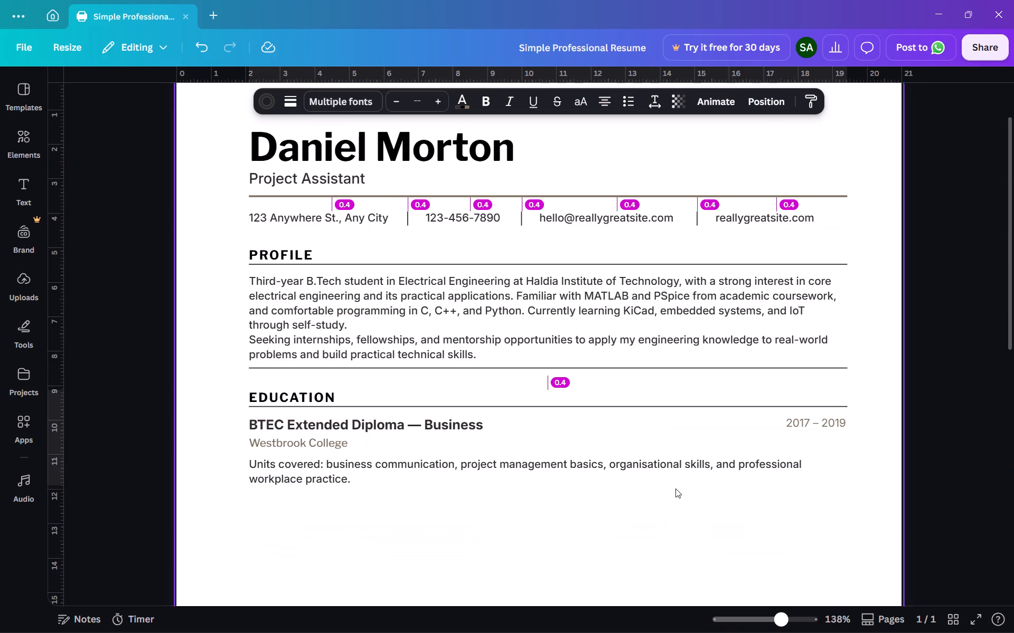
key("Down")
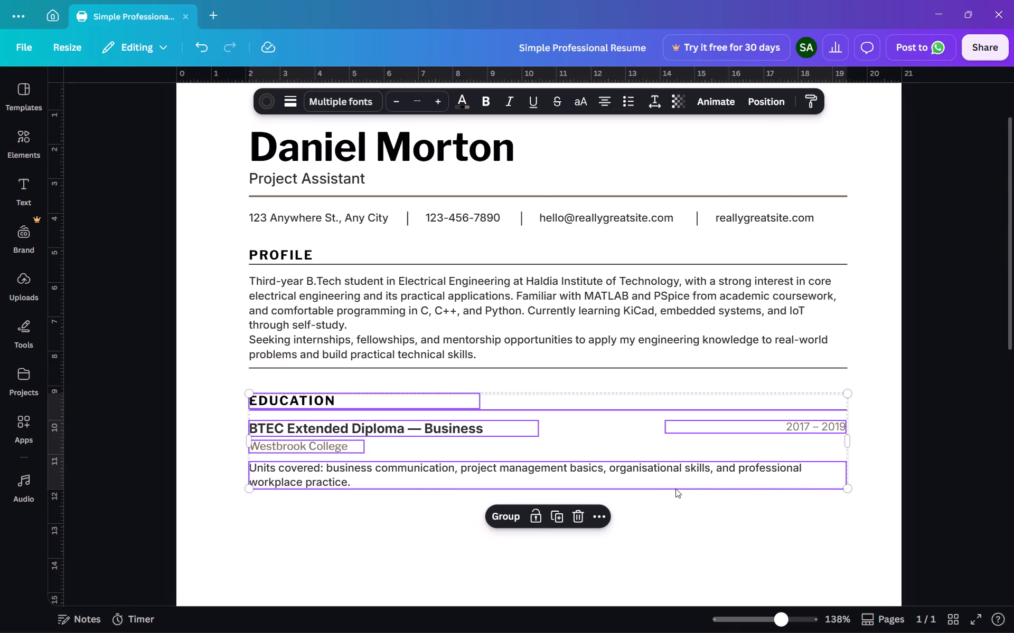
key("Up")
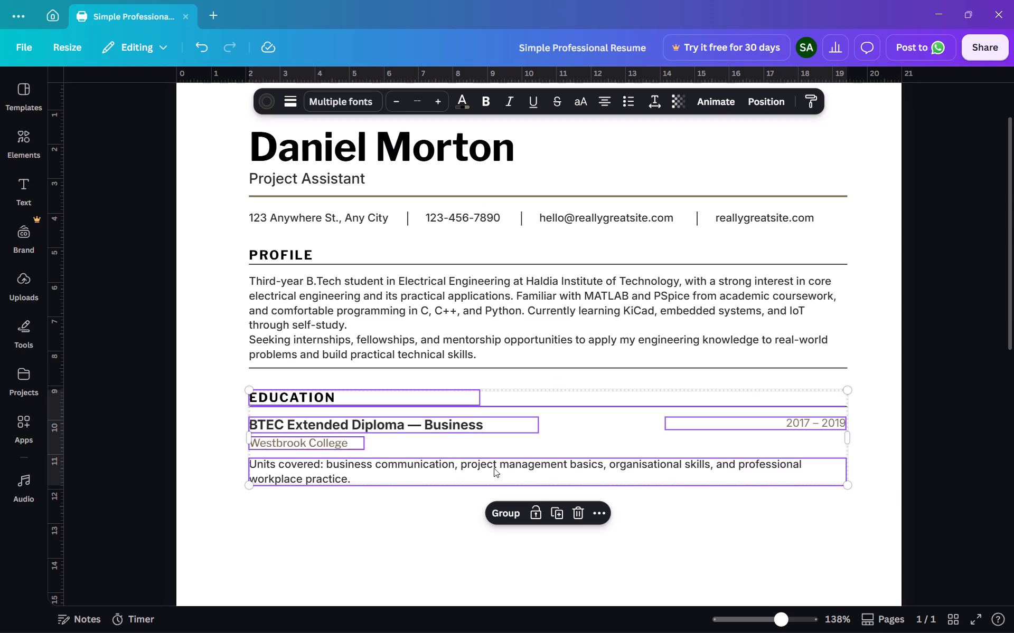
left_click(346, 519)
Look over the Skills, Training and Additional Information sections further down the resume.
scroll(350, 518, "down", 1)
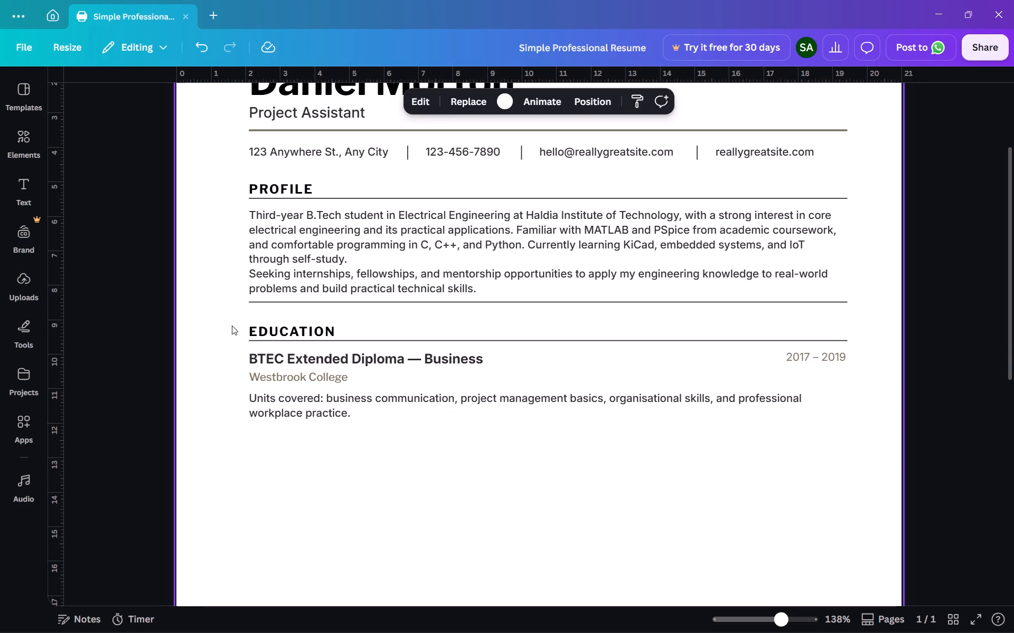
left_click_drag(242, 353, 247, 356)
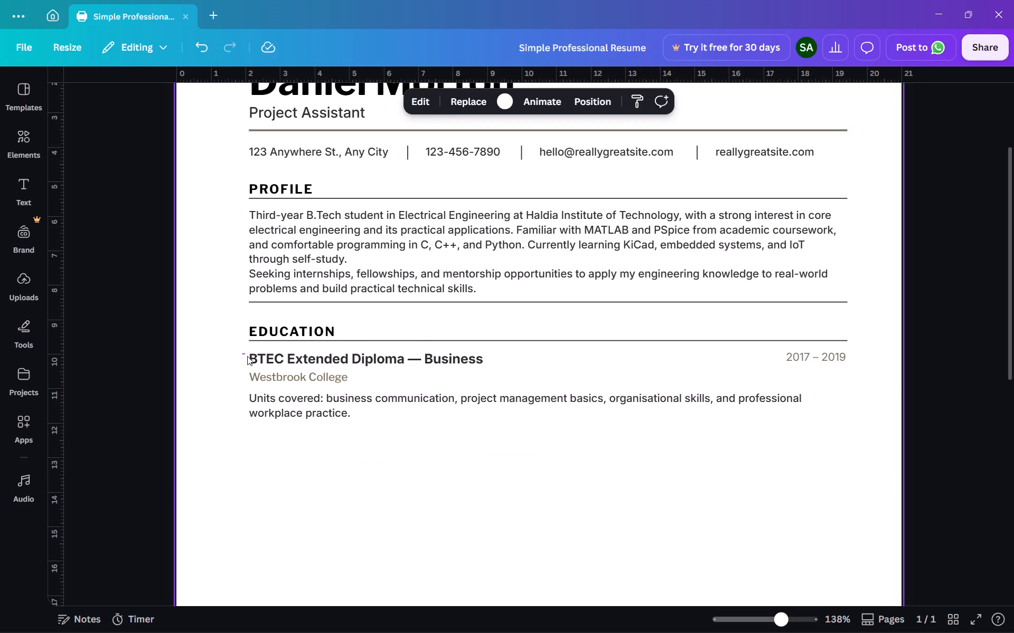
left_click_drag(247, 356, 249, 357)
left_click(230, 328)
scroll(229, 396, "down", 8)
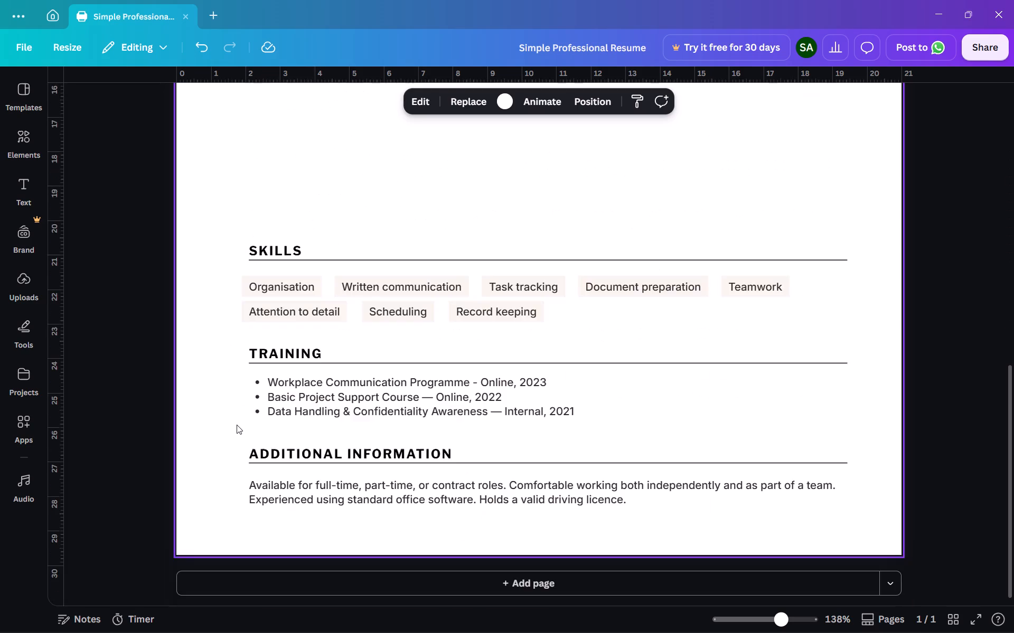
scroll(237, 425, "up", 8)
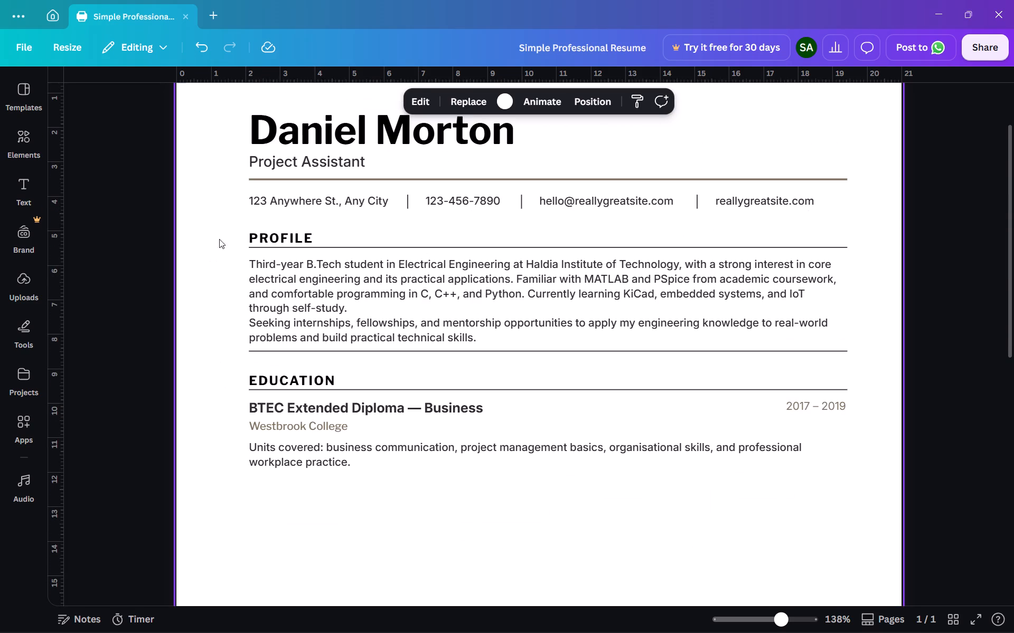
Duplicate the whole Profile section, including its heading, paragraph text and both divider lines.
left_click_drag(241, 231, 825, 359)
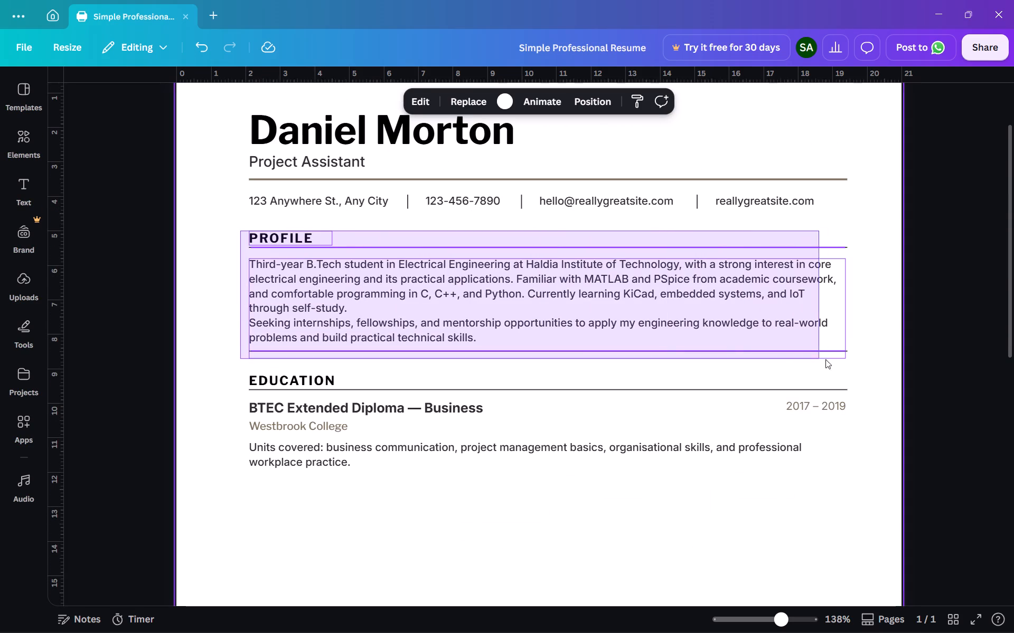
left_click_drag(825, 359, 852, 360)
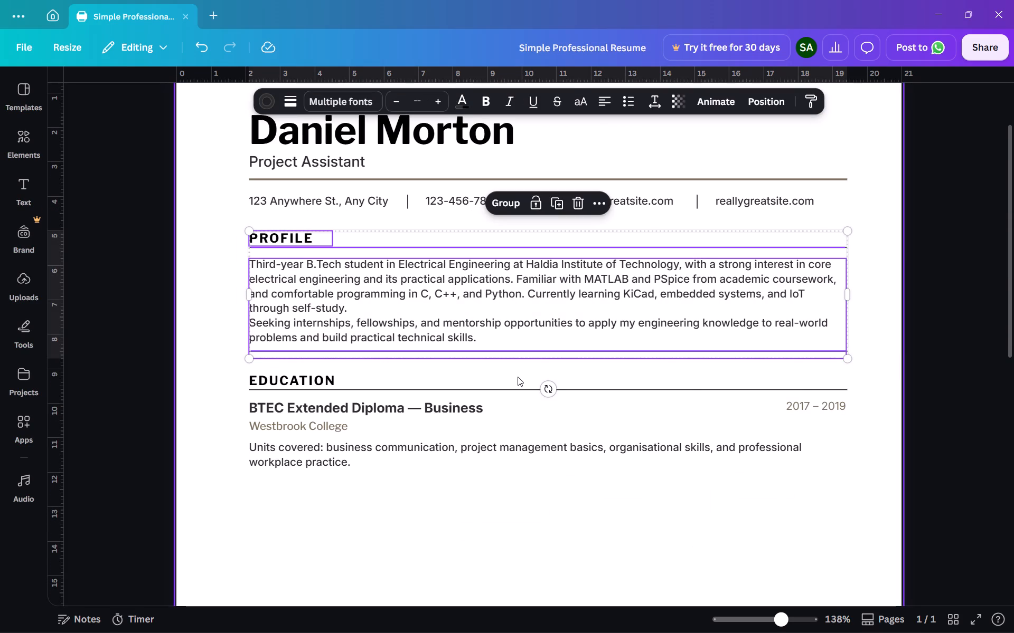
key("ctrl+c")
left_click(283, 487)
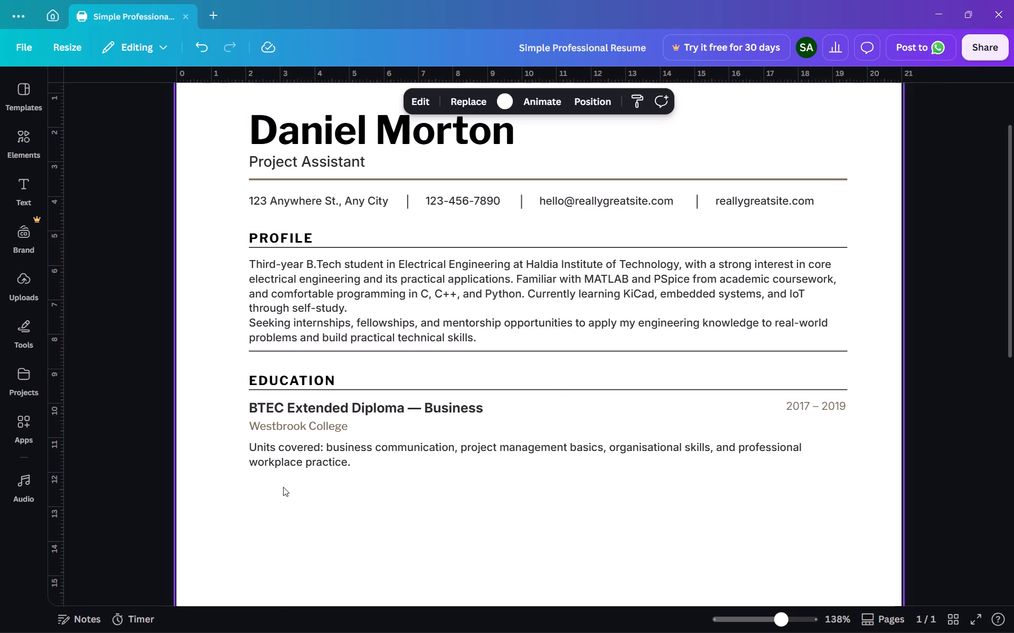
key("ctrl+v")
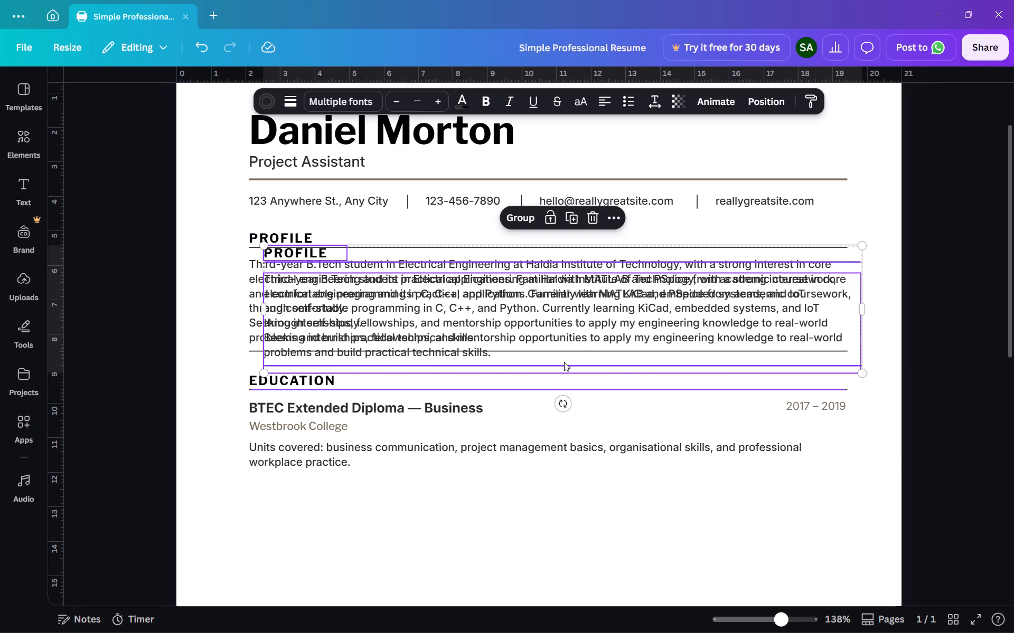
Move the duplicated Profile section down until it sits below the Education entry.
key("Down")
key("Down")
key("Down")
key("Down")
key("Down")
key("Down")
key("Down")
key("Down")
key("Down")
key("Down")
key("Down")
key("Down")
key("Down")
key("Down")
key("Down")
key("Down")
key("Down")
key("Down")
key("Down")
key("Down")
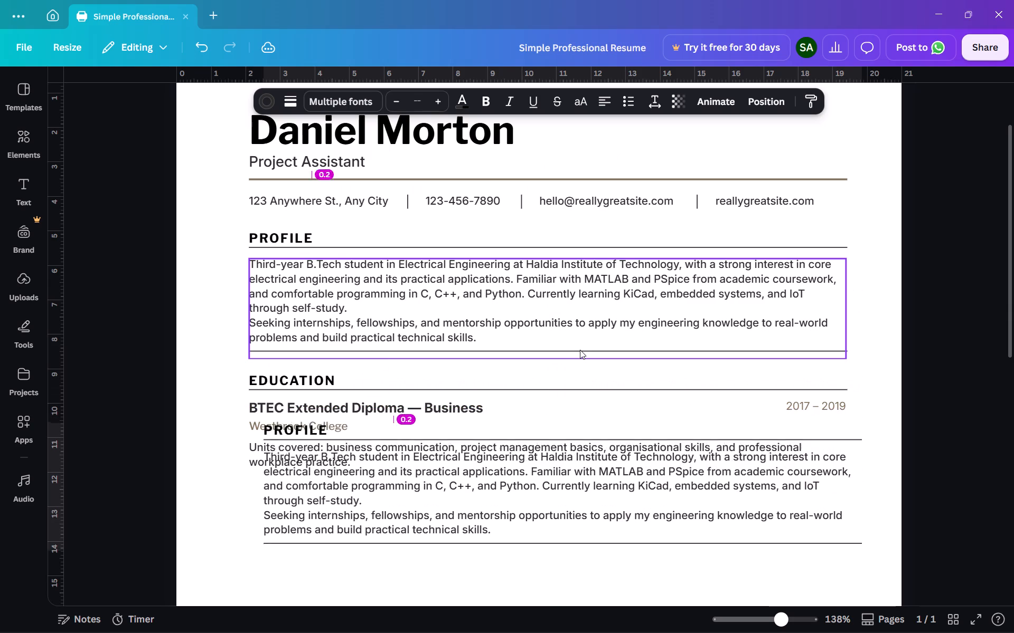
scroll(580, 350, "down", 2)
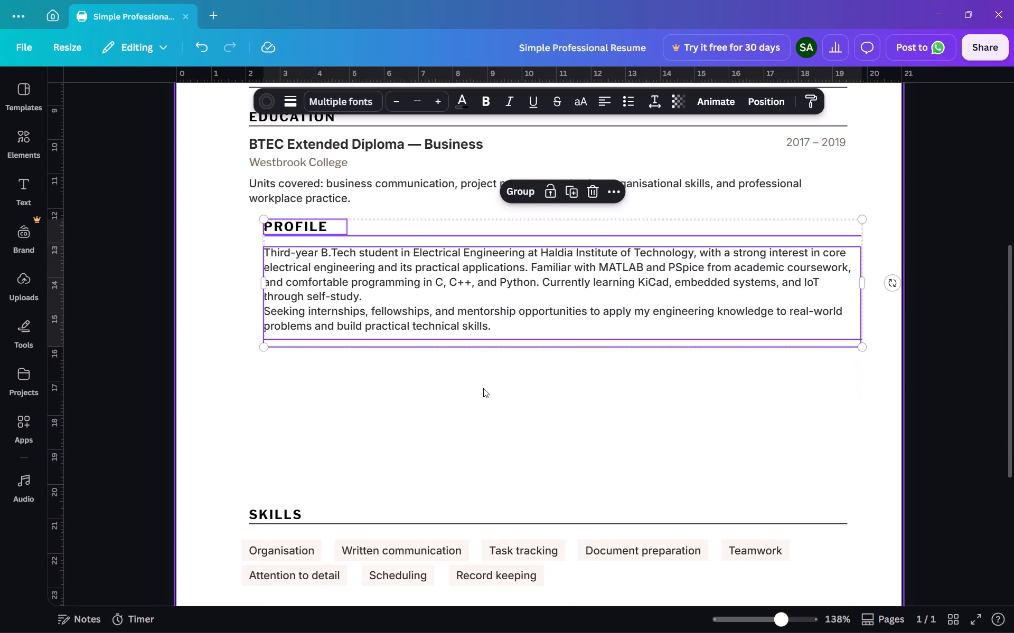
Shift the duplicated Profile section back toward the left text margin shared by the other sections.
key("Left")
key("Left")
key("Left")
key("Left")
key("Left")
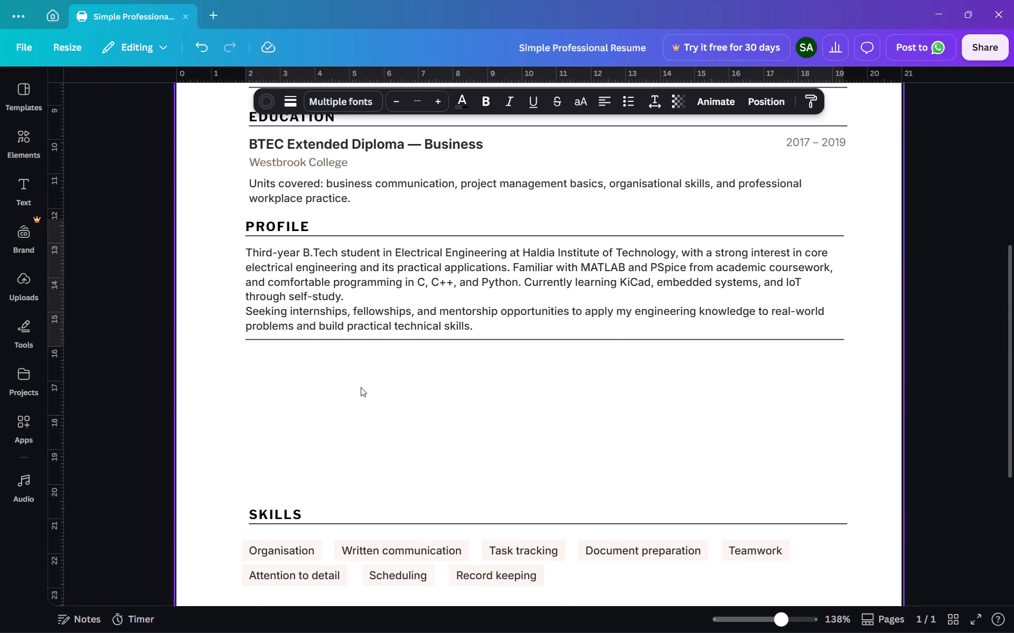
key("Left")
key("Right")
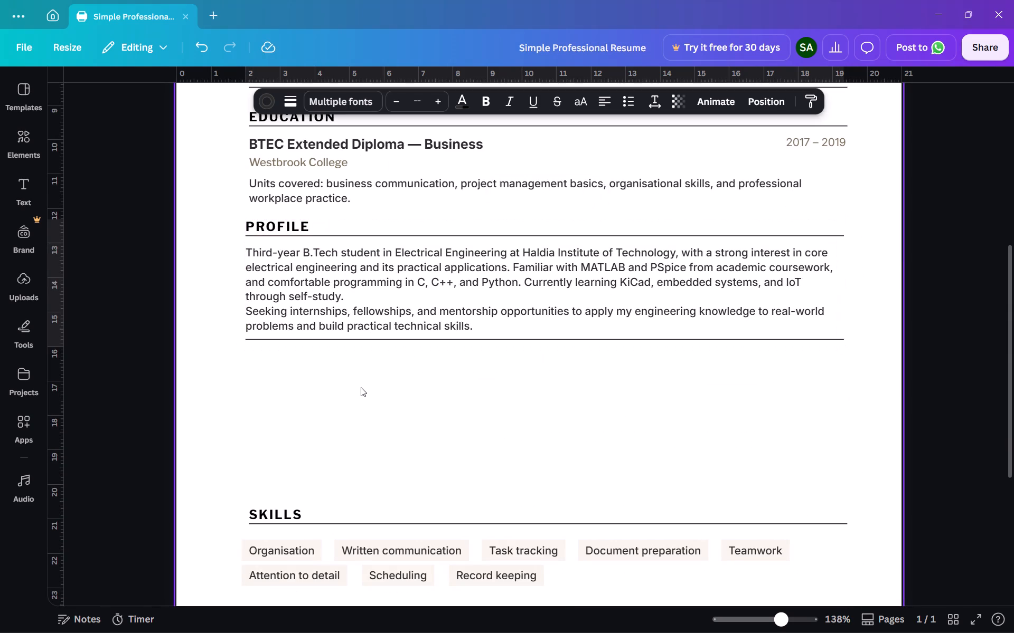
key("Left")
key("Right")
Move the duplicated Profile section further down to just above the Skills heading, leaving space below Education.
key("Down")
key("Down")
key("Down")
key("Down")
key("Down")
key("Down")
key("Down")
key("Down")
key("Down")
key("Down")
key("Down")
key("Down")
key("Down")
key("Down")
key("Down")
key("Down")
key("Down")
key("Down")
key("Down")
key("Down")
key("Down")
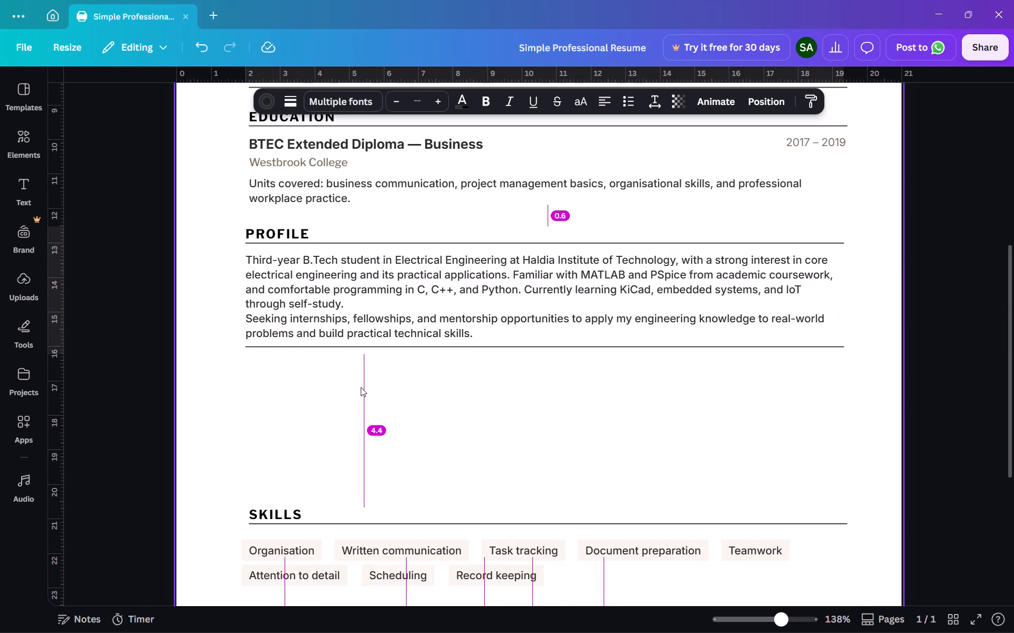
key("Down")
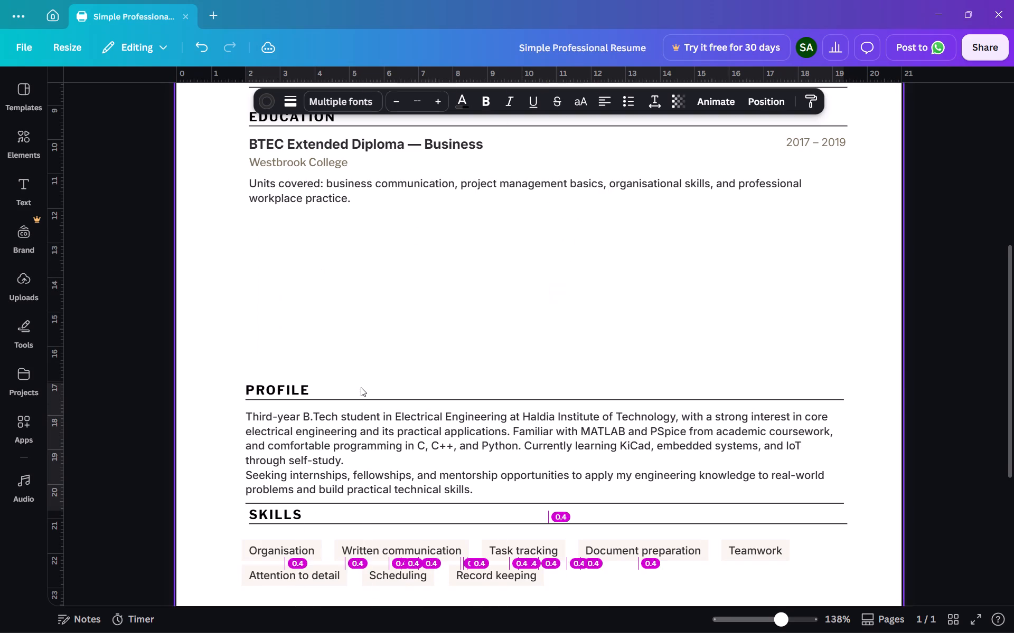
key("Up")
key("Up")
key("Down")
key("Down")
key("Up")
key("Up")
key("Up")
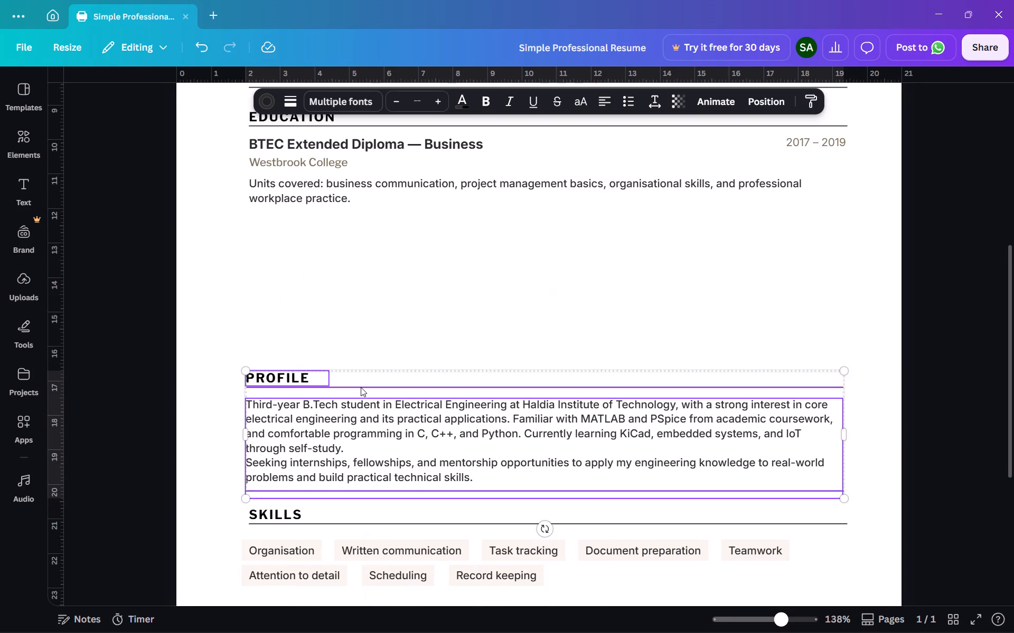
key("Up")
key("Down")
Align the duplicated Profile section's left edge with the Education and Skills sections.
key("Right")
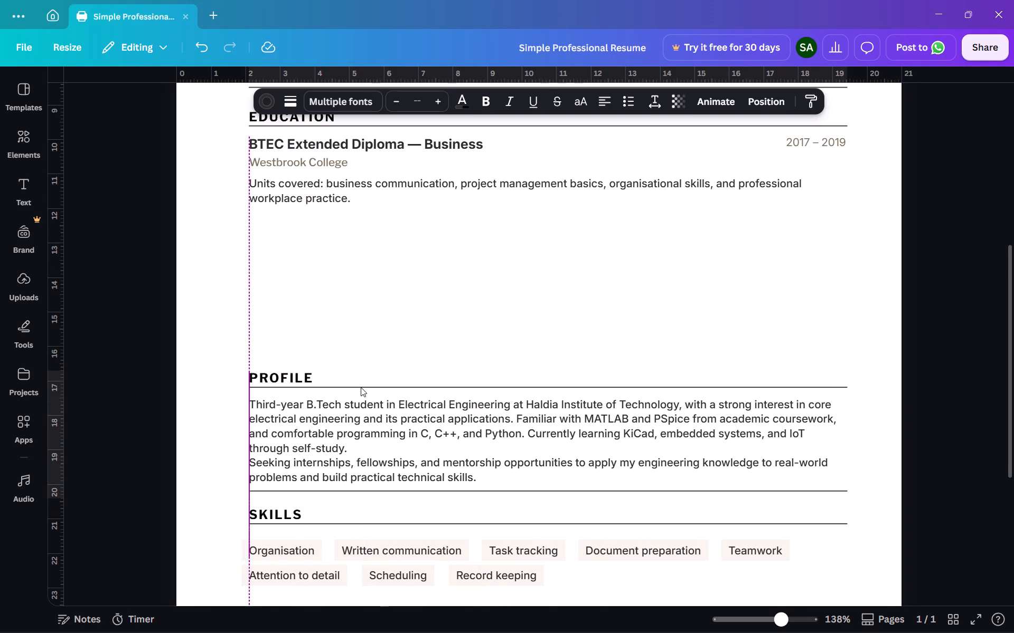
key("Right")
key("Right")
key("Right")
key("Left")
key("Left")
key("Left")
key("Left")
key("Right")
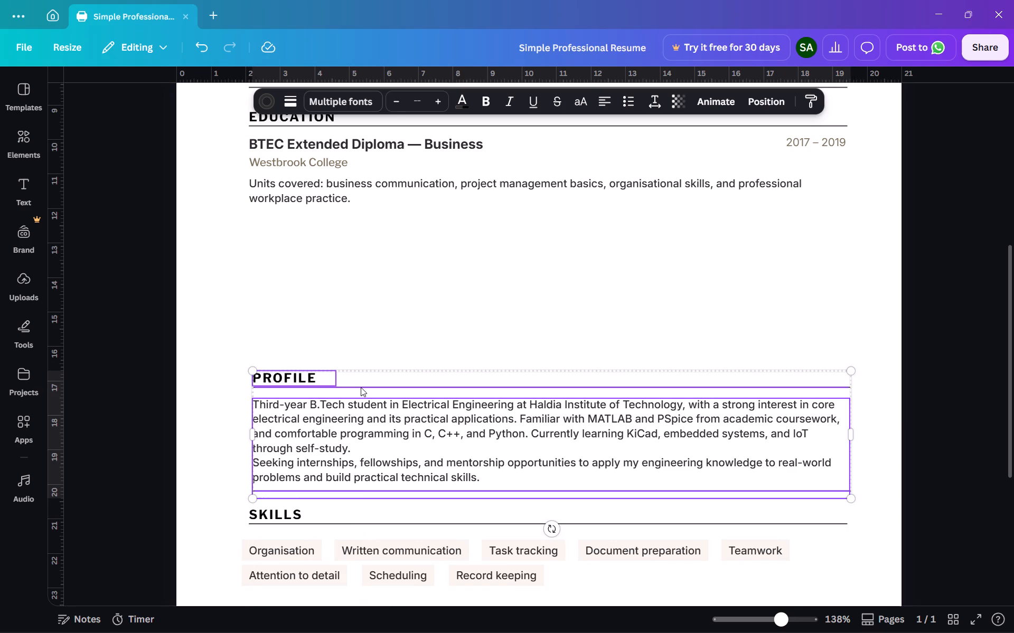
key("Left")
key("Right")
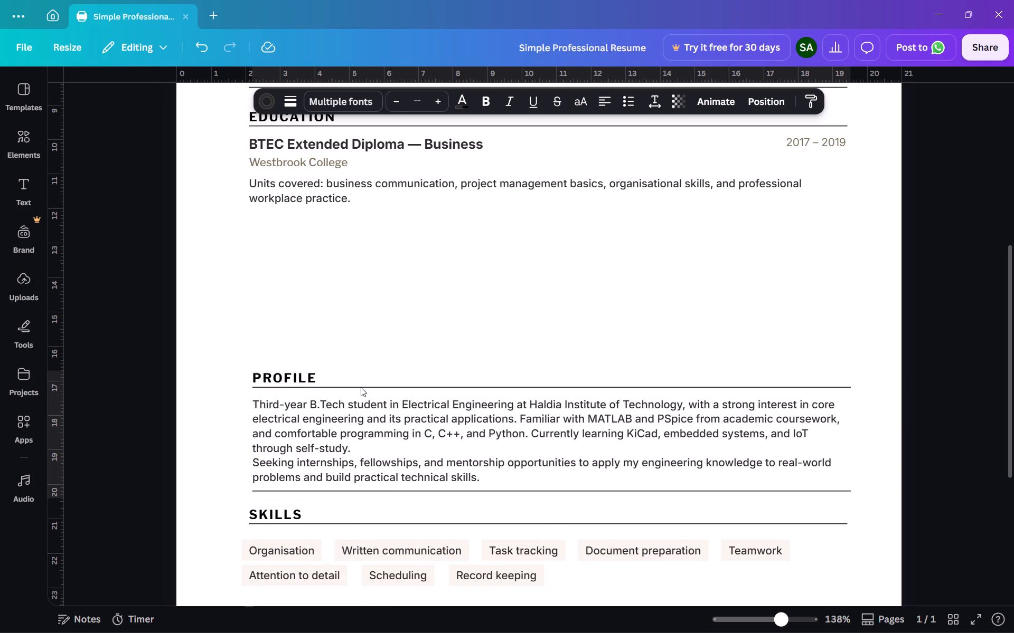
key("Left")
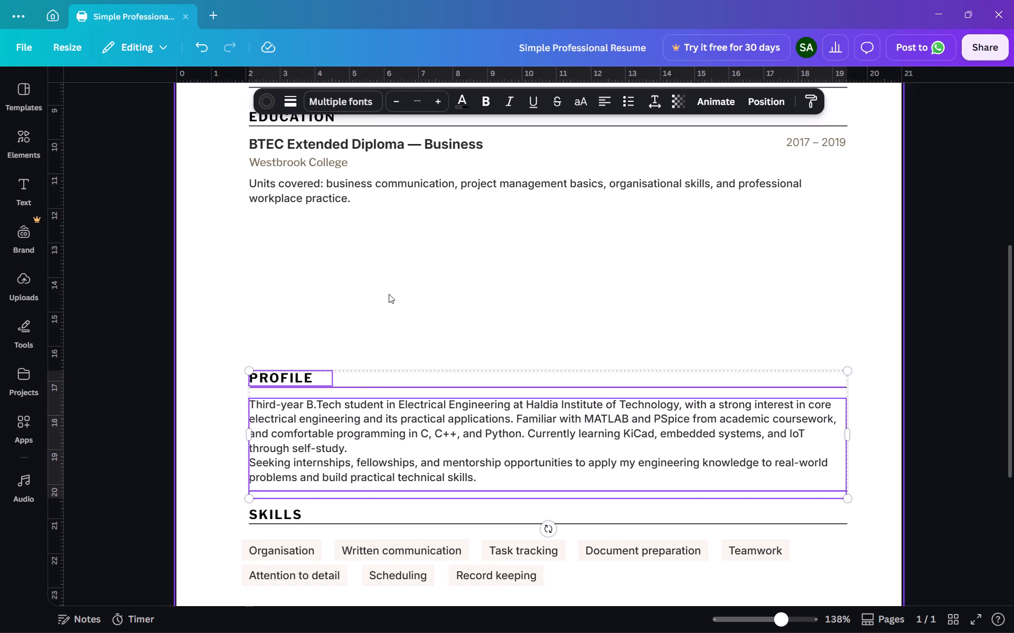
left_click(362, 261)
left_click(273, 265)
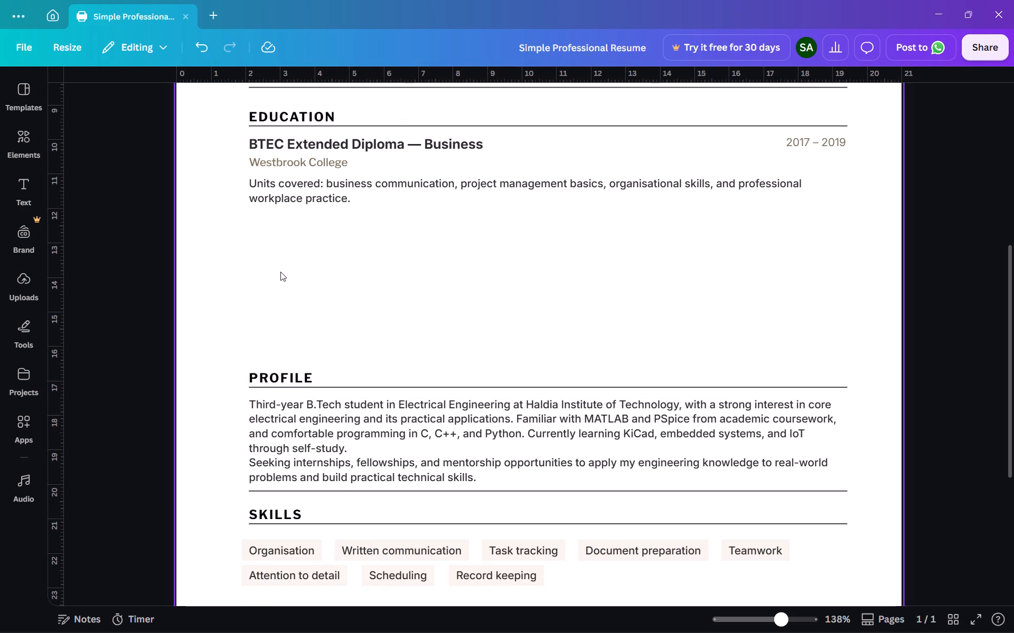
Duplicate the BTEC Extended Diploma entry directly below the original, left-aligned with it and leaving a gap of about 0.4 cm.
scroll(280, 272, "up", 2)
left_click_drag(243, 268, 825, 354)
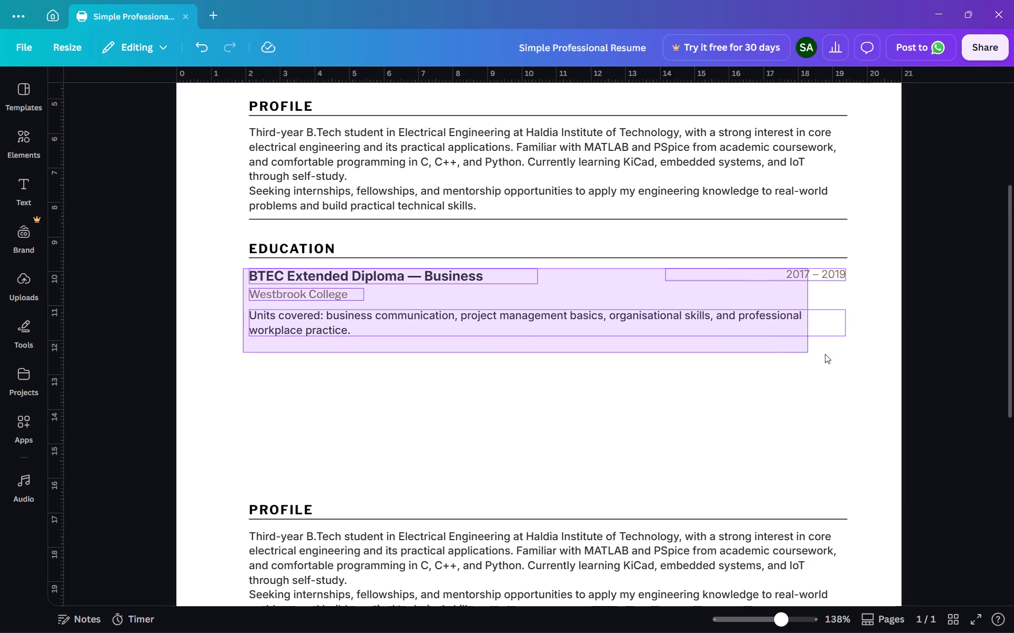
left_click_drag(825, 354, 837, 354)
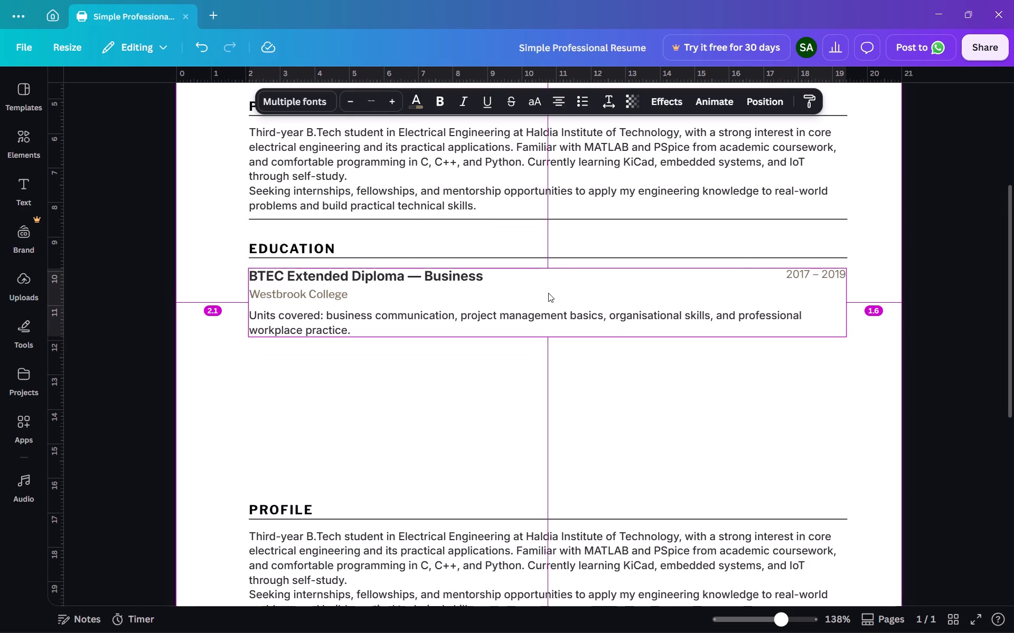
left_click_drag(546, 293, 549, 373, "alt")
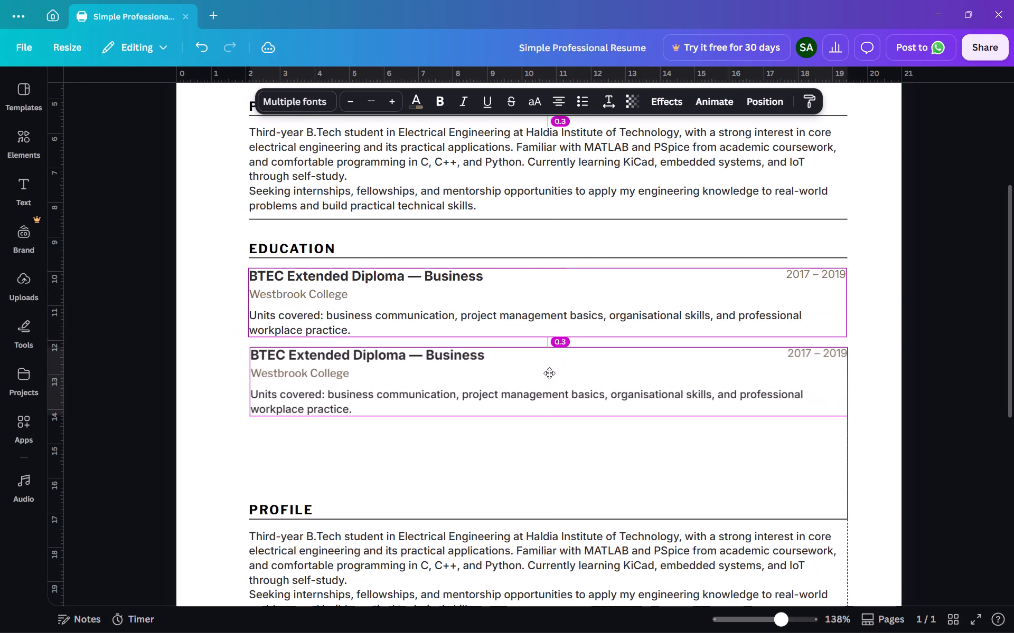
left_click_drag(549, 373, 546, 377, "alt")
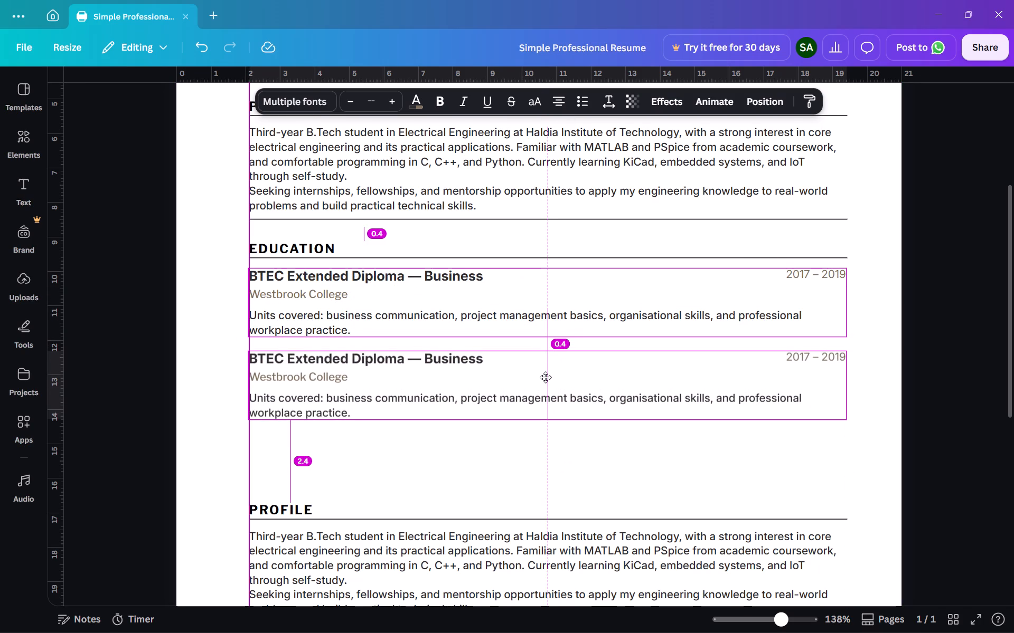
left_click_drag(546, 377, 544, 378, "alt")
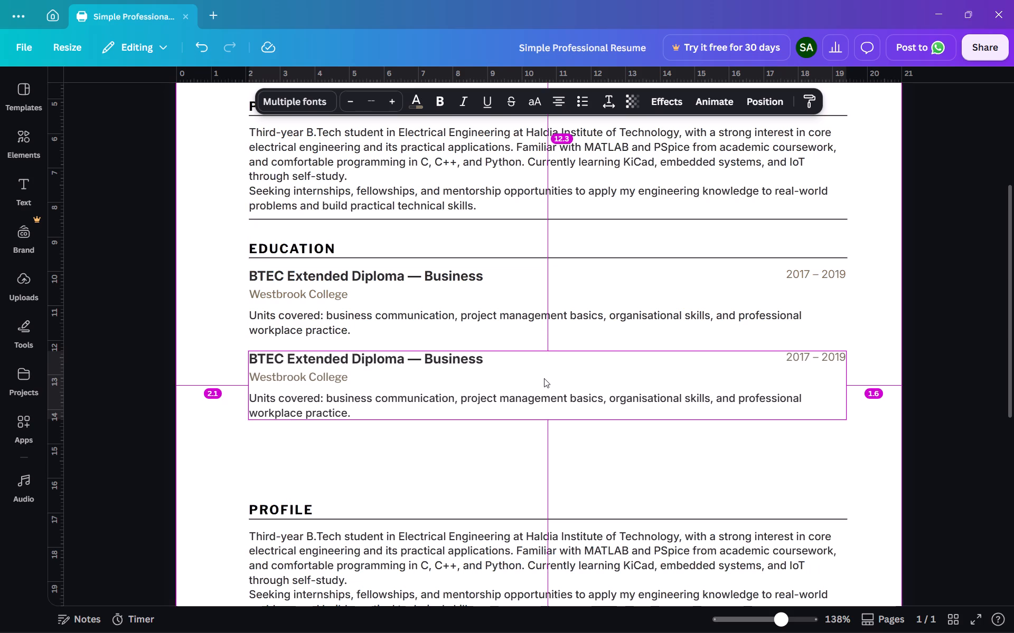
left_click(452, 456)
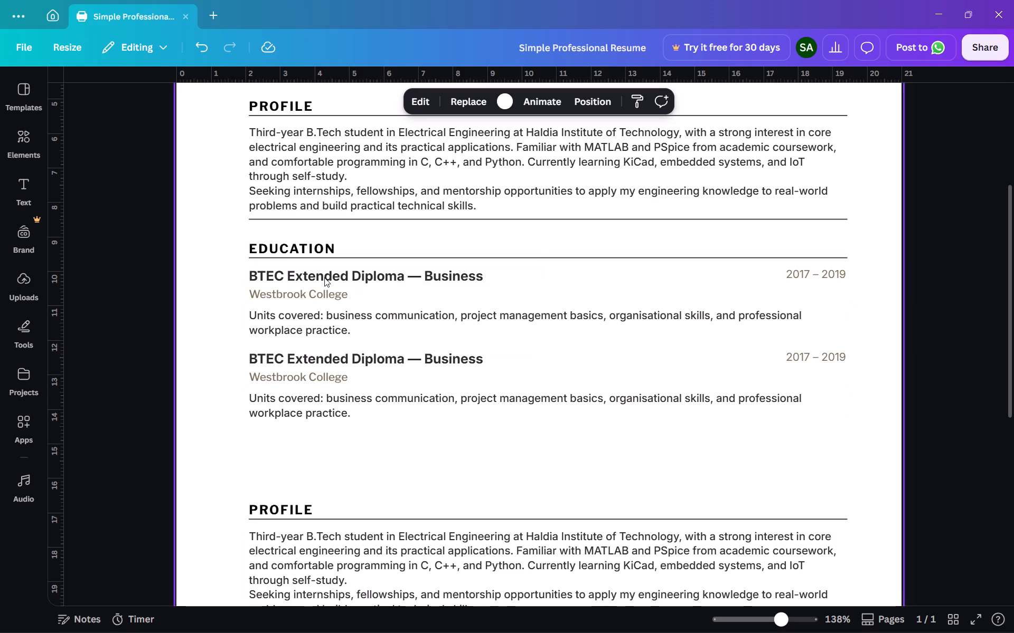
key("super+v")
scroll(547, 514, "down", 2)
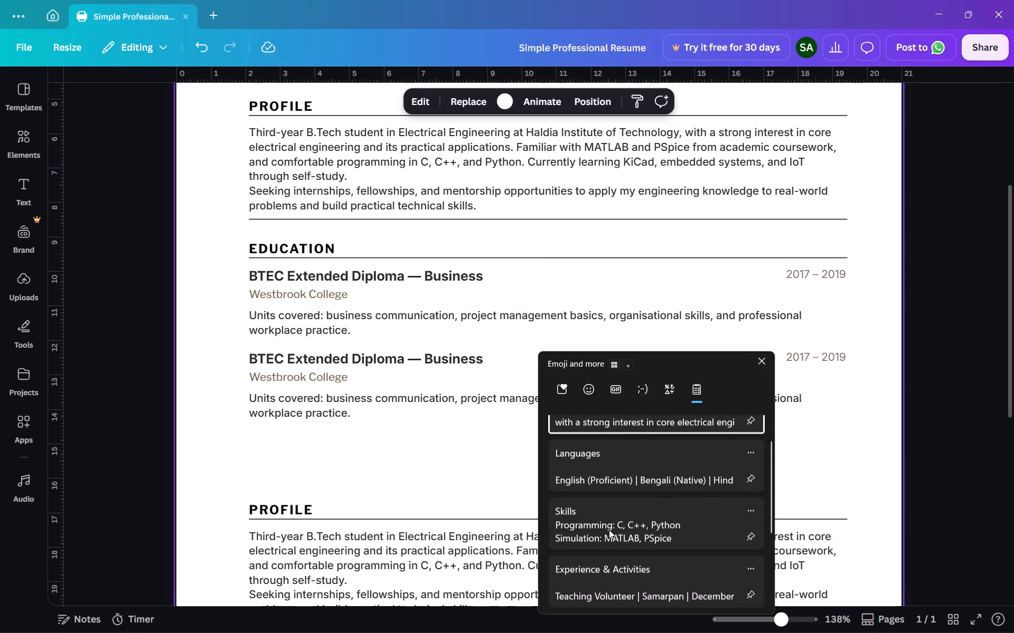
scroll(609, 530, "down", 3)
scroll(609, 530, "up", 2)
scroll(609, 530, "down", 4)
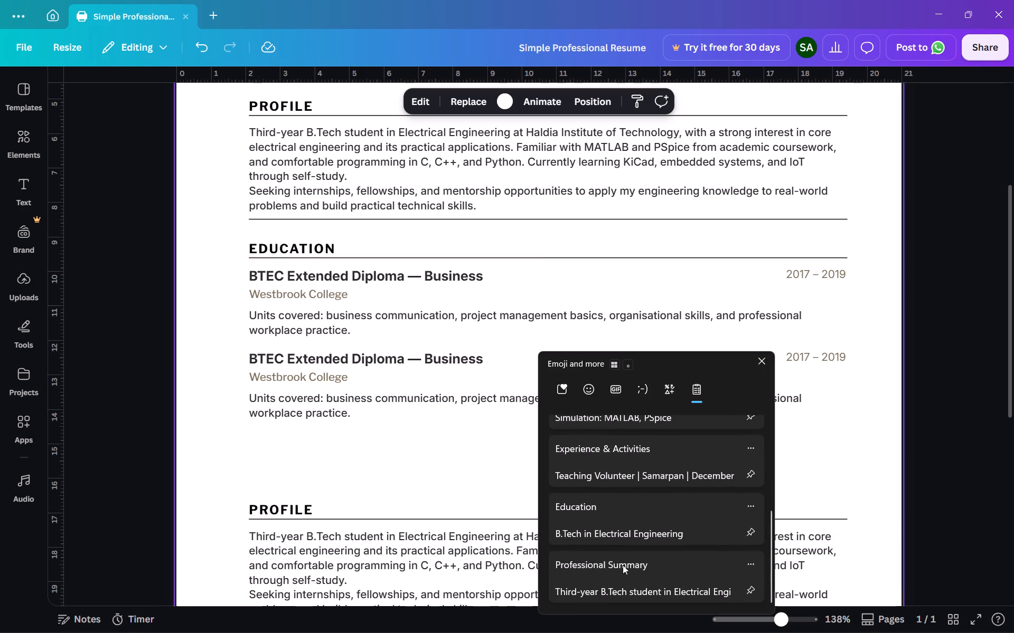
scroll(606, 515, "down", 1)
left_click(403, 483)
Replace the lower Profile section's body text with the Education details saved in the clipboard history, starting with B.Tech in Electrical Engineering.
scroll(404, 483, "down", 3)
left_click(362, 386)
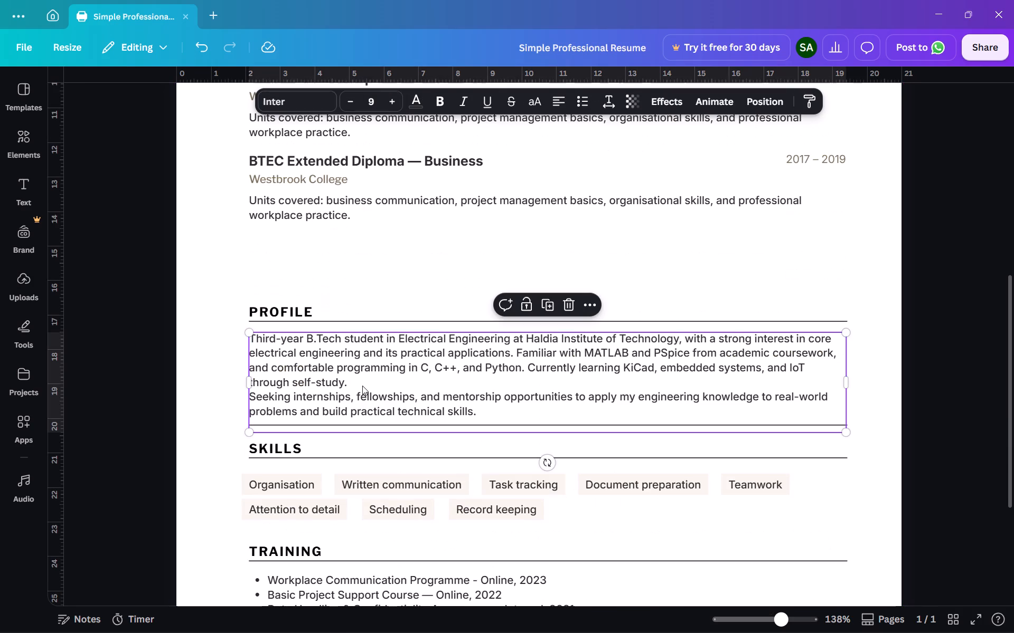
key("ctrl+a")
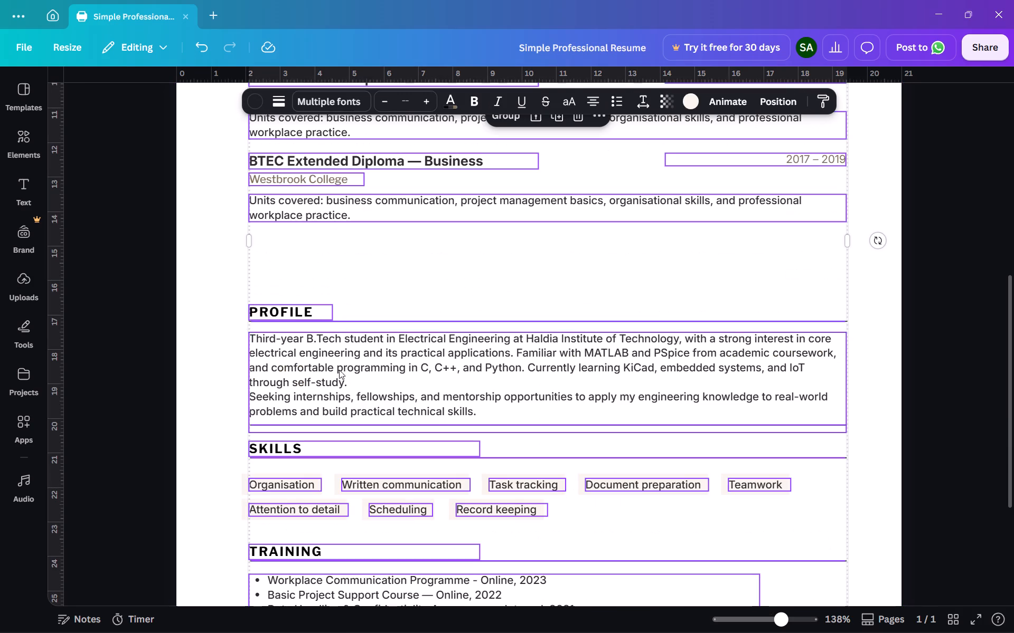
double_click(330, 367)
left_click(270, 366)
left_click(194, 342)
left_click(327, 363)
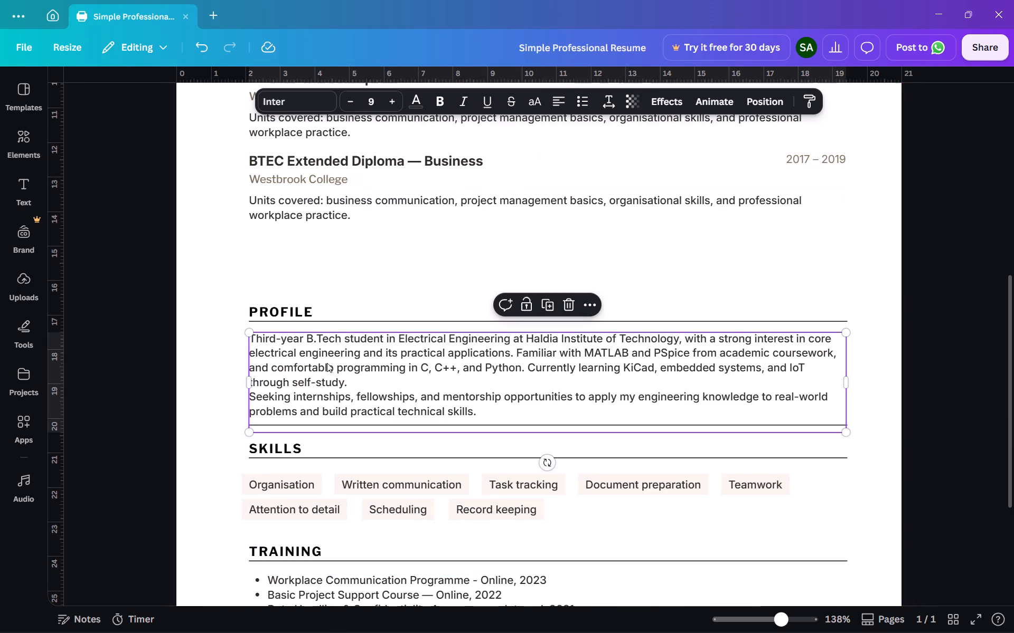
double_click(327, 363)
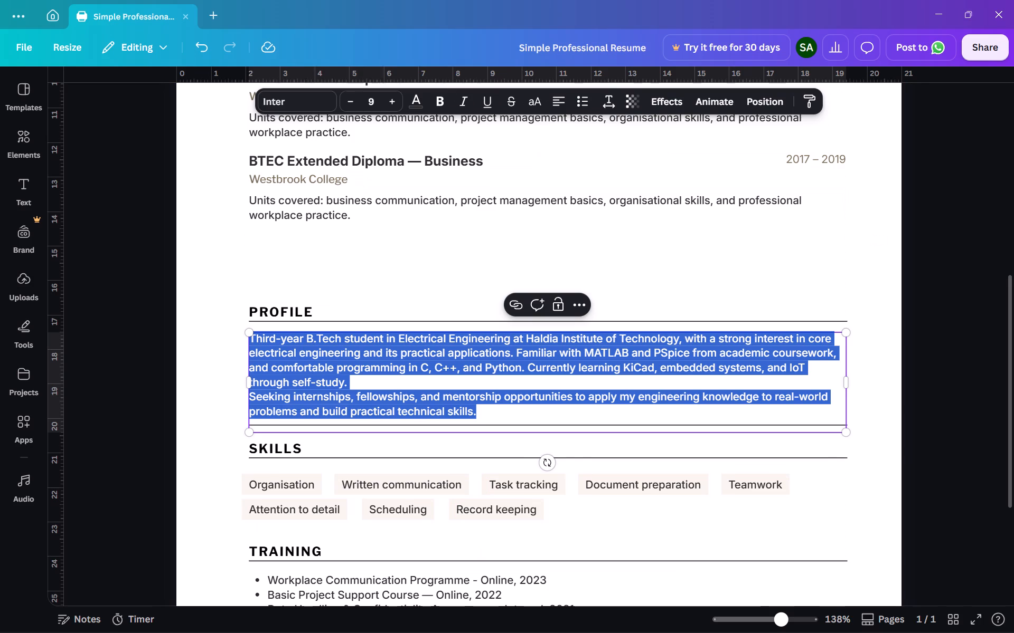
key("super+v")
scroll(324, 271, "down", 7)
scroll(341, 273, "up", 4)
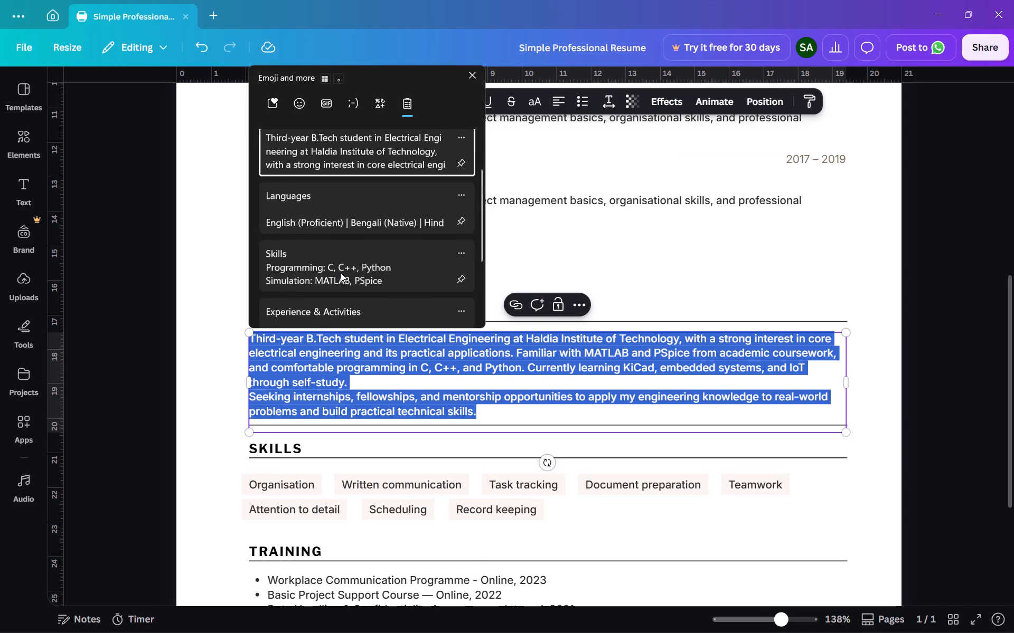
scroll(341, 273, "up", 5)
scroll(341, 273, "down", 8)
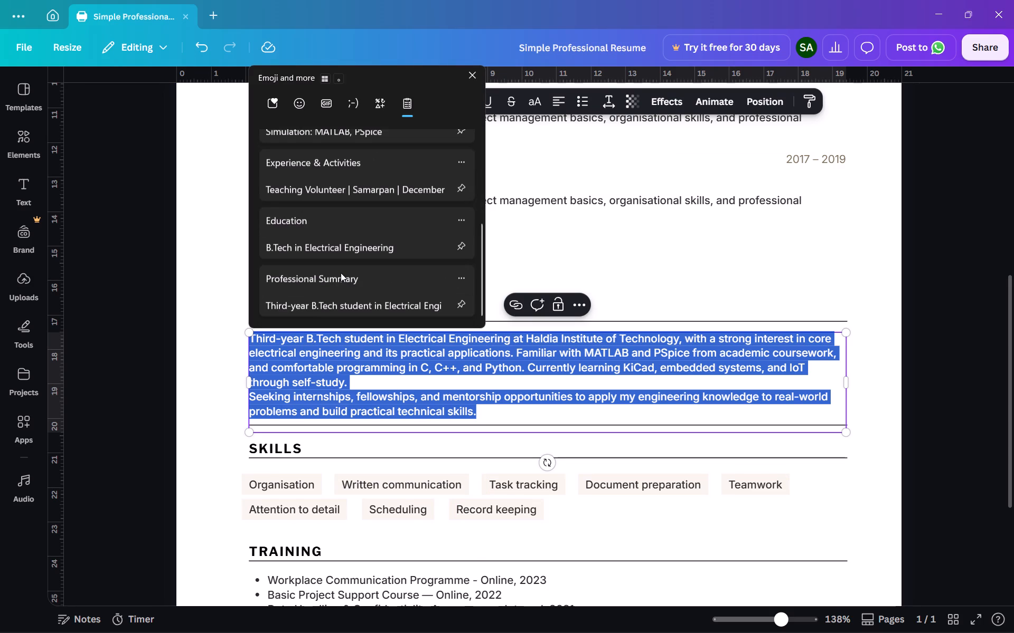
left_click(326, 231)
key("ctrl+v")
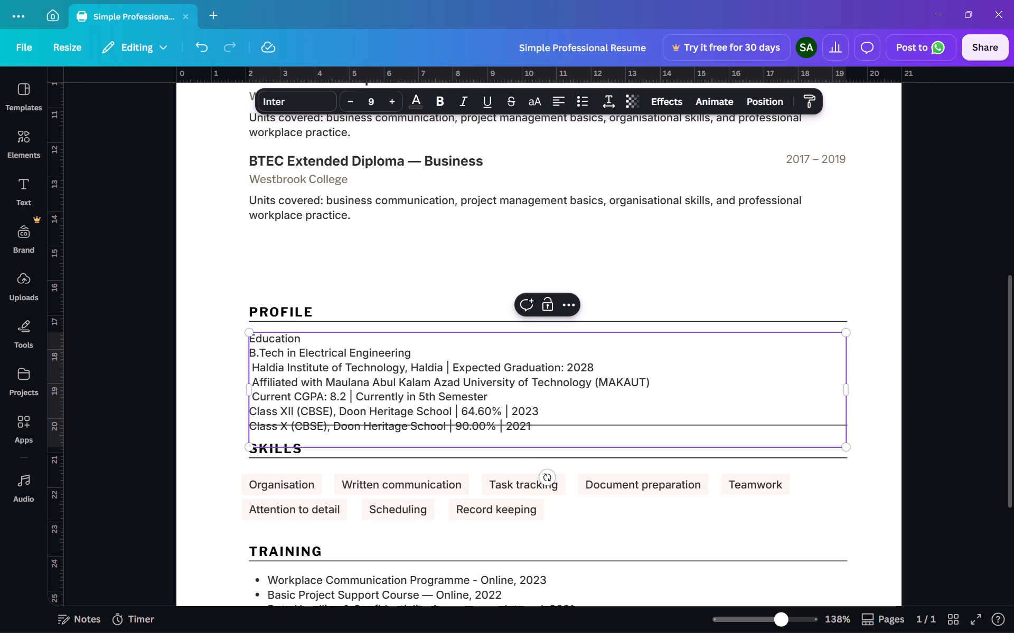
Select the "B.Tech in Electrical Engineering" line in the pasted education text.
left_click_drag(251, 353, 398, 360)
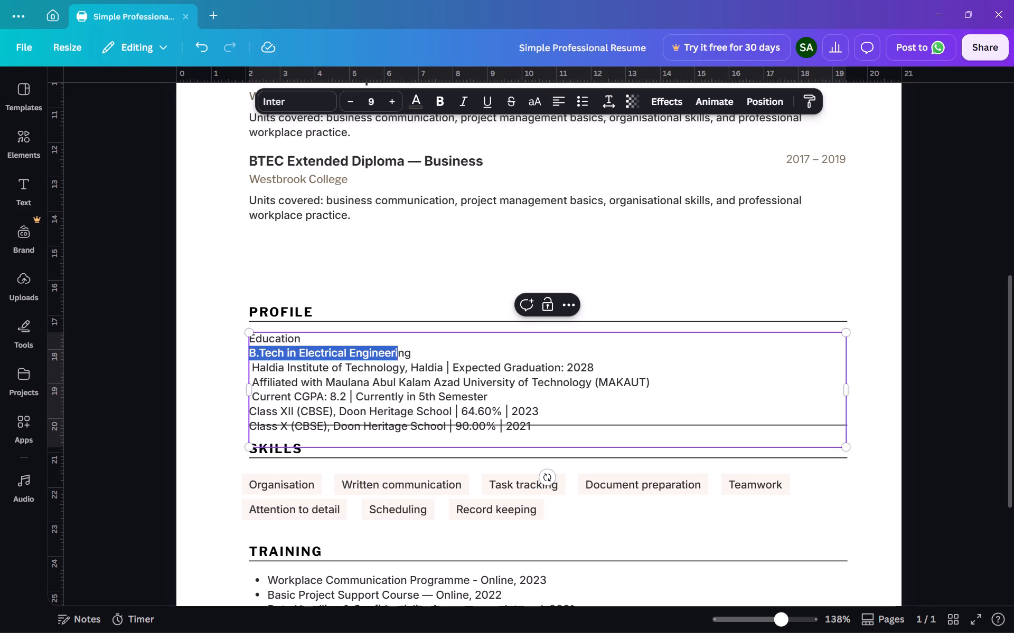
left_click_drag(398, 360, 416, 358)
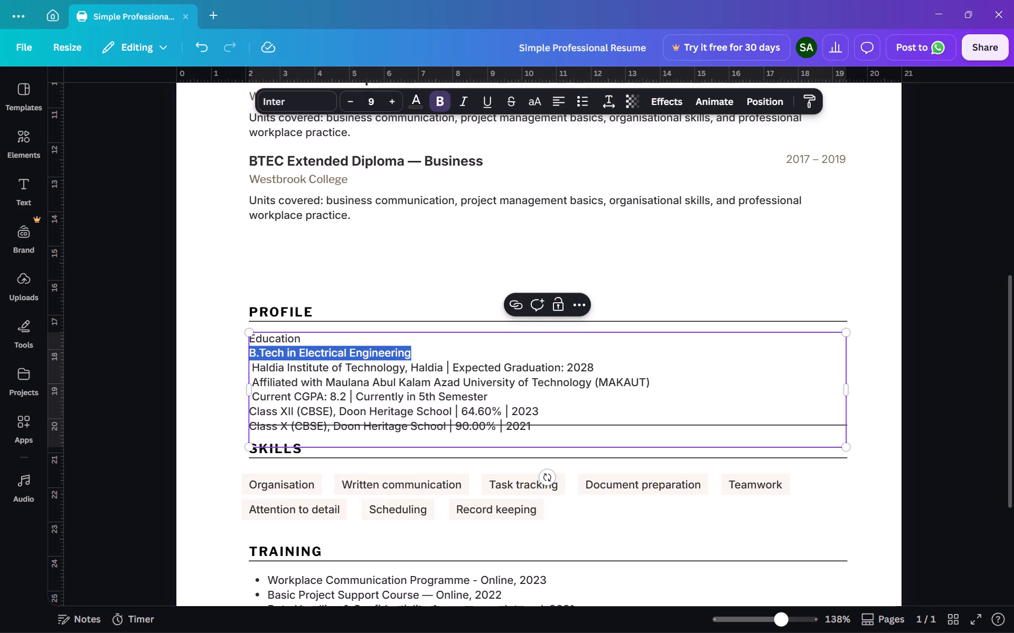
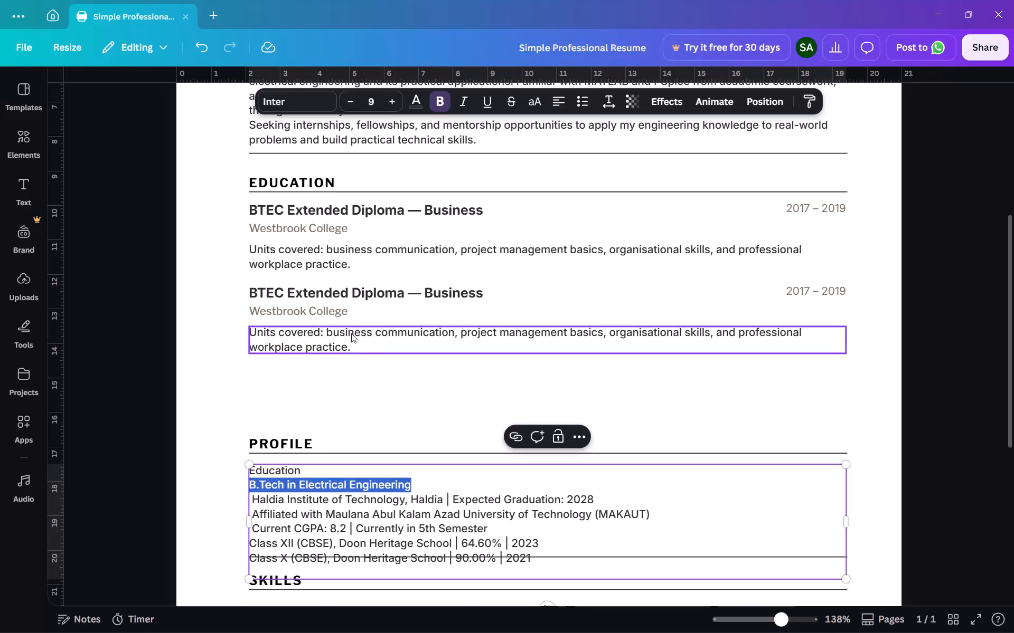
Replace the first Education entry's title with the selected line "B.Tech in Electrical Engineering" from the pasted text.
right_click(380, 486)
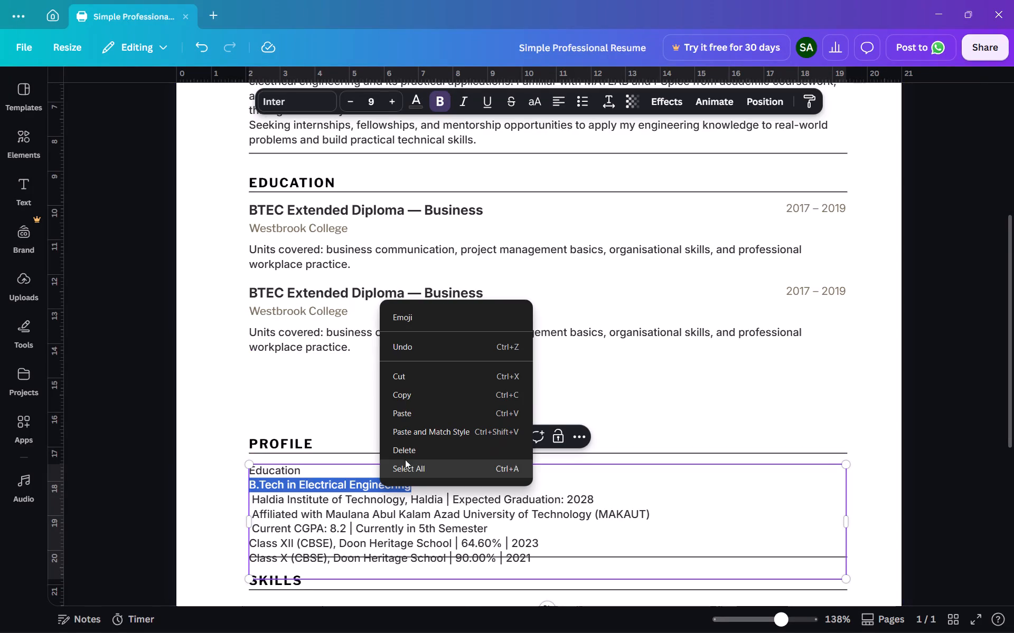
left_click(419, 391)
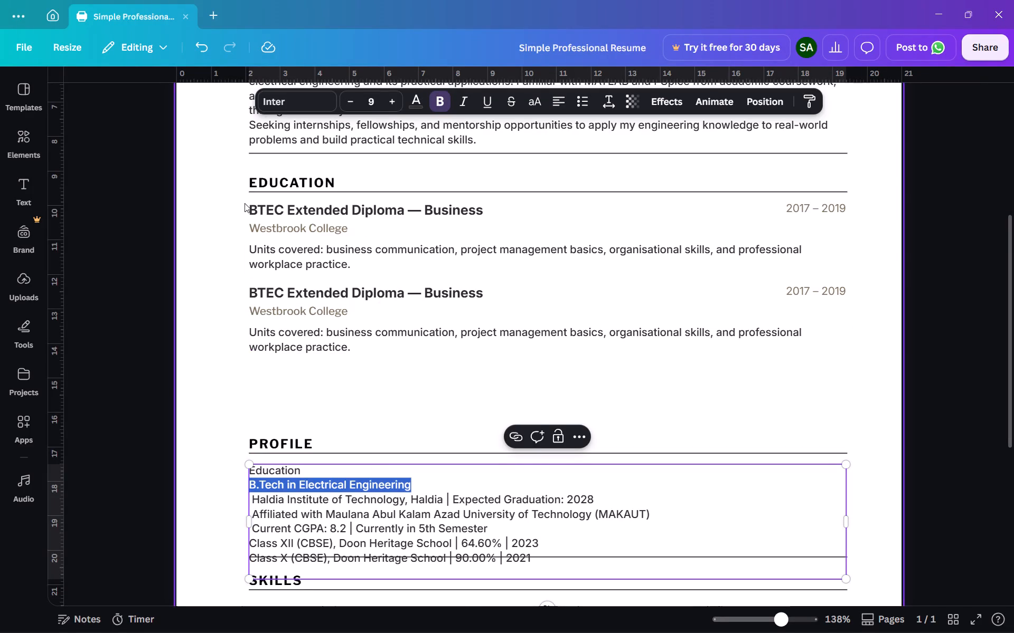
triple_click(257, 207)
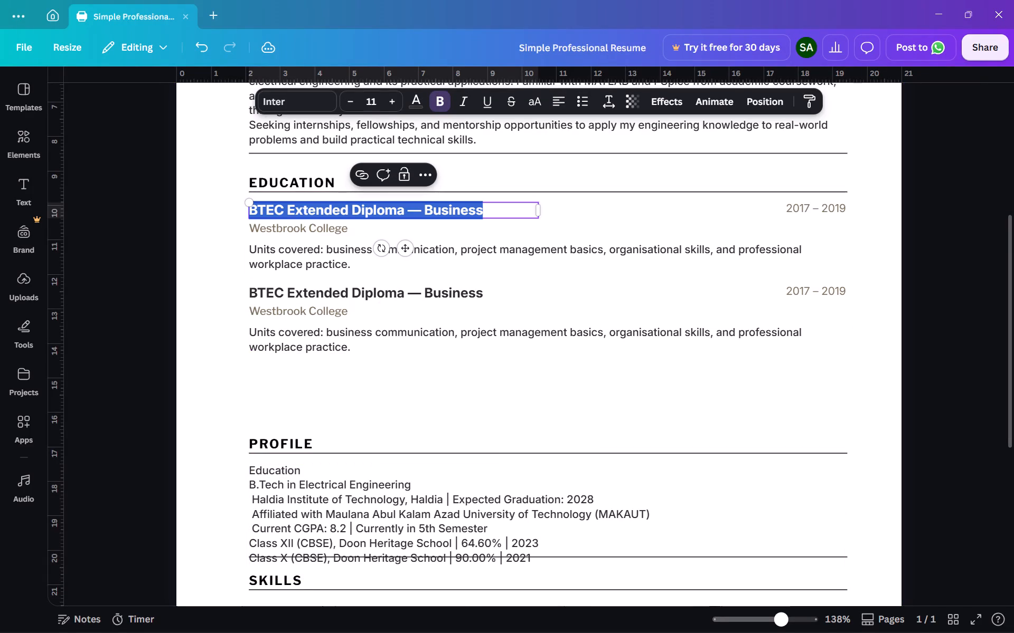
key("ctrl+v")
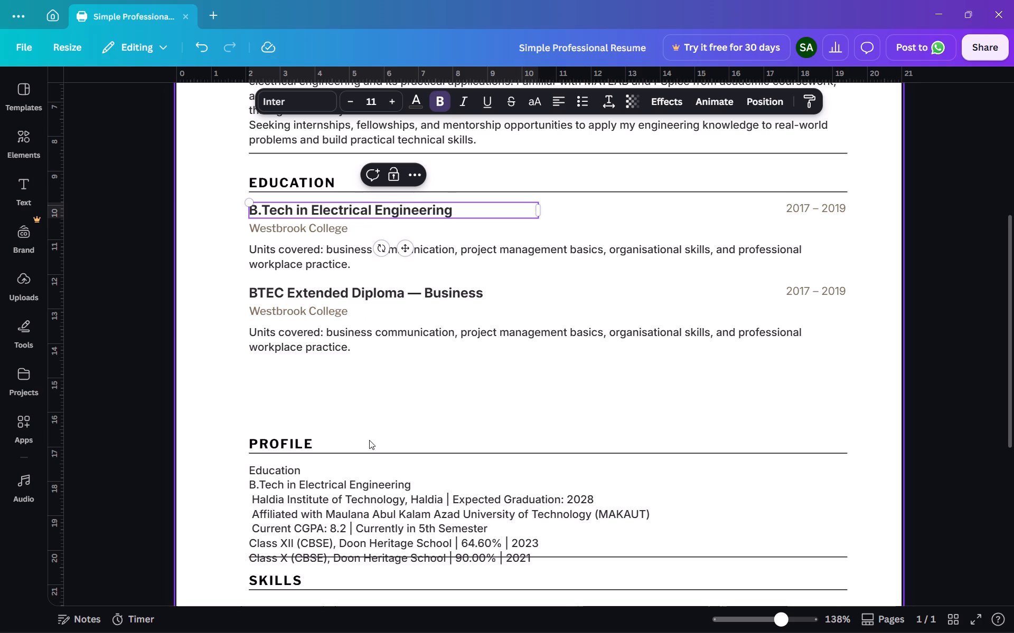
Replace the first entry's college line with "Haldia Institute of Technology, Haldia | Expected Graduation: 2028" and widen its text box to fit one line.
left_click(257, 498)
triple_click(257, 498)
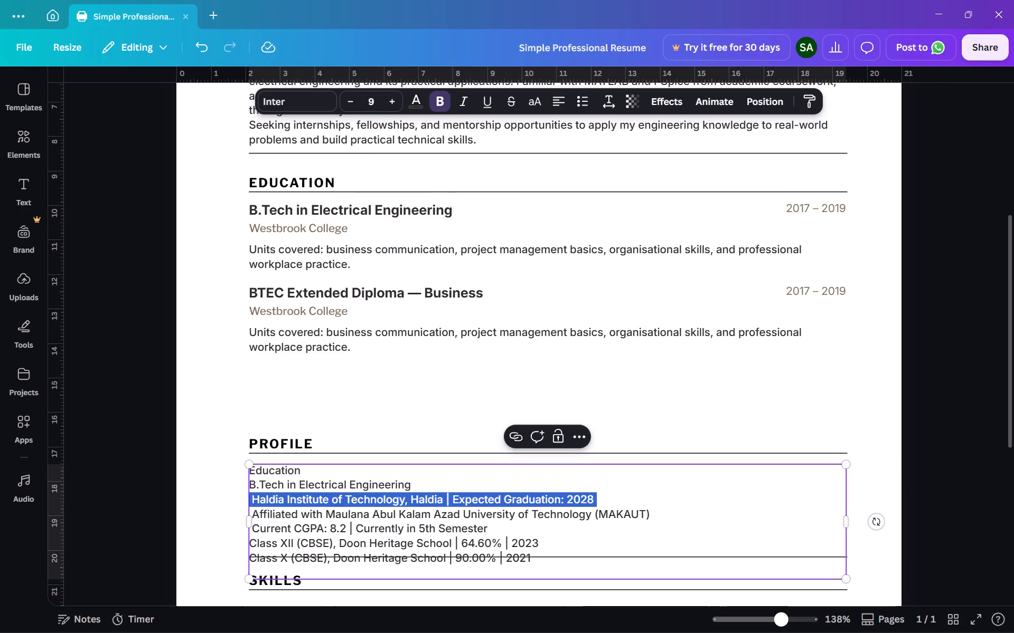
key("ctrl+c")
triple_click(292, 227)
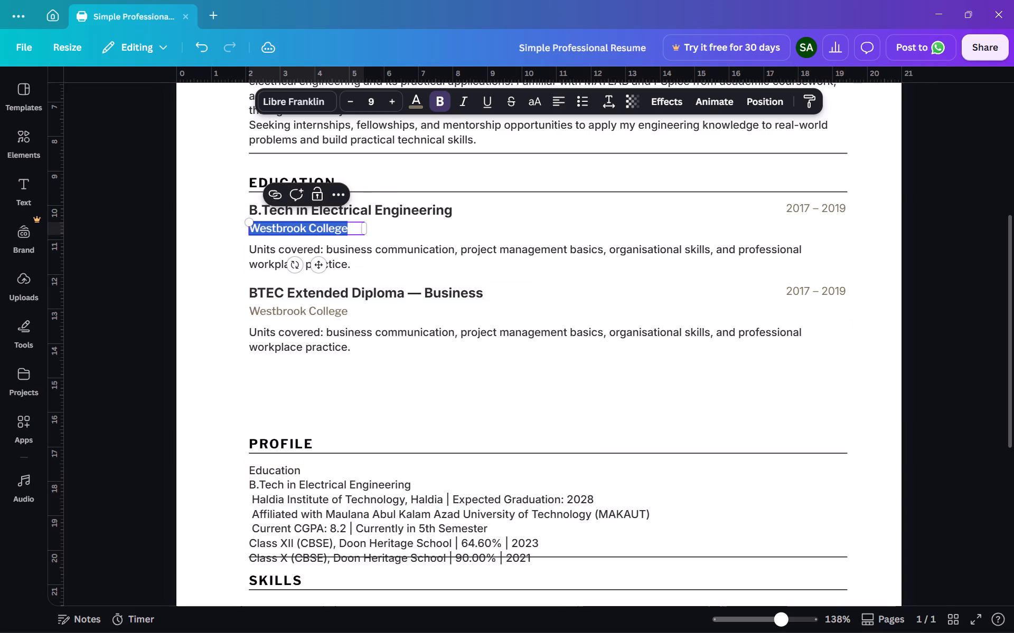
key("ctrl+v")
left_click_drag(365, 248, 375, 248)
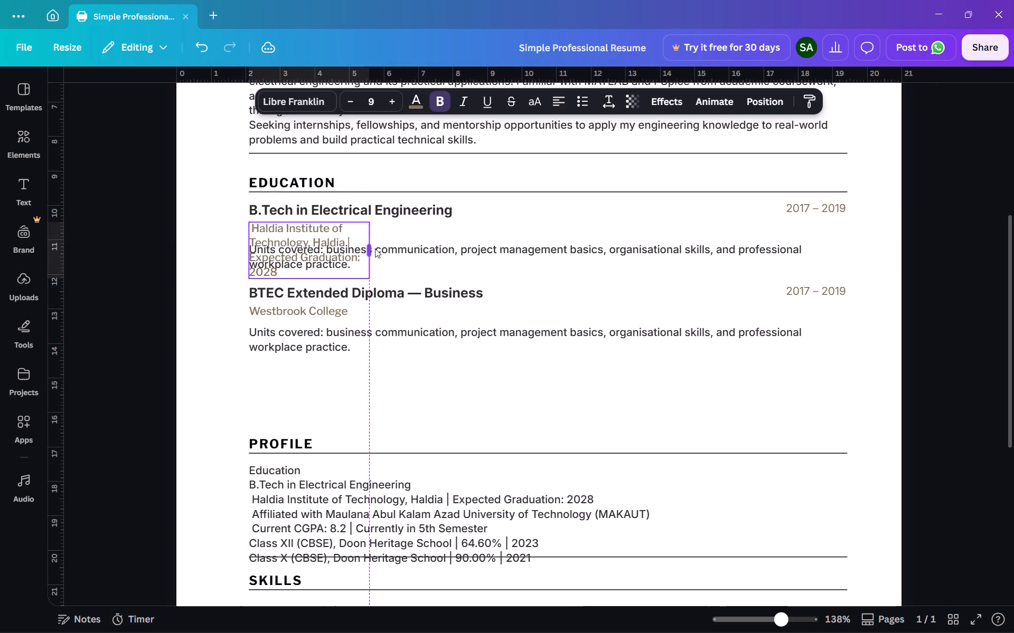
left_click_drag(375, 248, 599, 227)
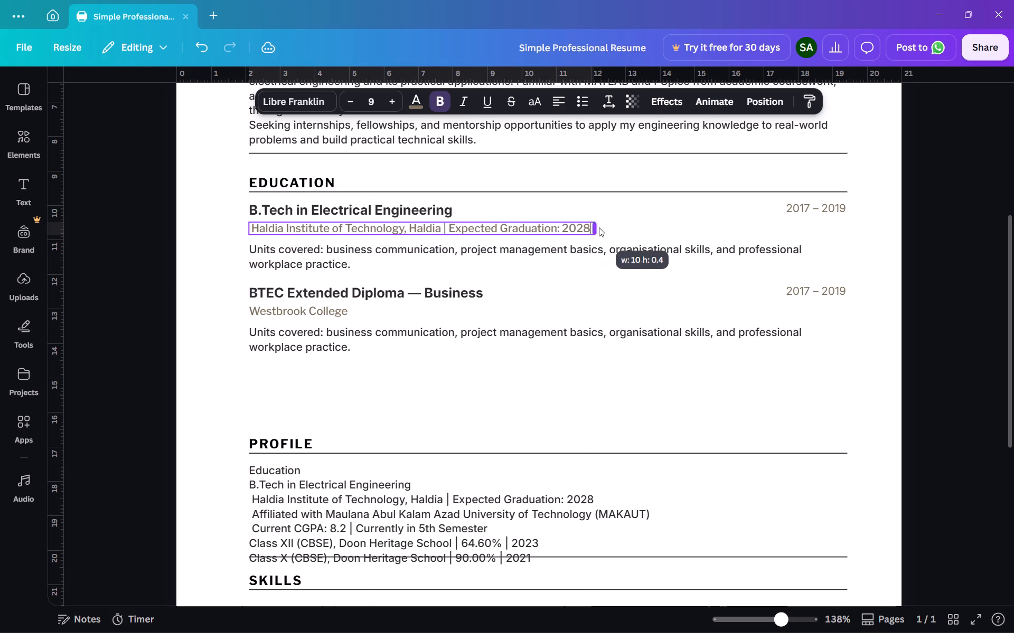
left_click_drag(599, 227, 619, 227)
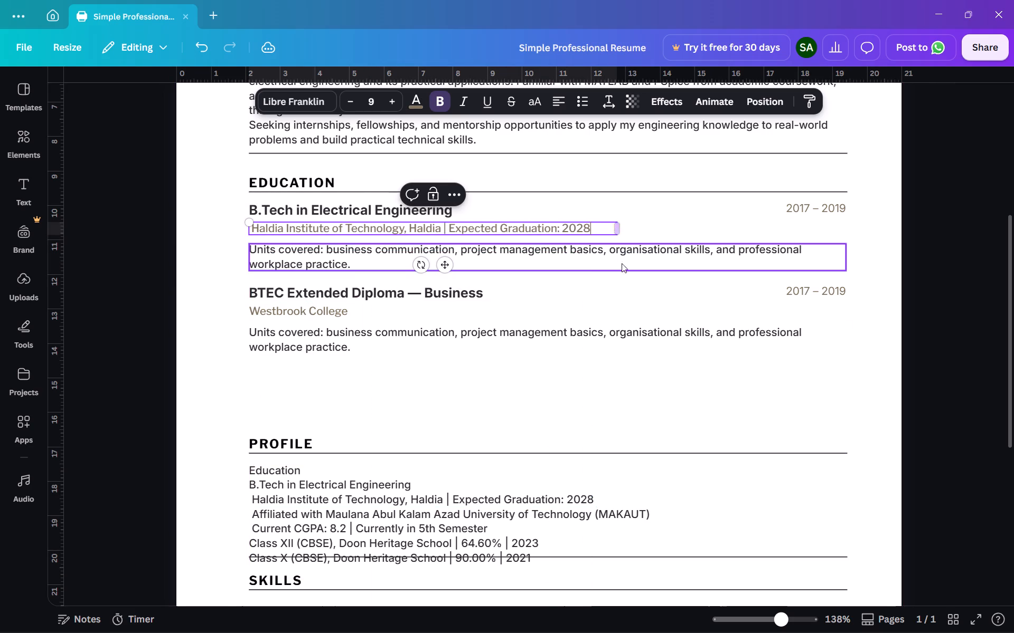
Replace the B.Tech entry's institution line with "Affiliated with Maulana Abul Kalam Azad University of Technology (MAKAUT)" and widen its box to fit one line.
triple_click(331, 512)
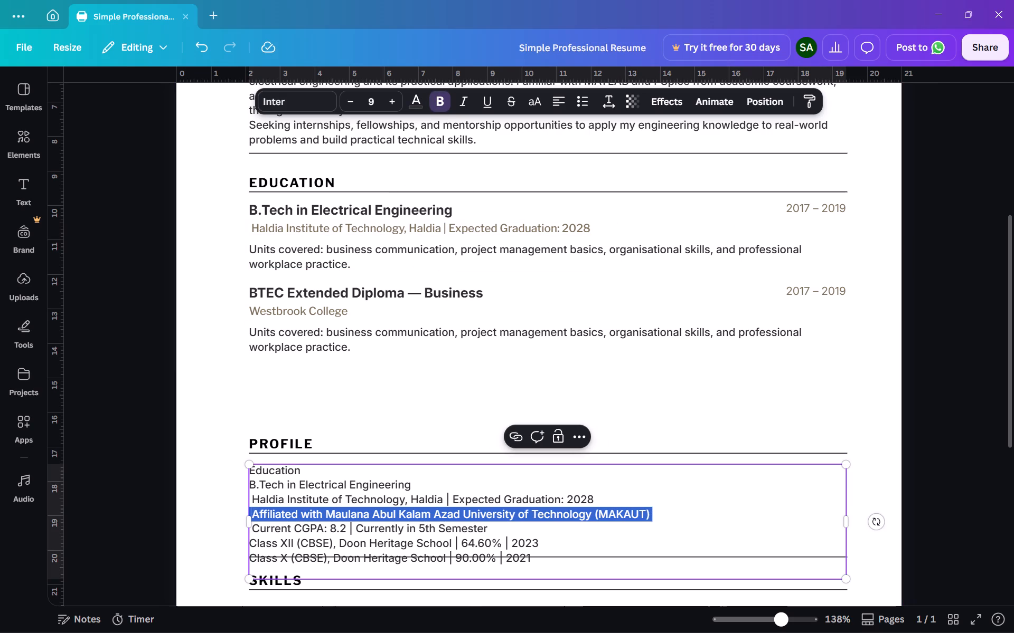
key("ctrl+c")
triple_click(415, 229)
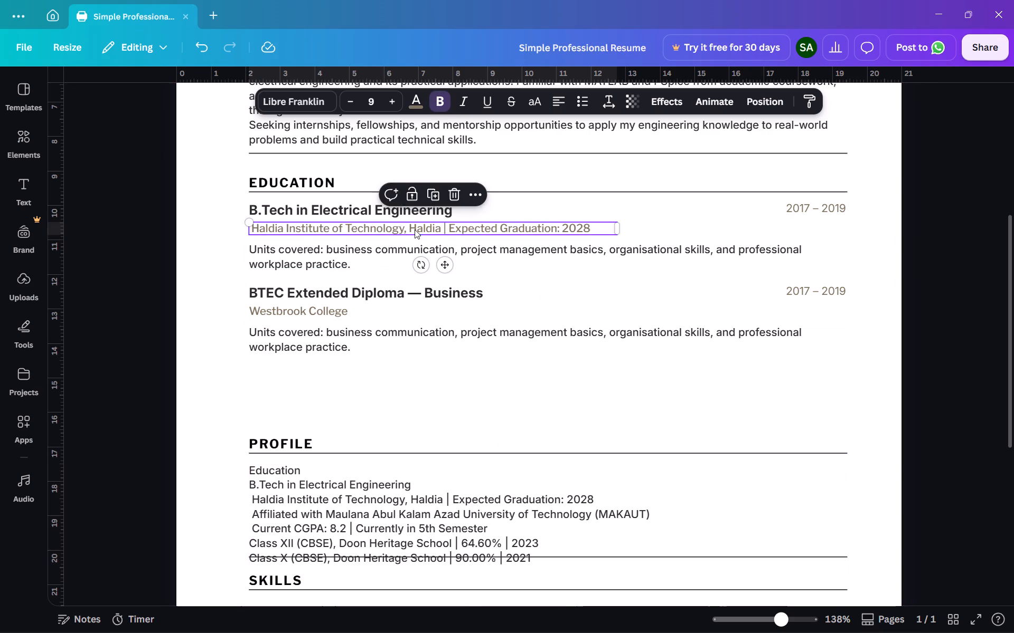
key("ctrl+v")
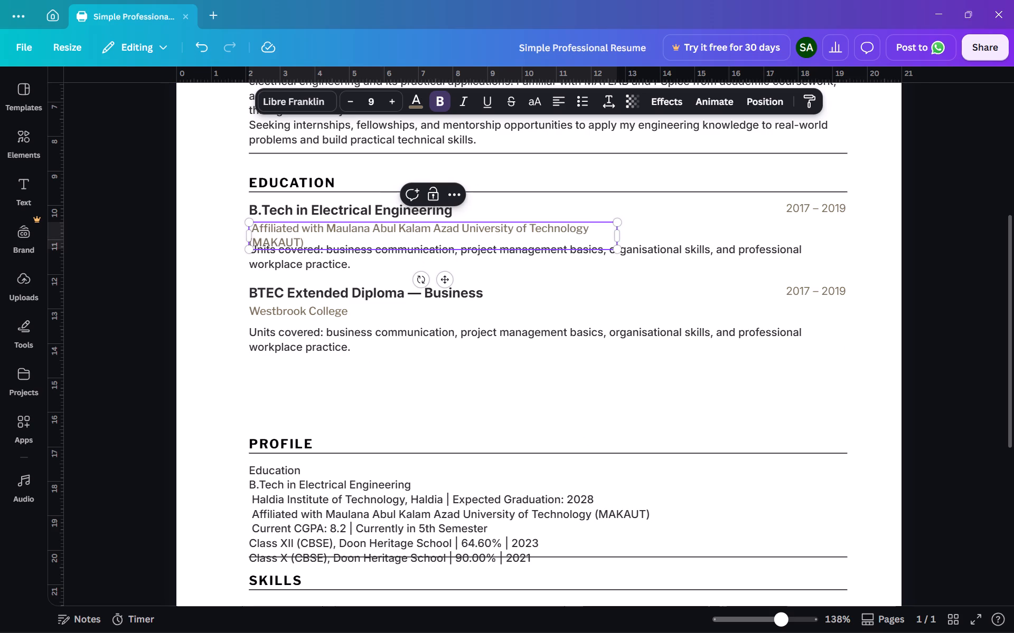
left_click(613, 237)
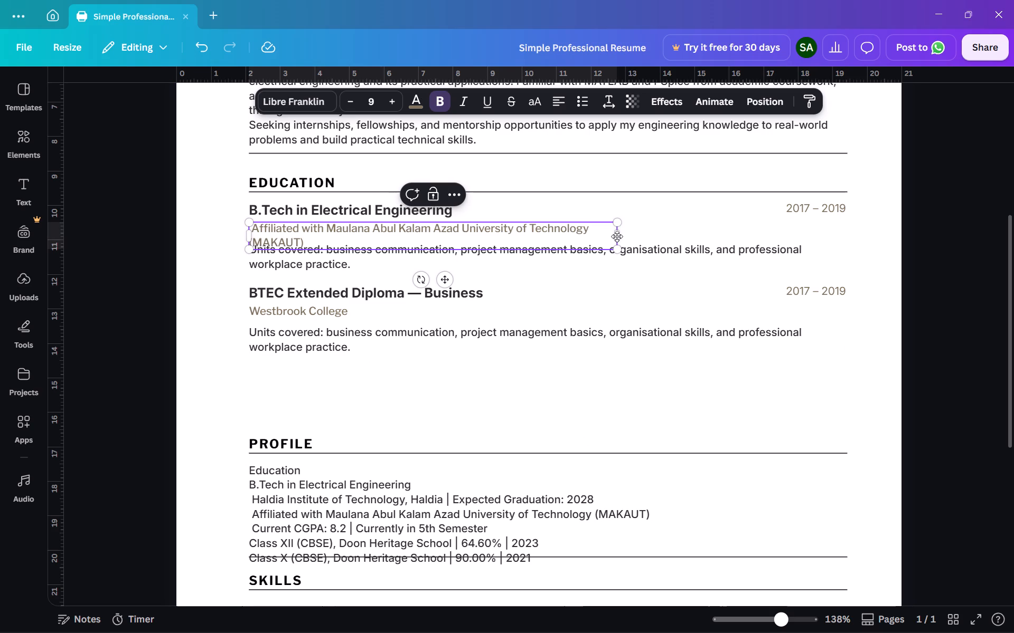
left_click(617, 236)
left_click_drag(618, 236, 691, 236)
Replace the B.Tech entry's "Units covered" description with the pasted text's line "Current CGPA: 8.2 | Currently in 5th Semester".
triple_click(357, 248)
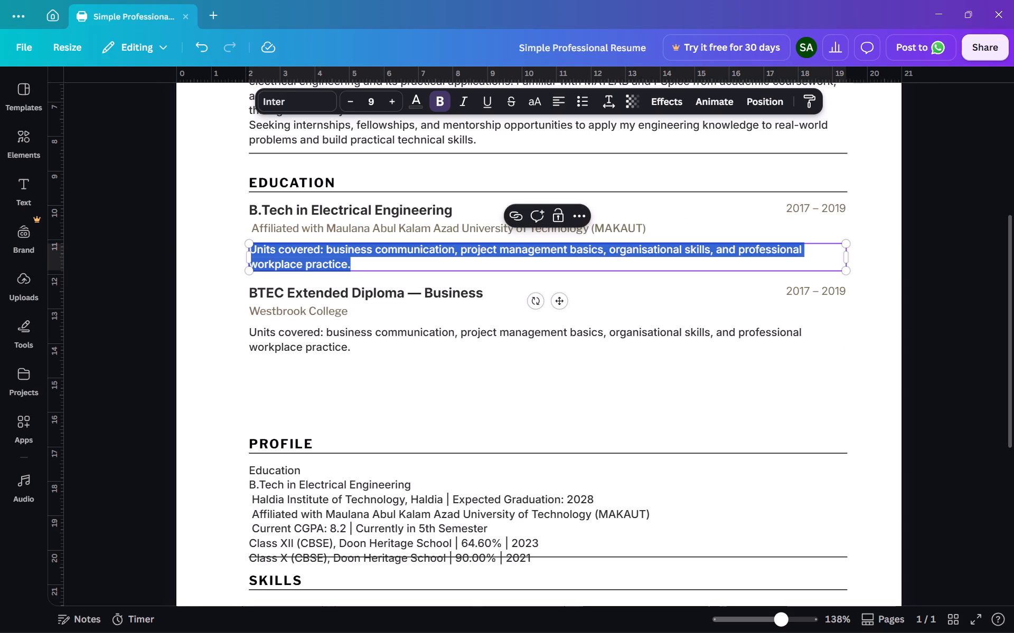
triple_click(258, 527)
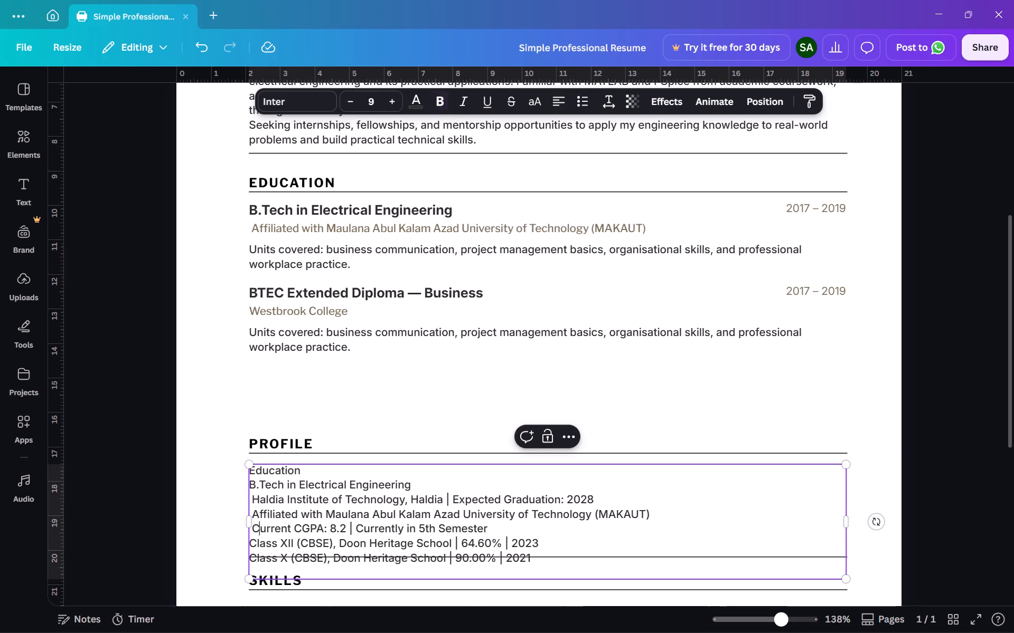
key("ctrl+c")
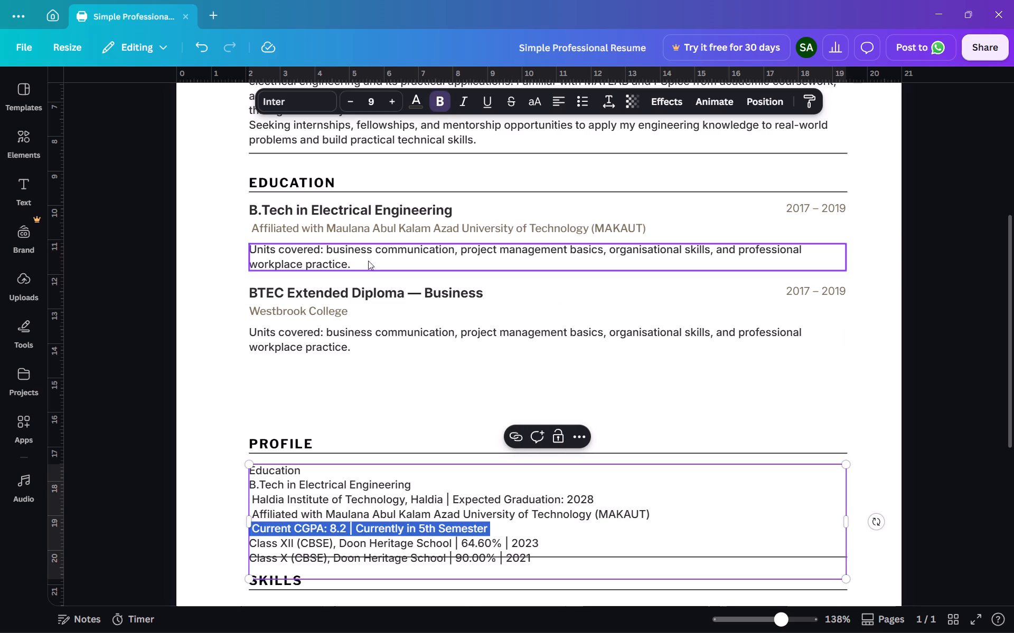
triple_click(321, 255)
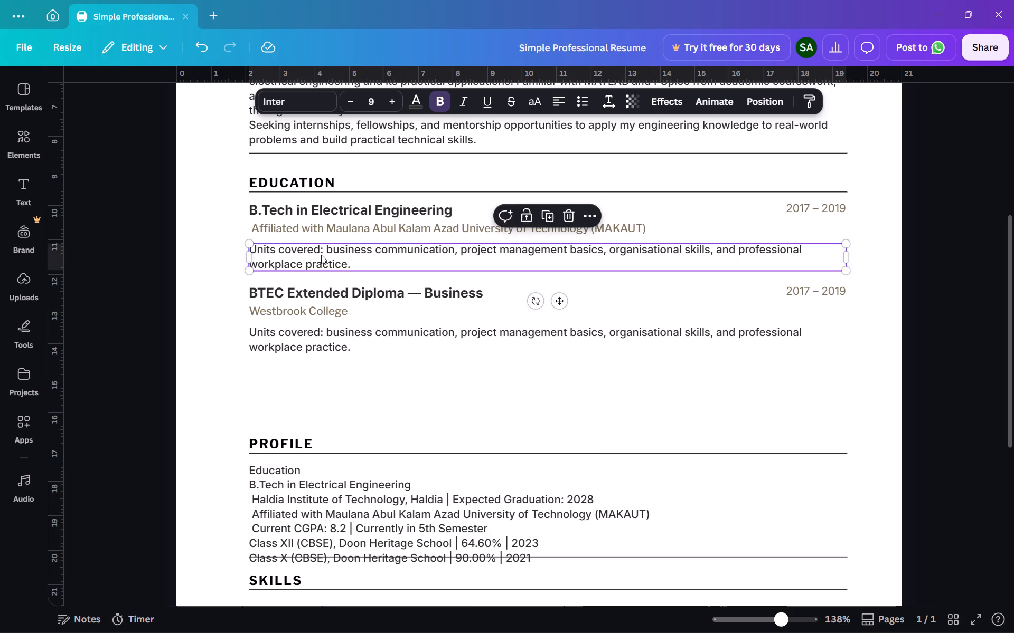
key("ctrl+v")
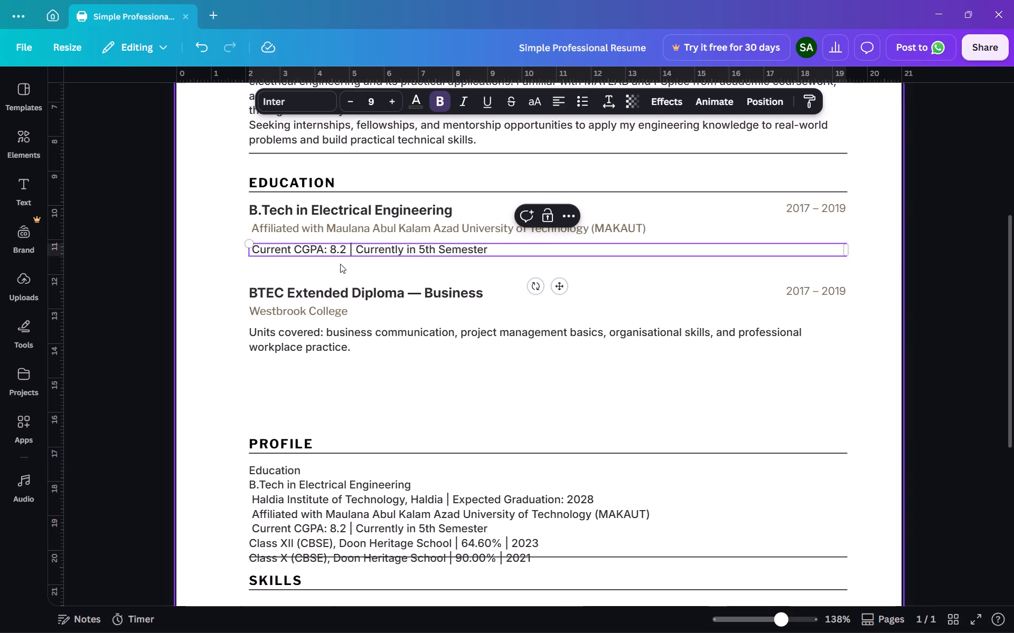
Change the word "Current" to "Last" before CGPA in the B.Tech entry's description.
left_click(313, 250)
left_click(330, 251)
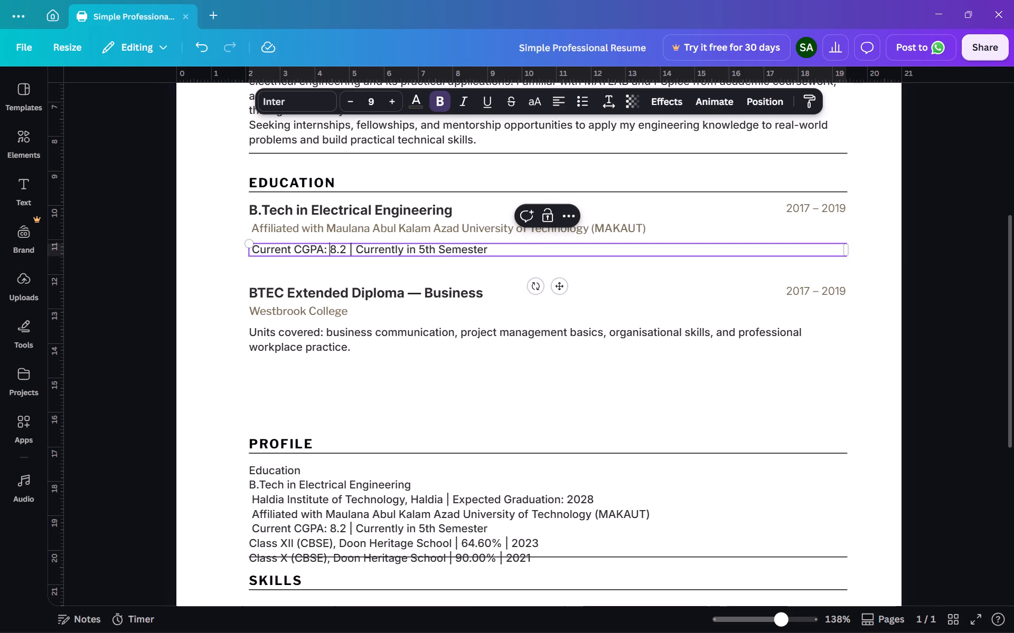
left_click(358, 248)
left_click(435, 254)
left_click(502, 256)
left_click(483, 245)
double_click(276, 249)
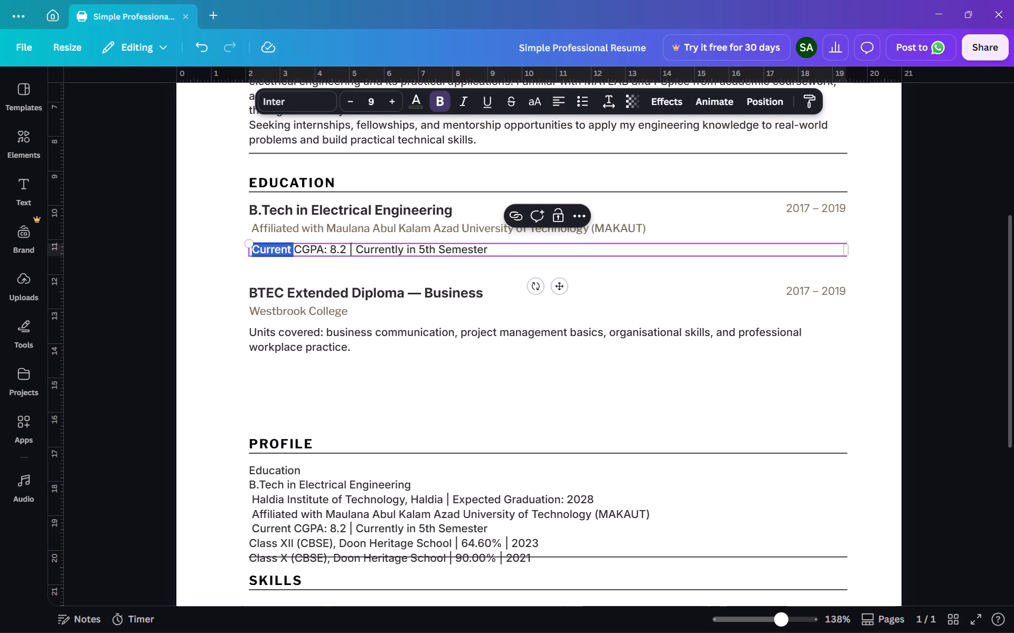
key("shift+l")
type("ast")
key("space")
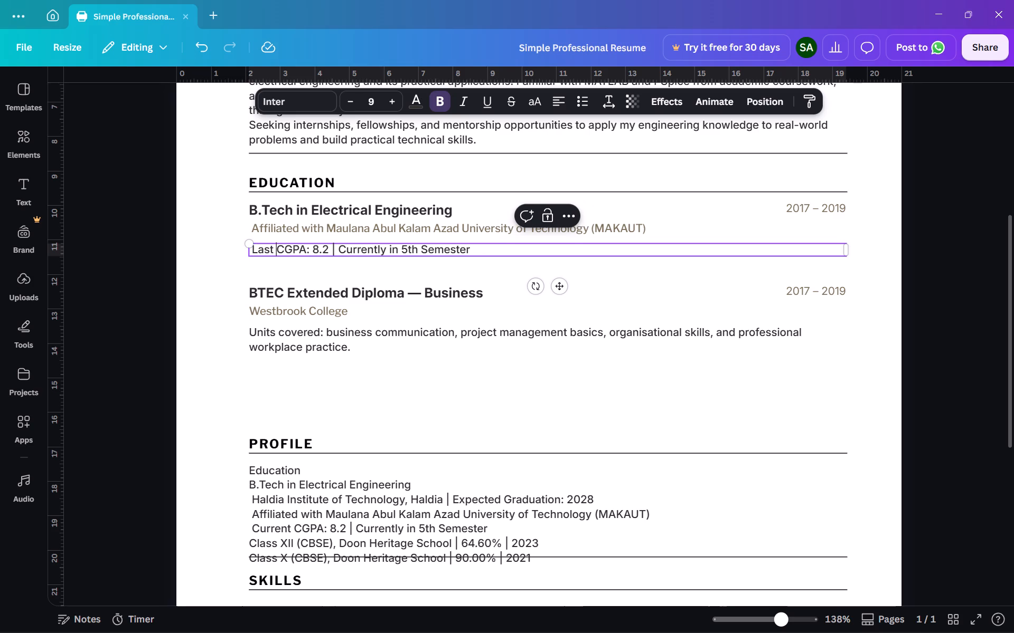
left_click(328, 251)
left_click(319, 399)
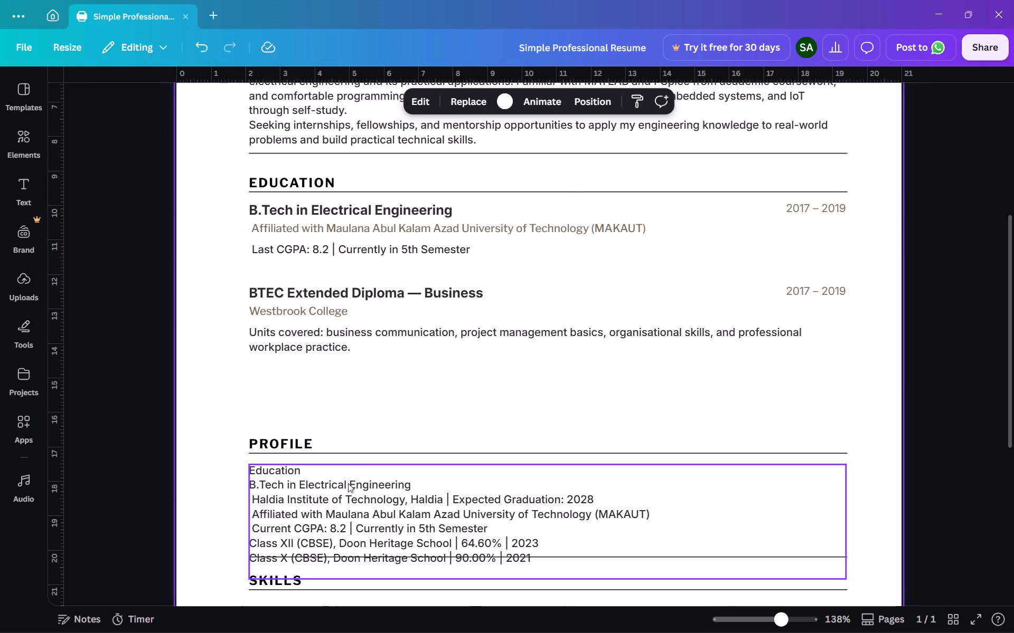
Replace the second entry's title with "Class XII (CBSE), Doon Heritage School | 64.60% | 2023" and widen its box to fit one line.
left_click(255, 544)
triple_click(255, 544)
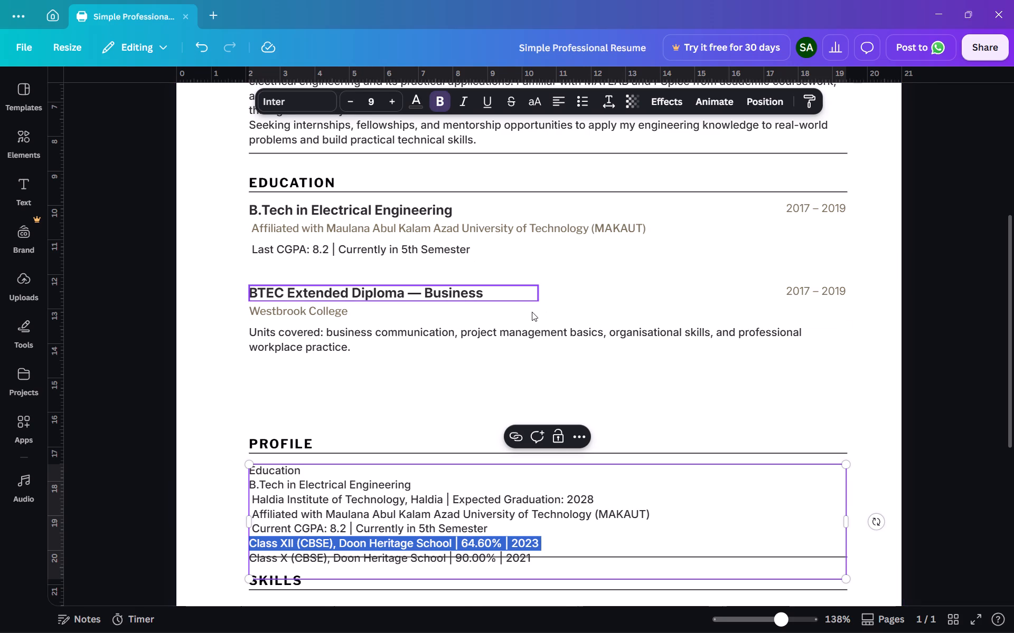
key("ctrl+c")
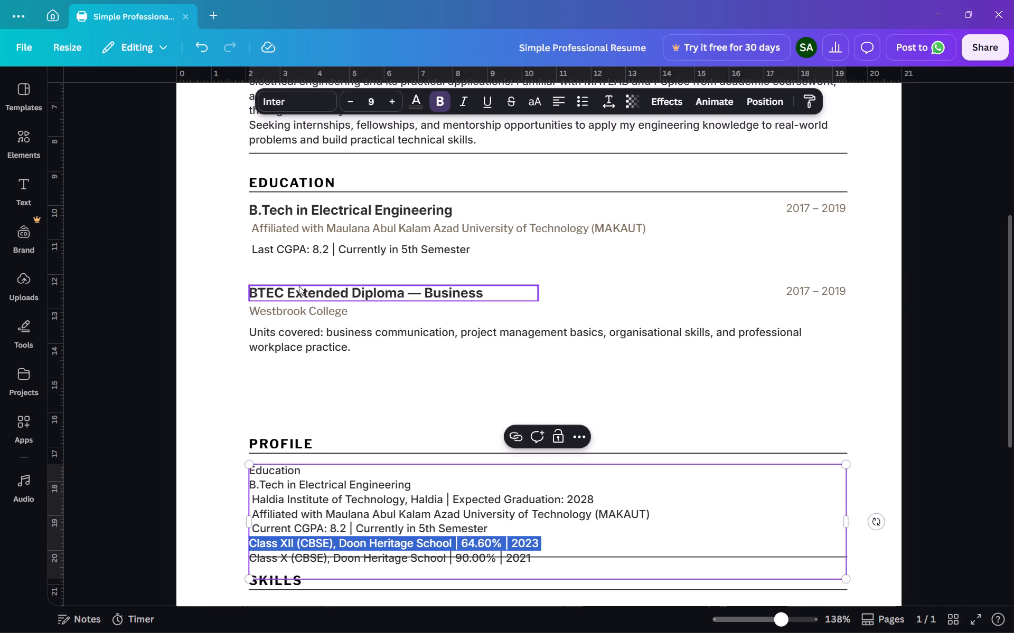
triple_click(301, 289)
key("ctrl+v")
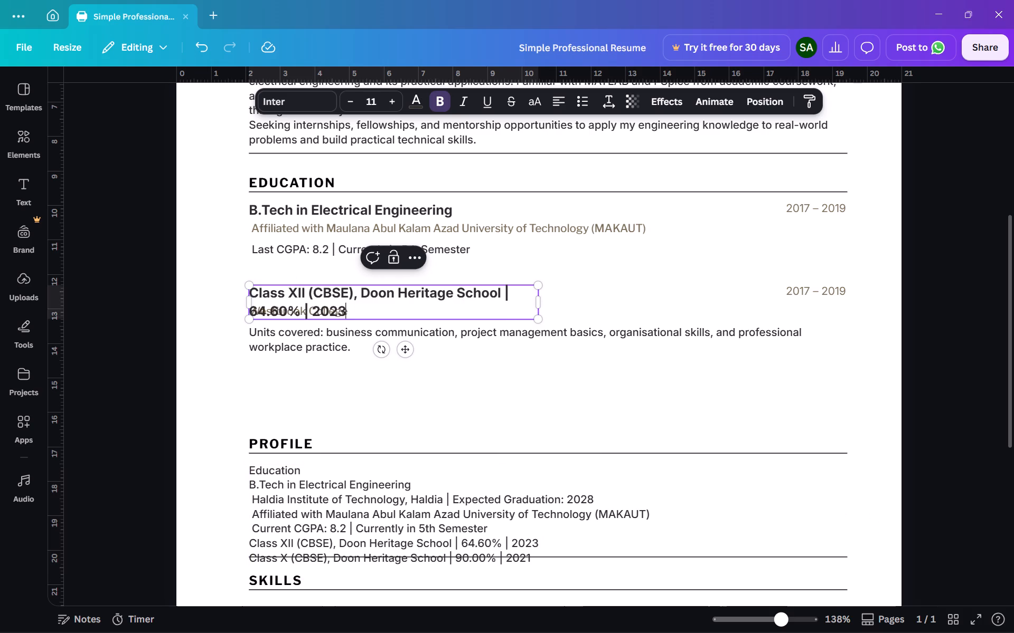
left_click_drag(541, 306, 628, 300)
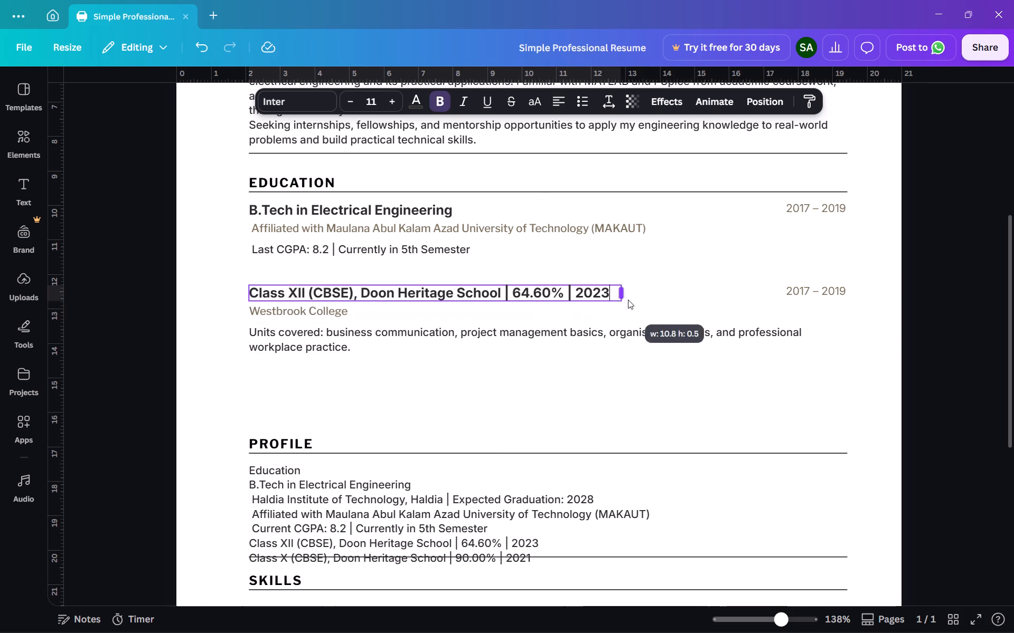
left_click_drag(628, 300, 646, 296)
left_click(579, 355)
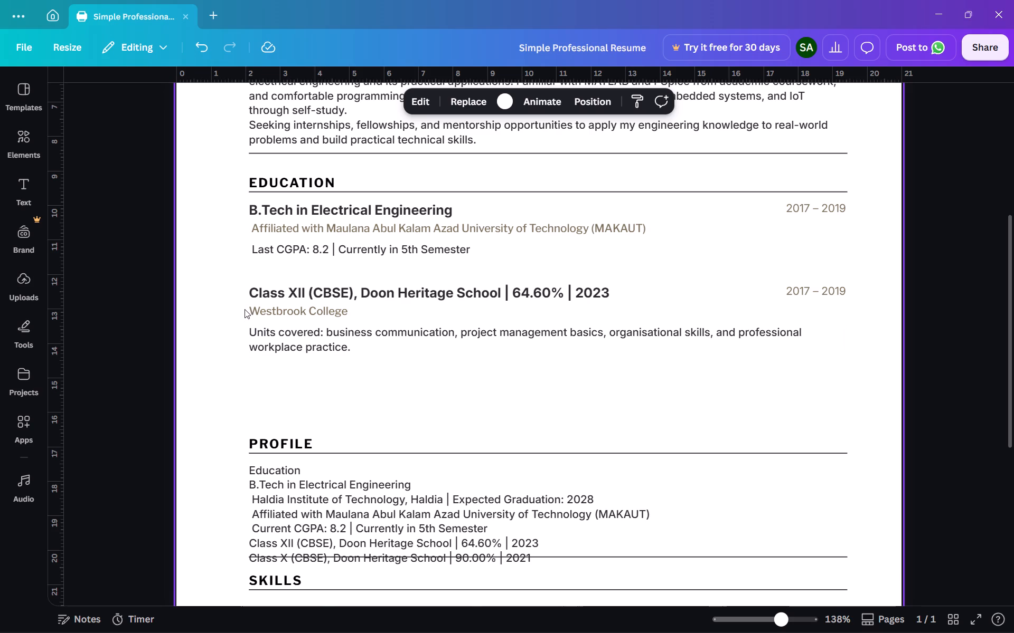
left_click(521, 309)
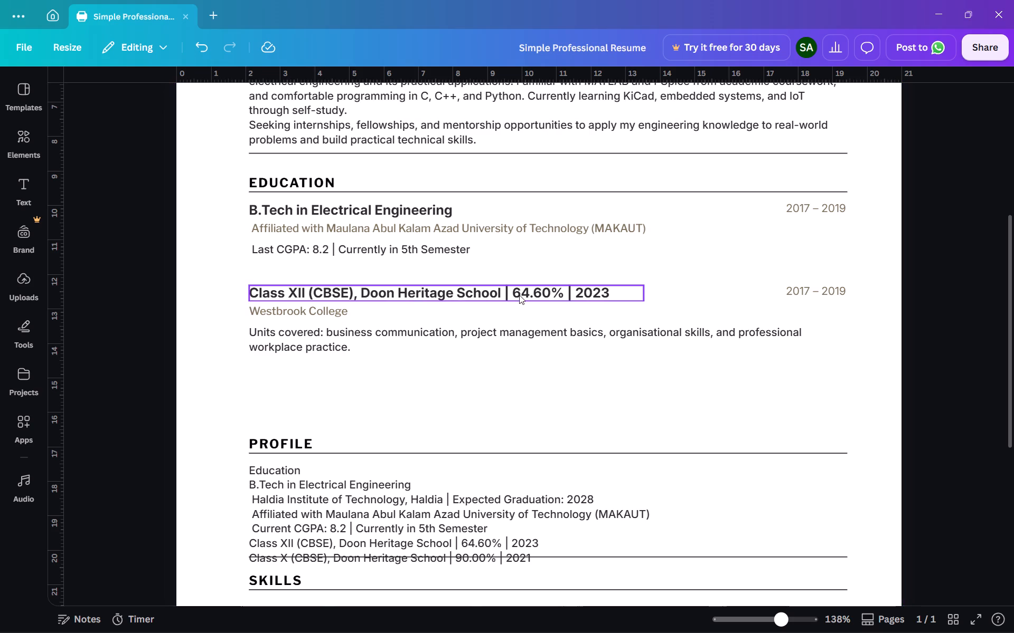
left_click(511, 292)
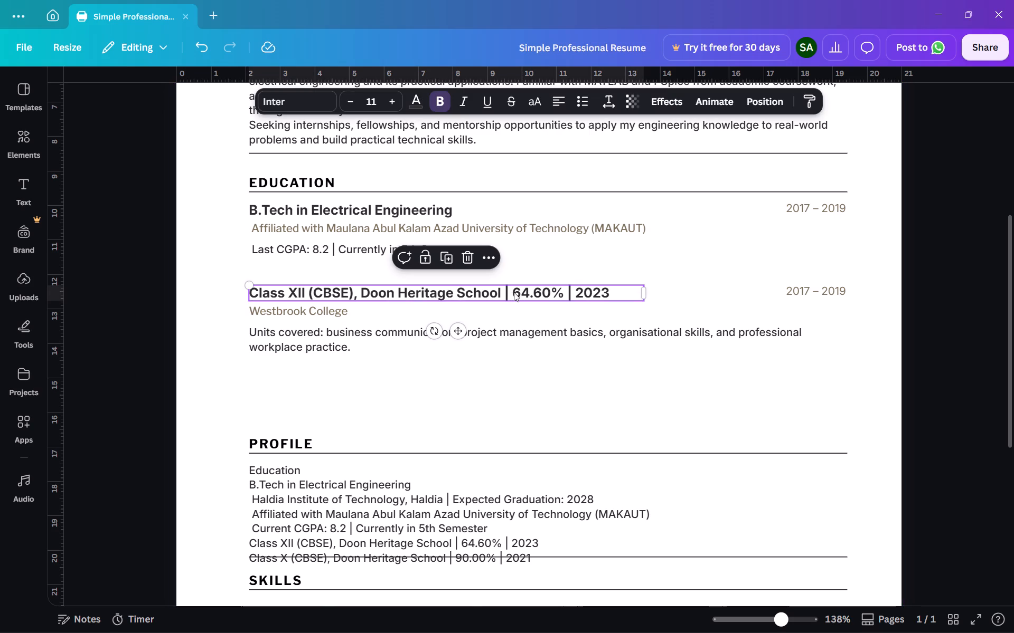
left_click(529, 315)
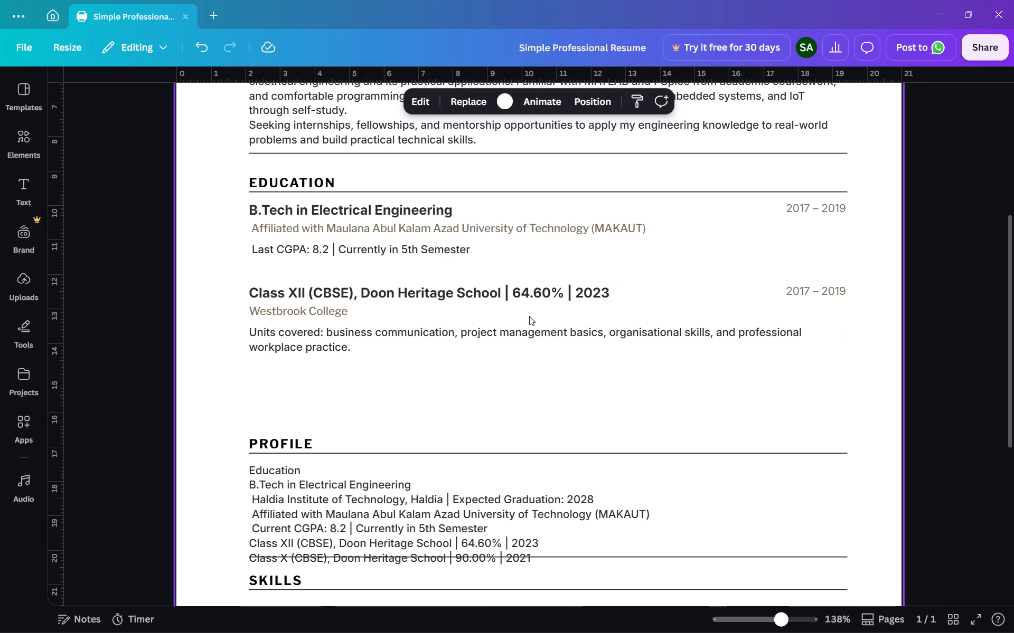
Replace the Class XII entry's institution line with "Doon Heritage School", copied from the entry's title.
triple_click(297, 309)
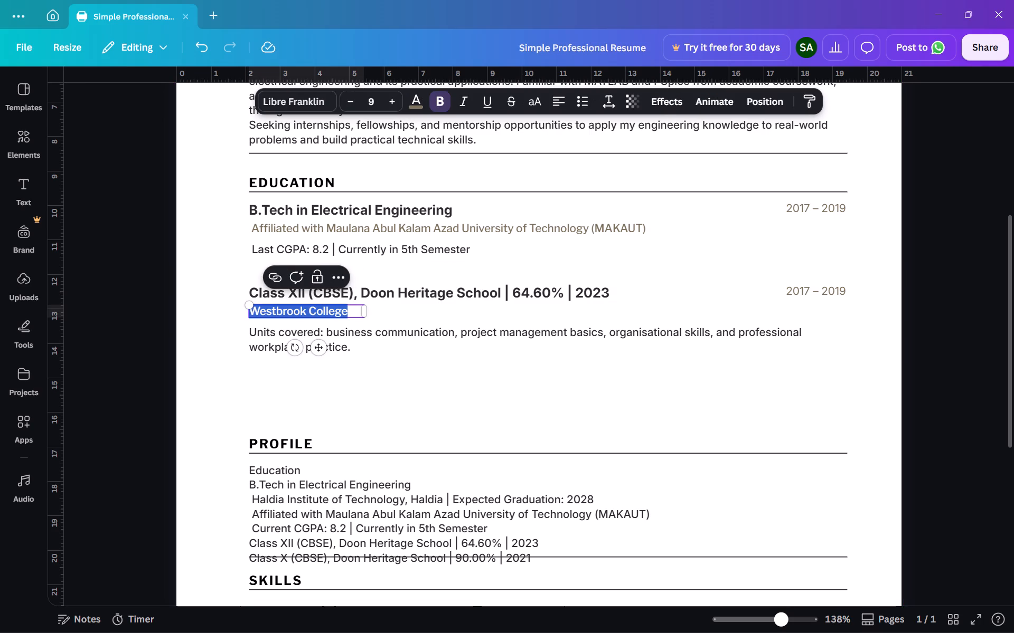
left_click(452, 320)
left_click(364, 293)
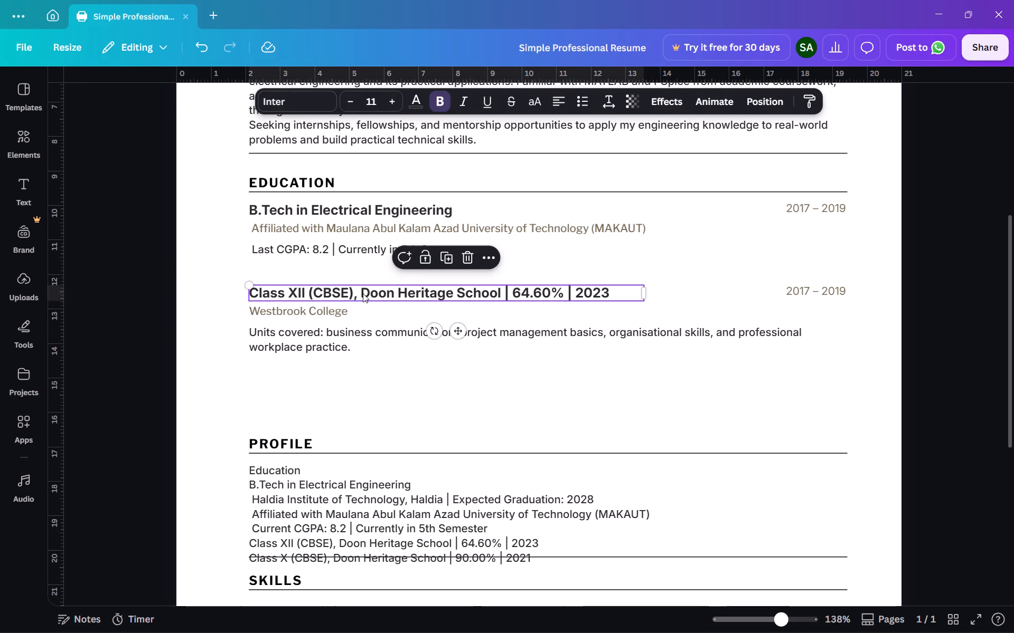
triple_click(363, 293)
double_click(363, 293)
left_click(360, 292)
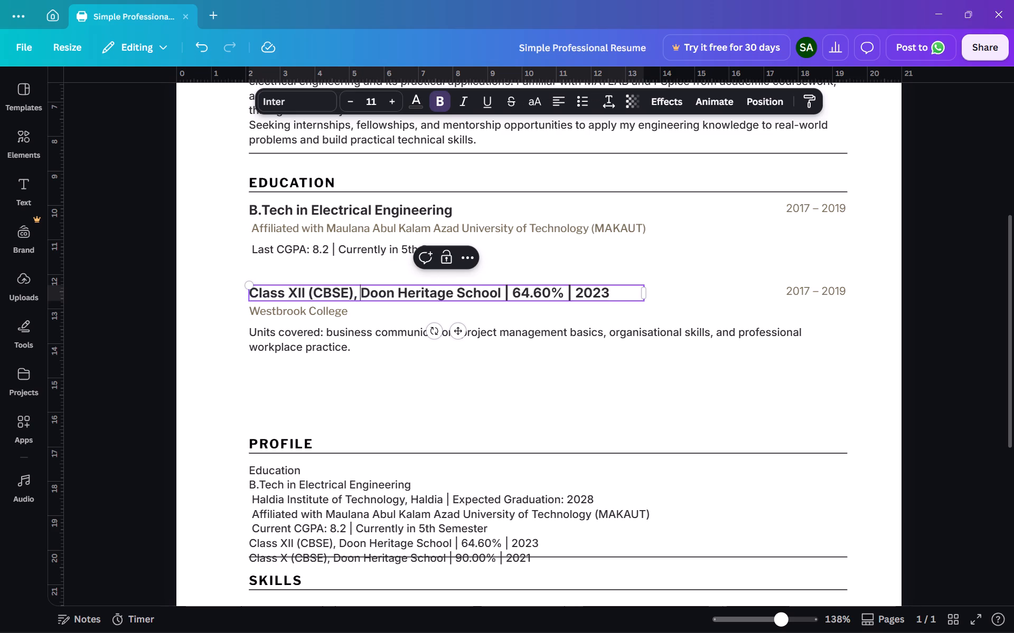
left_click_drag(360, 292, 498, 302)
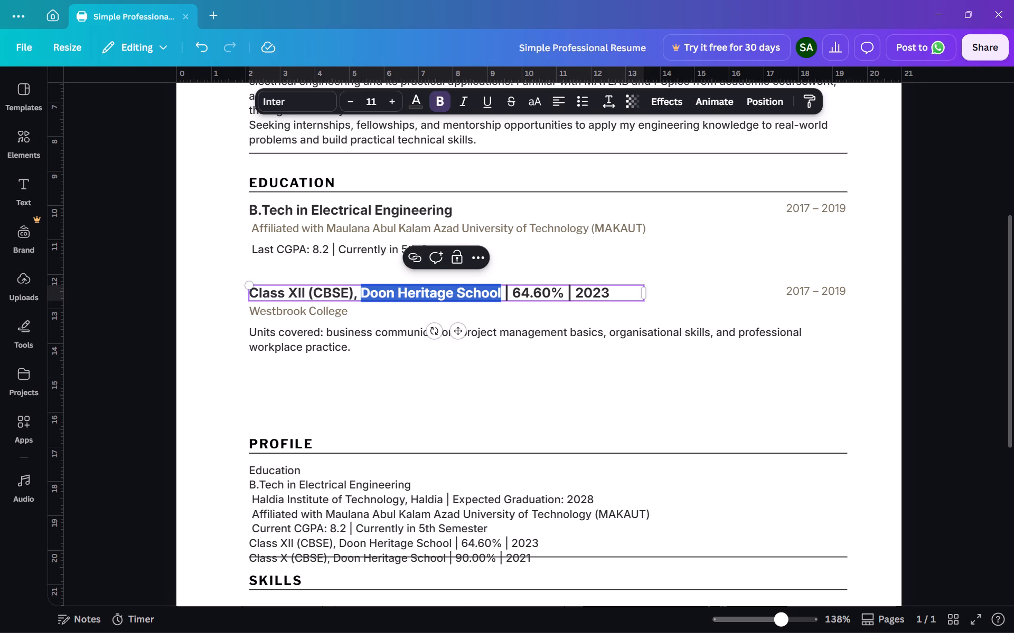
key("ctrl+c")
triple_click(311, 312)
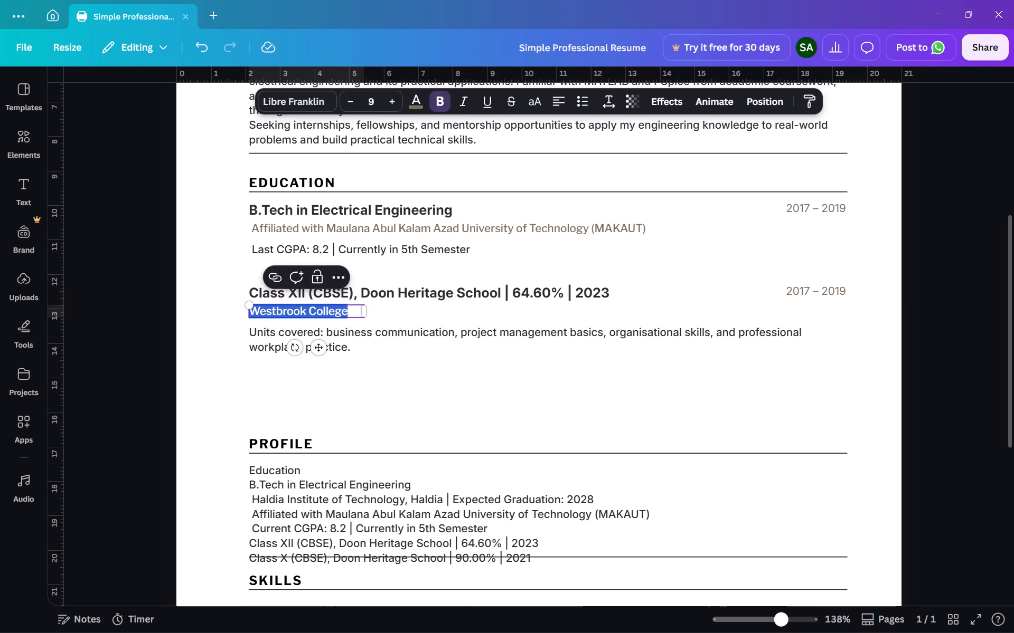
key("ctrl+v")
left_click(399, 312)
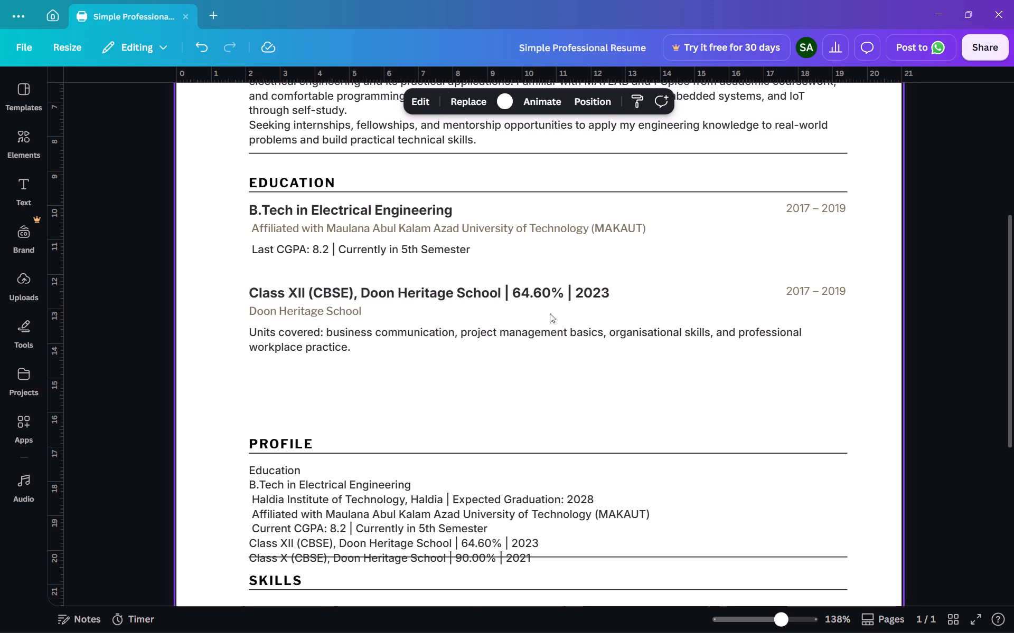
Replace the Class XII entry's "Units covered" description with "64.60% | 2023", copied from the entry's title.
triple_click(522, 295)
left_click(544, 305)
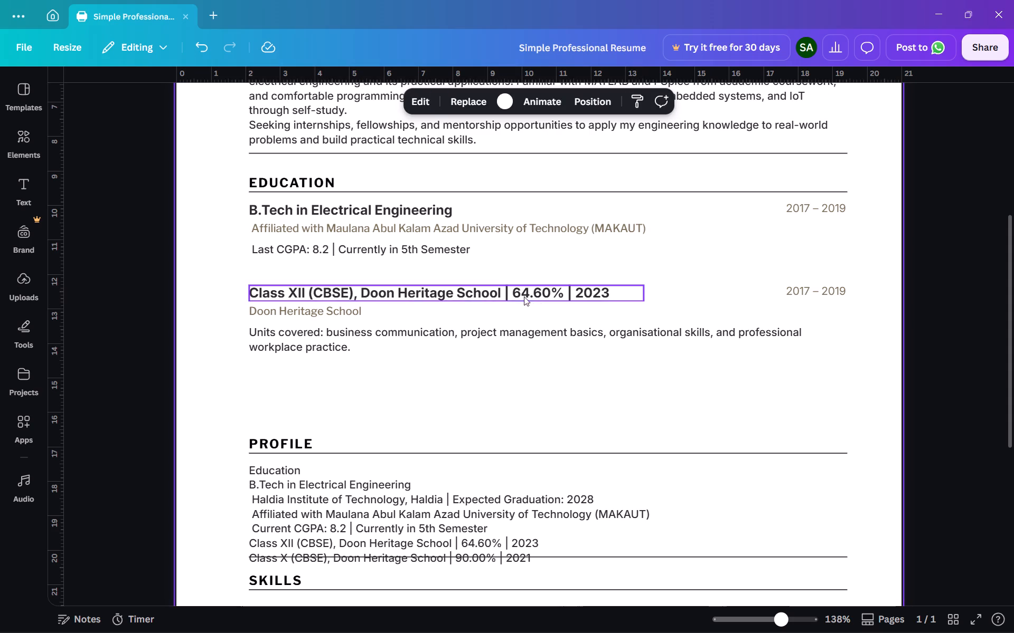
left_click(511, 291)
triple_click(513, 291)
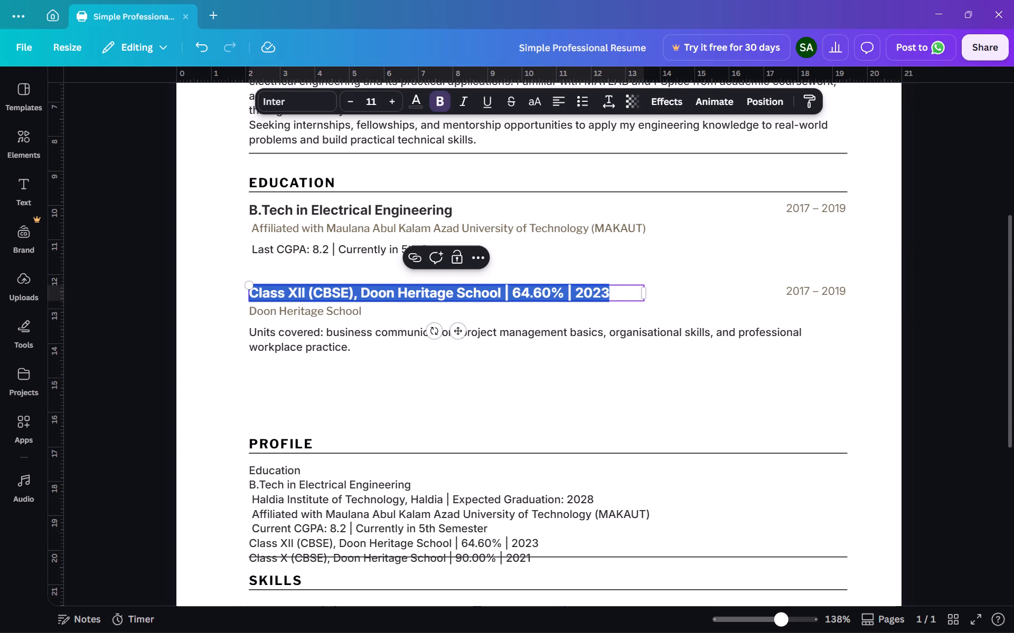
left_click(514, 291)
left_click_drag(514, 291, 609, 296)
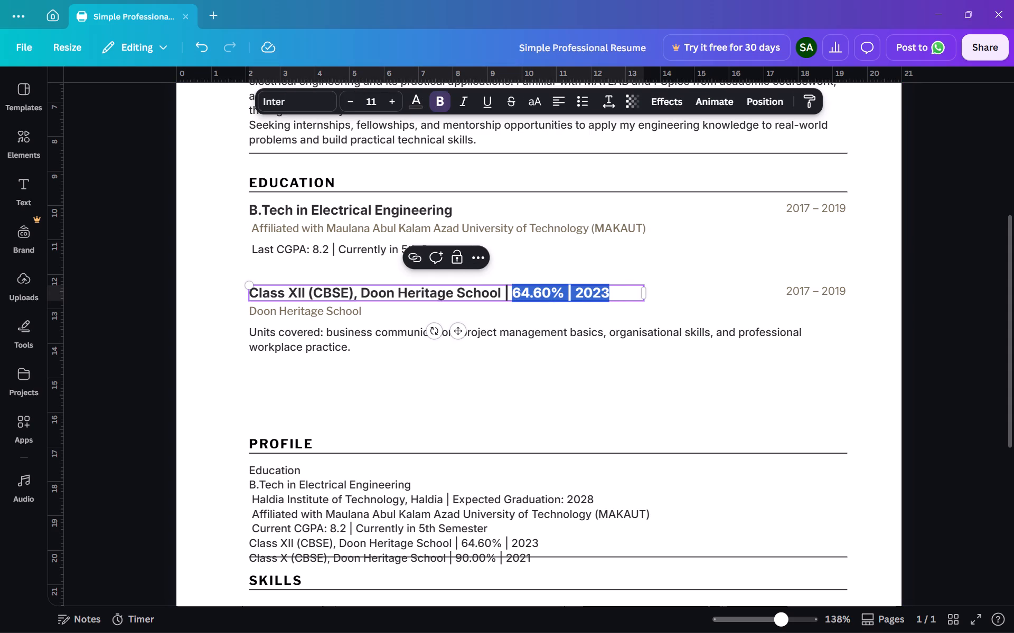
key("ctrl+c")
triple_click(331, 348)
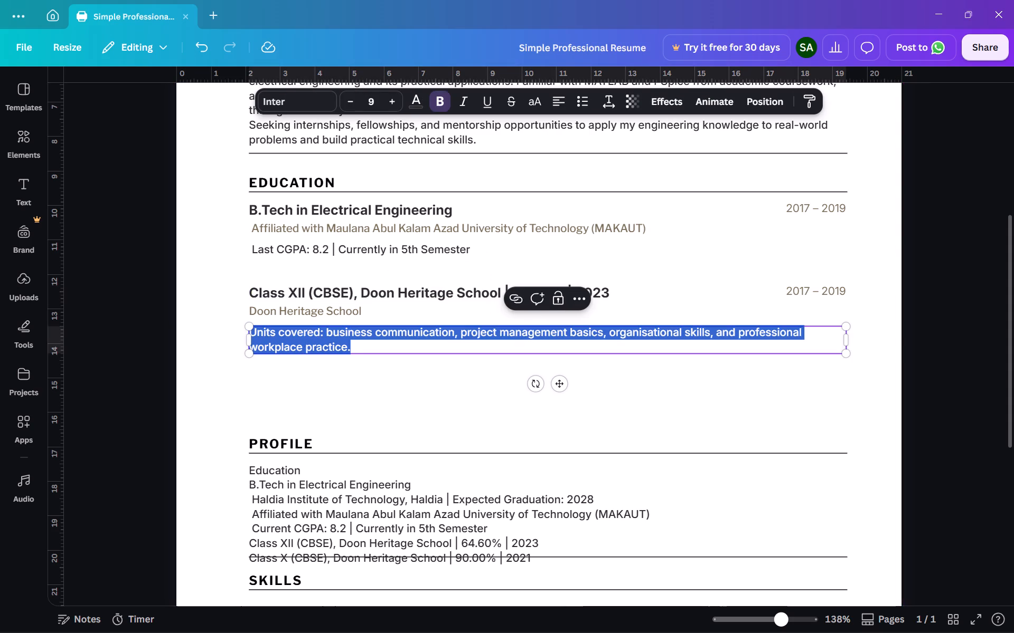
key("ctrl+v")
left_click(295, 367)
left_click(375, 385)
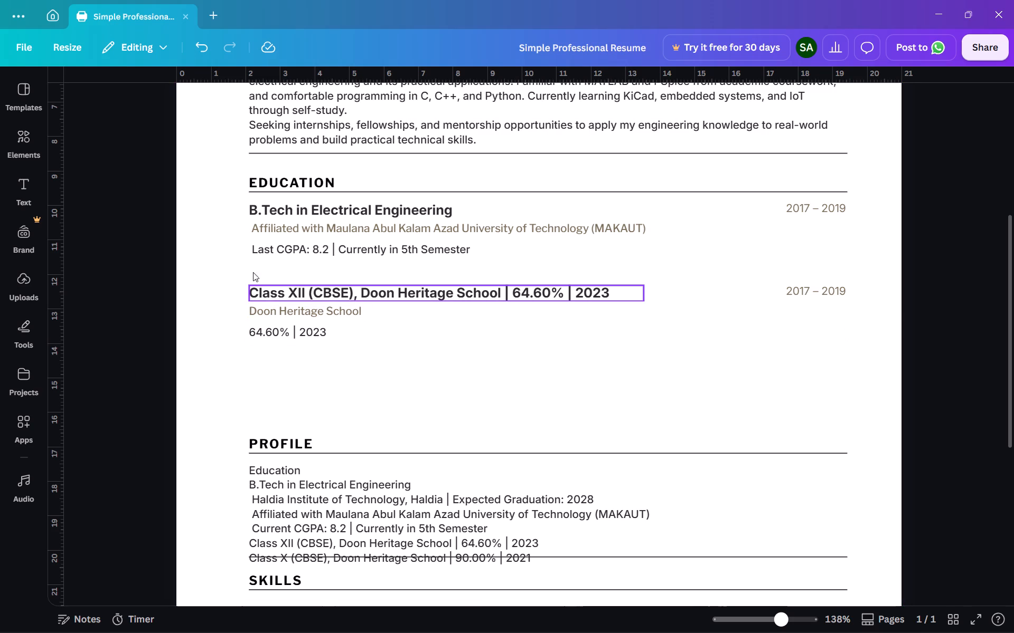
Move the whole Class XII entry, including its date, slightly up to close the gap below the B.Tech entry.
left_click_drag(234, 207, 336, 258)
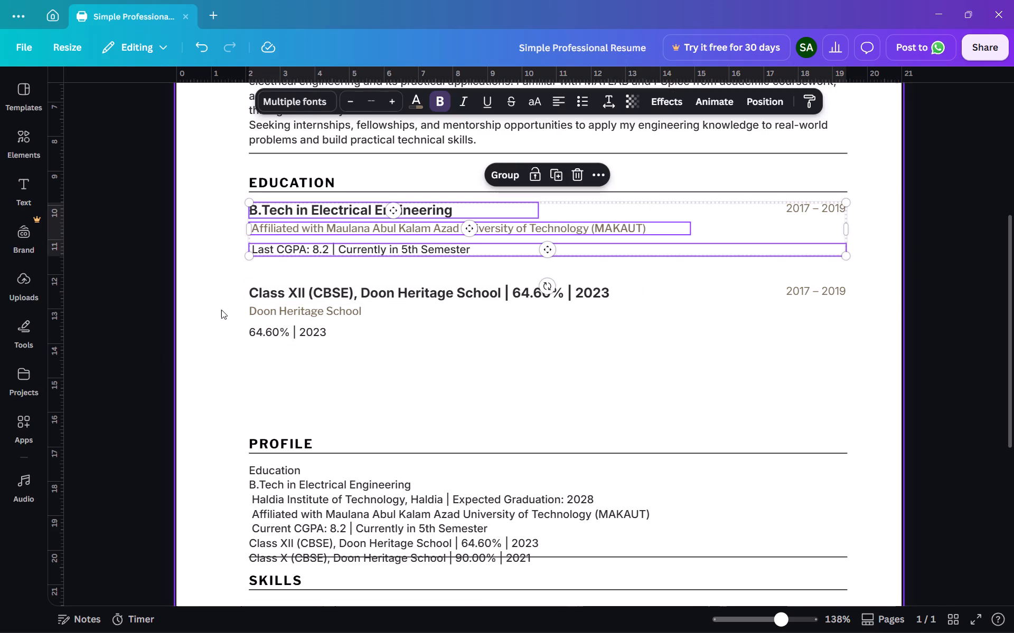
left_click(223, 306)
left_click_drag(238, 286, 807, 364)
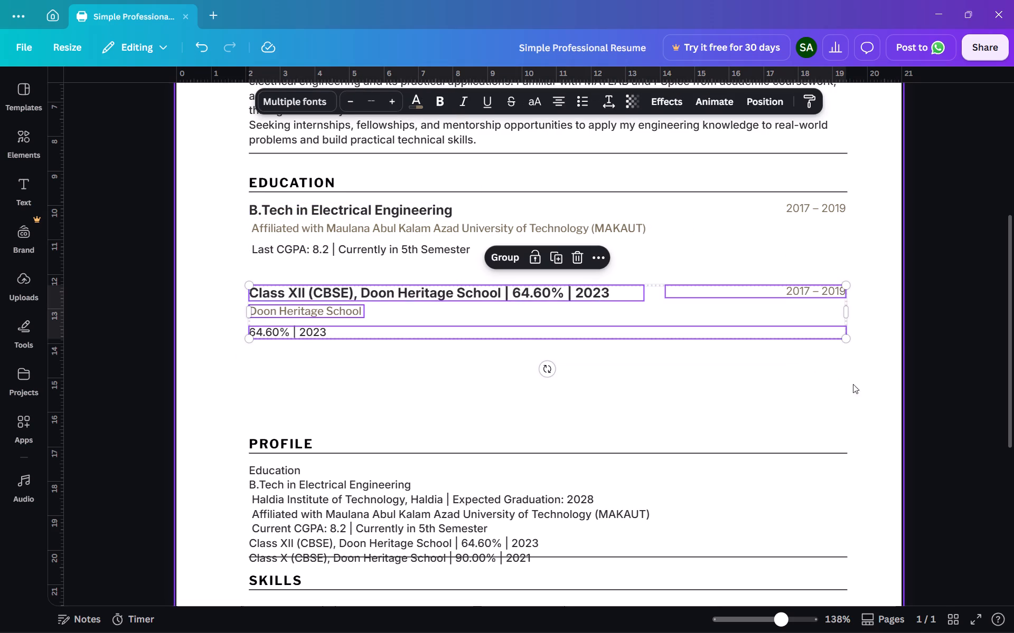
key("Up")
key("Up")
key("Up")
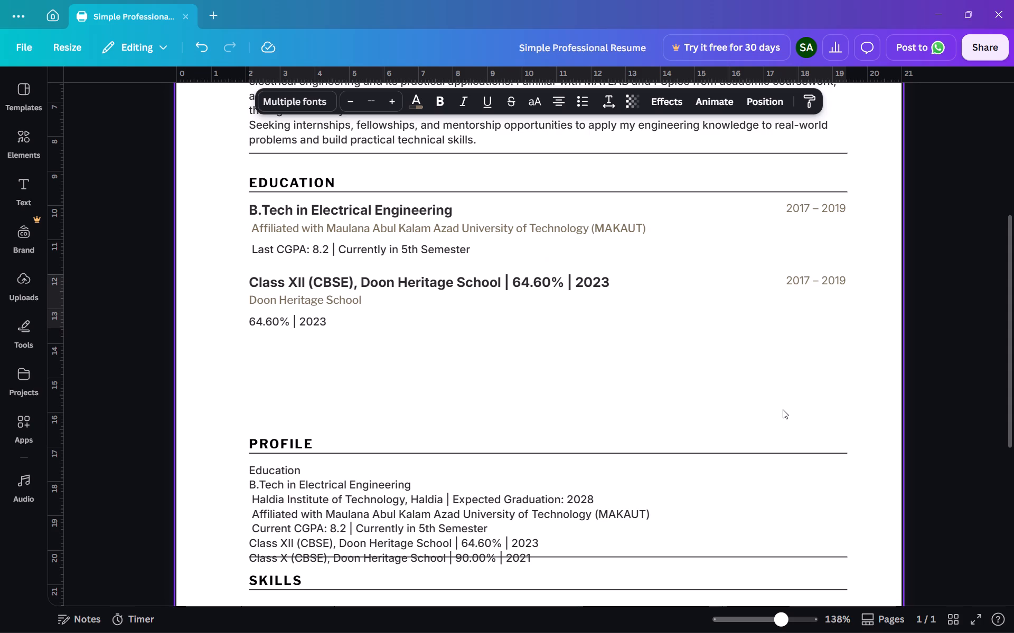
key("Up")
left_click(405, 400)
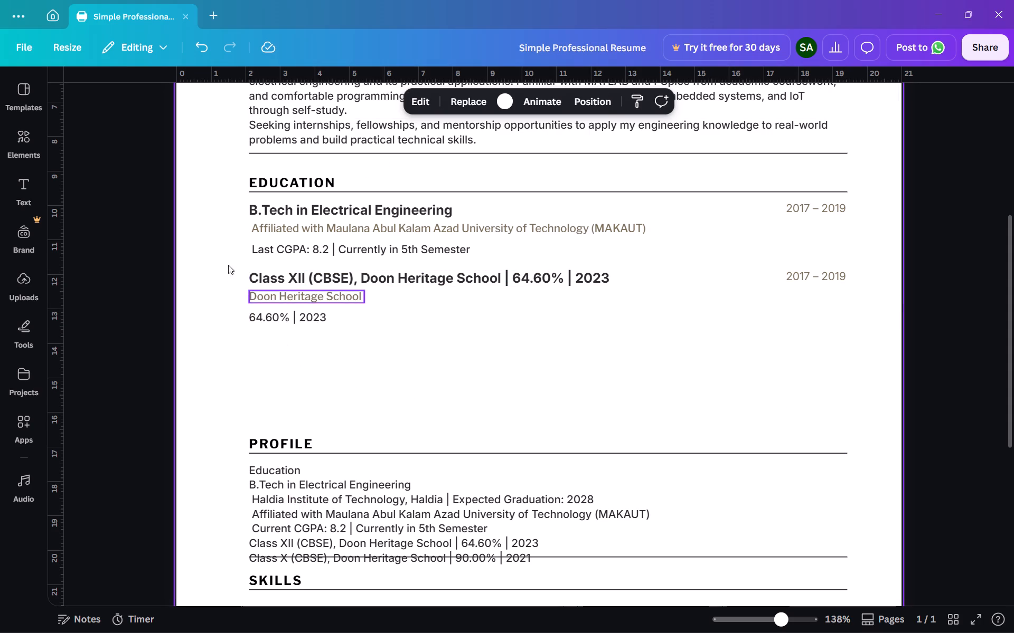
Duplicate the whole Class XII entry with its date and place the copy directly below it, with a gap of about 0.4 cm.
left_click_drag(243, 268, 848, 338)
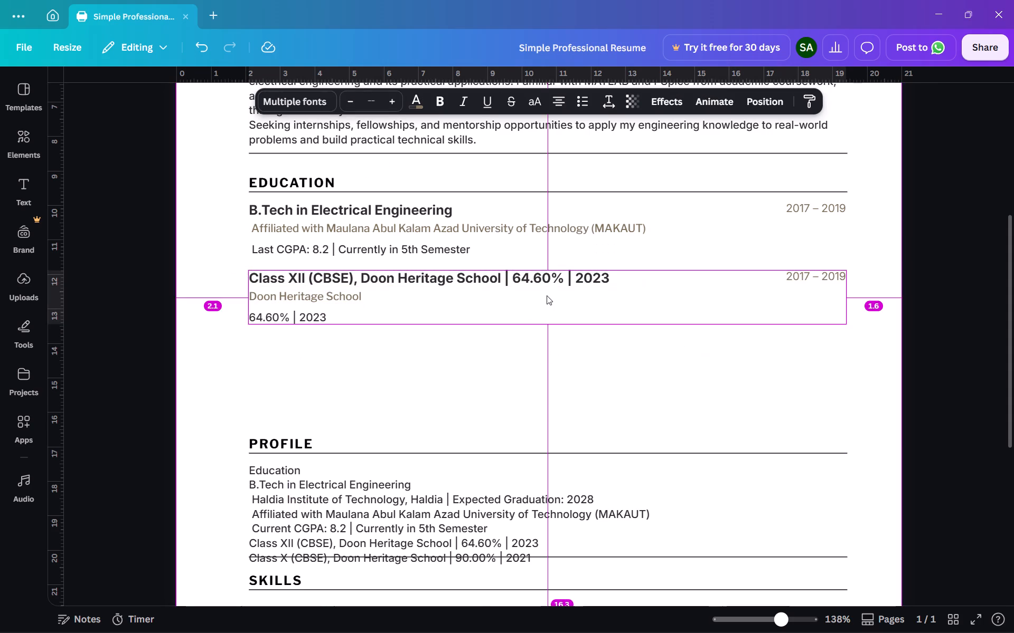
left_click_drag(547, 295, 546, 365, "alt")
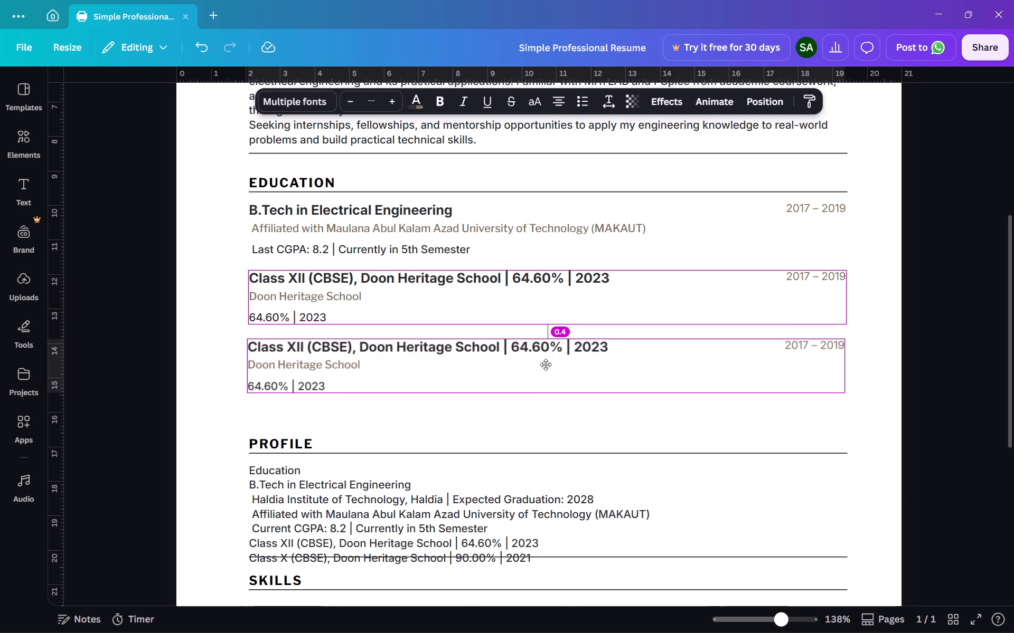
left_click_drag(546, 365, 546, 365, "alt")
Change the class in the copied third entry's title to "Class X".
left_click(350, 350)
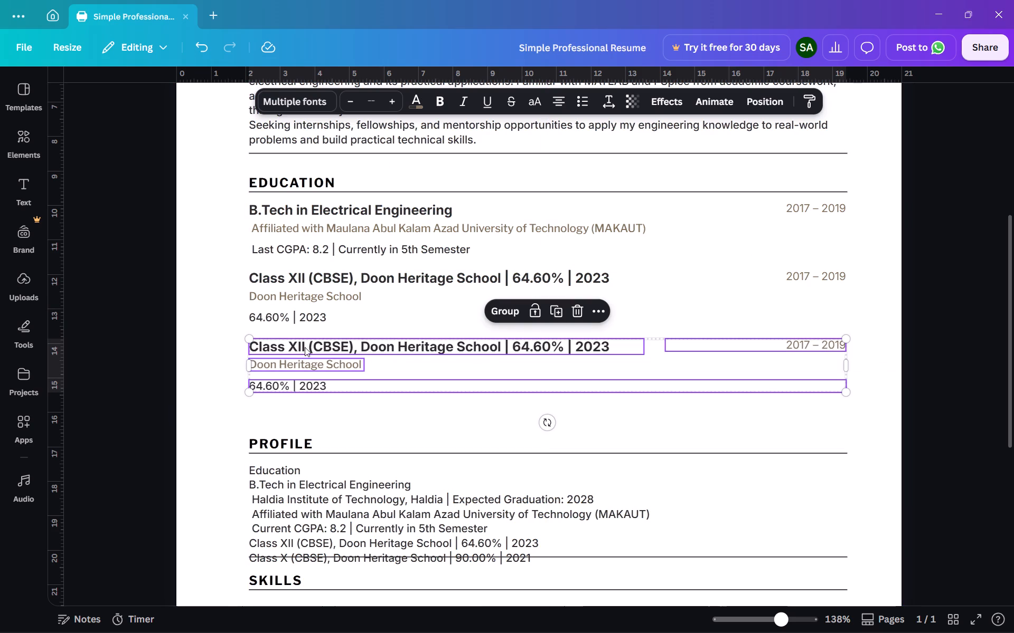
left_click(305, 347)
left_click(305, 346)
left_click(357, 415)
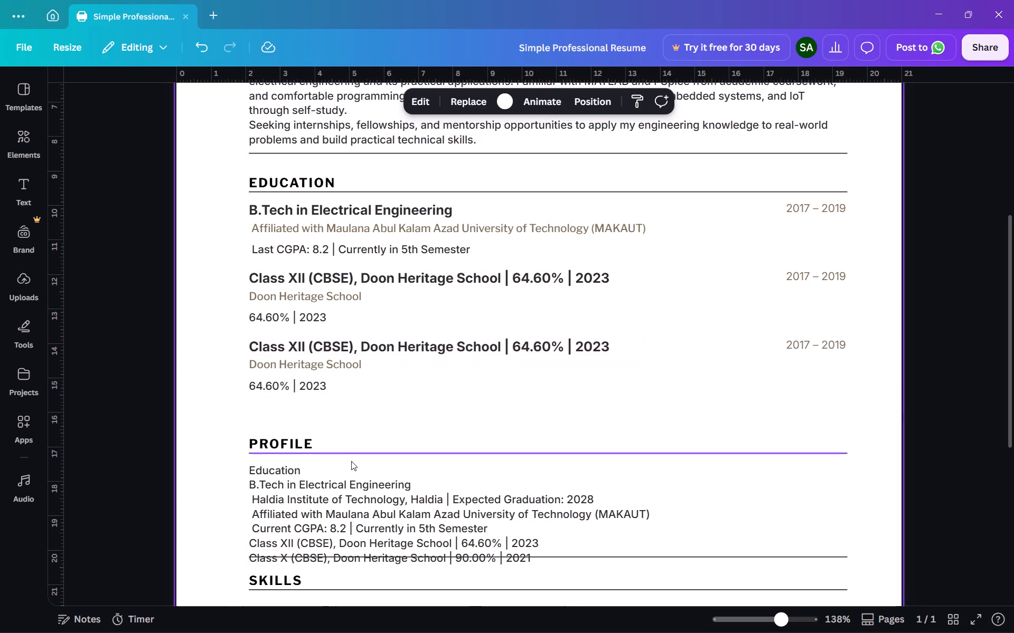
double_click(303, 341)
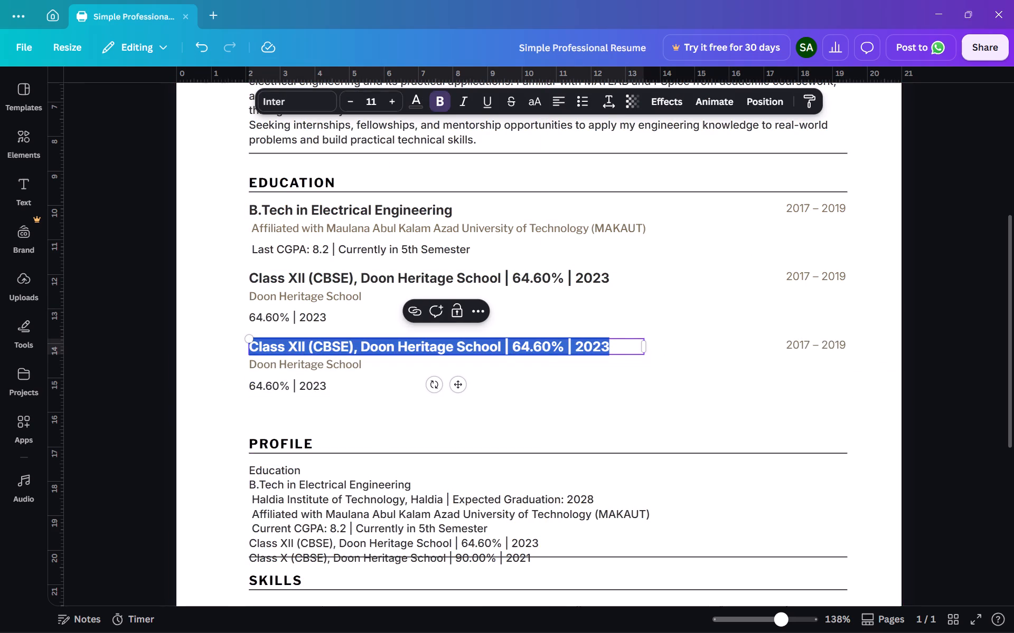
left_click(325, 348)
left_click(308, 347)
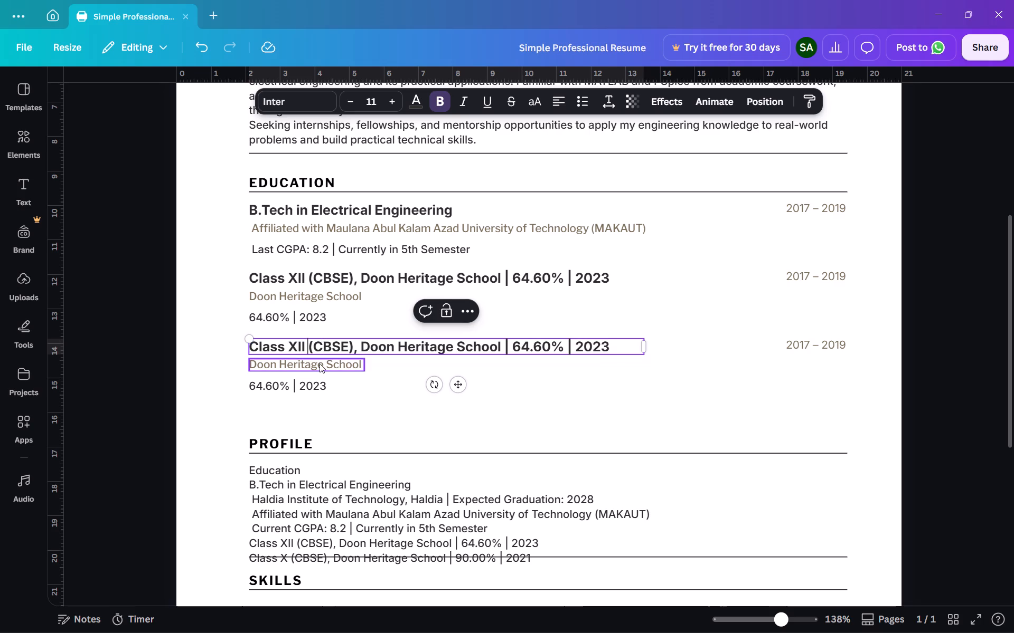
key("Left")
key("BackSpace")
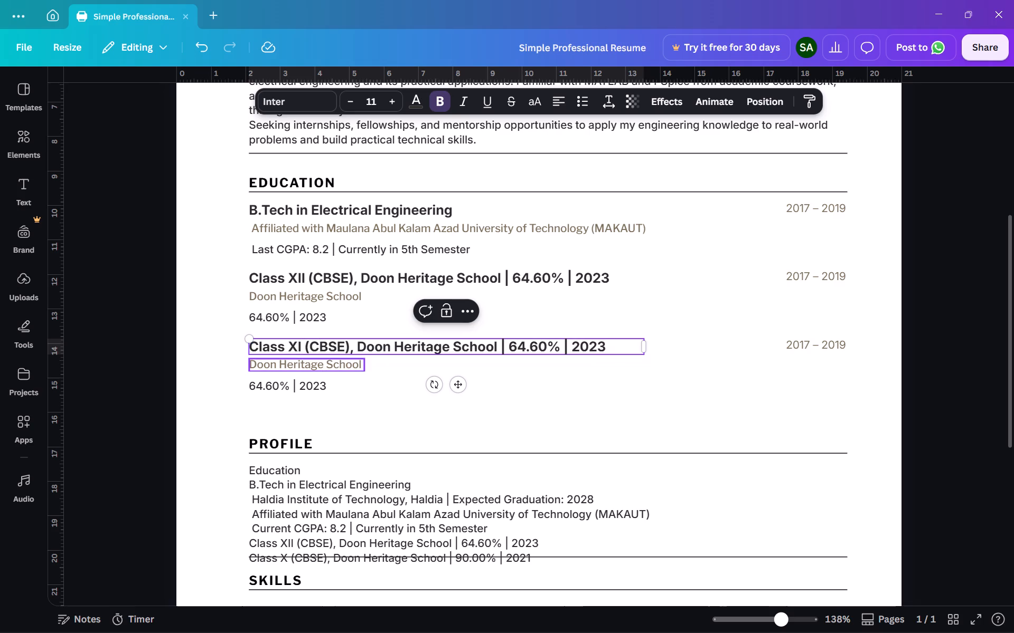
key("BackSpace")
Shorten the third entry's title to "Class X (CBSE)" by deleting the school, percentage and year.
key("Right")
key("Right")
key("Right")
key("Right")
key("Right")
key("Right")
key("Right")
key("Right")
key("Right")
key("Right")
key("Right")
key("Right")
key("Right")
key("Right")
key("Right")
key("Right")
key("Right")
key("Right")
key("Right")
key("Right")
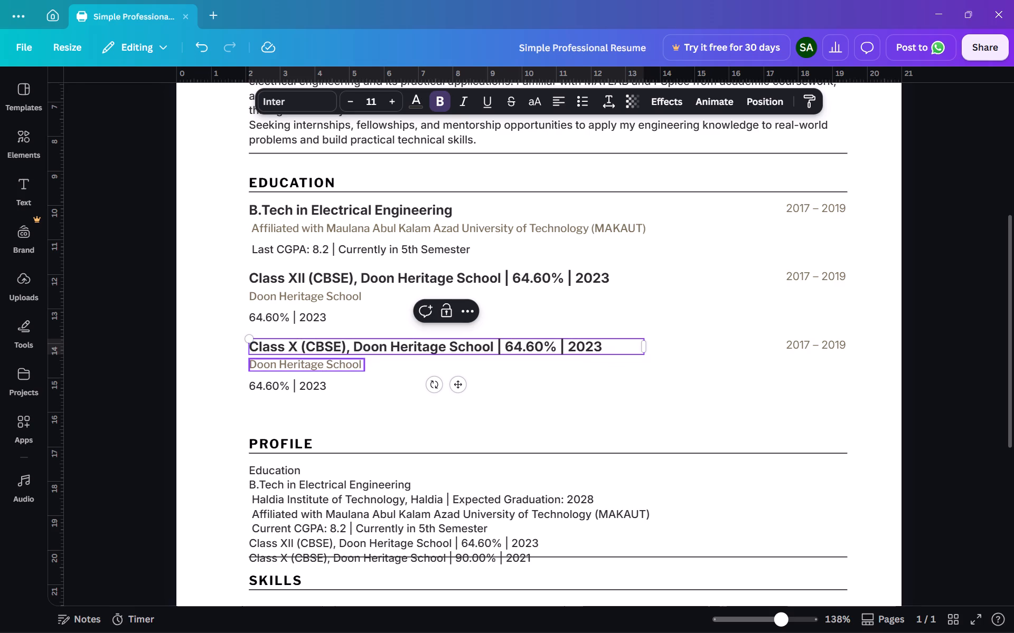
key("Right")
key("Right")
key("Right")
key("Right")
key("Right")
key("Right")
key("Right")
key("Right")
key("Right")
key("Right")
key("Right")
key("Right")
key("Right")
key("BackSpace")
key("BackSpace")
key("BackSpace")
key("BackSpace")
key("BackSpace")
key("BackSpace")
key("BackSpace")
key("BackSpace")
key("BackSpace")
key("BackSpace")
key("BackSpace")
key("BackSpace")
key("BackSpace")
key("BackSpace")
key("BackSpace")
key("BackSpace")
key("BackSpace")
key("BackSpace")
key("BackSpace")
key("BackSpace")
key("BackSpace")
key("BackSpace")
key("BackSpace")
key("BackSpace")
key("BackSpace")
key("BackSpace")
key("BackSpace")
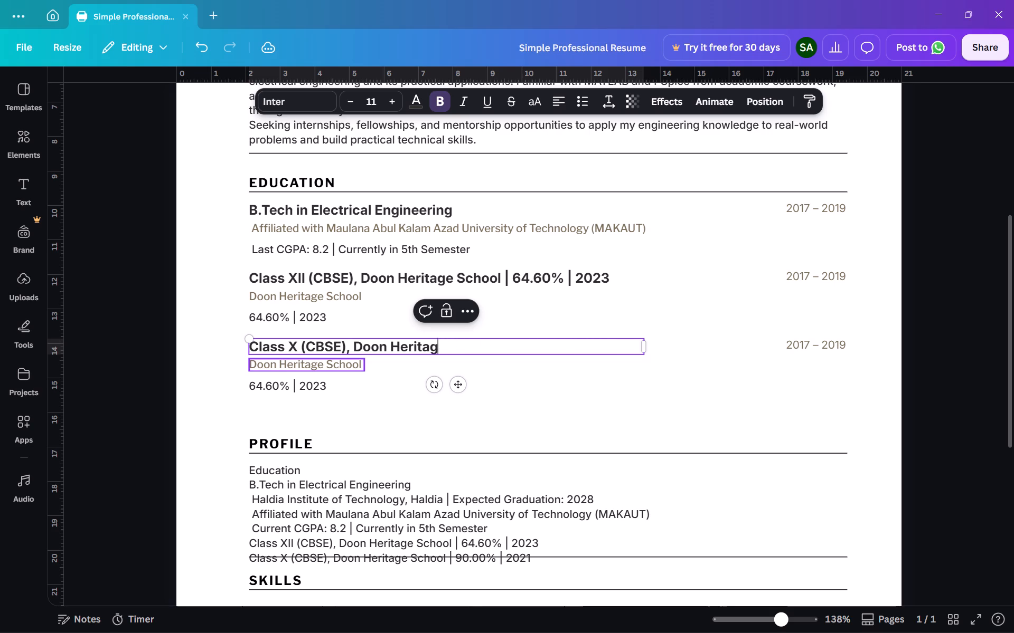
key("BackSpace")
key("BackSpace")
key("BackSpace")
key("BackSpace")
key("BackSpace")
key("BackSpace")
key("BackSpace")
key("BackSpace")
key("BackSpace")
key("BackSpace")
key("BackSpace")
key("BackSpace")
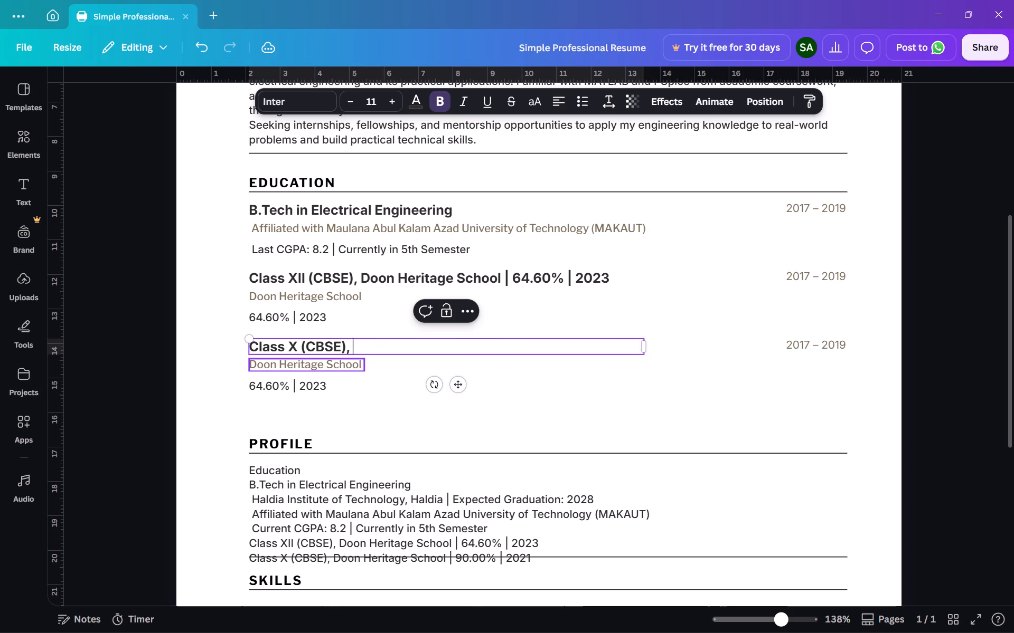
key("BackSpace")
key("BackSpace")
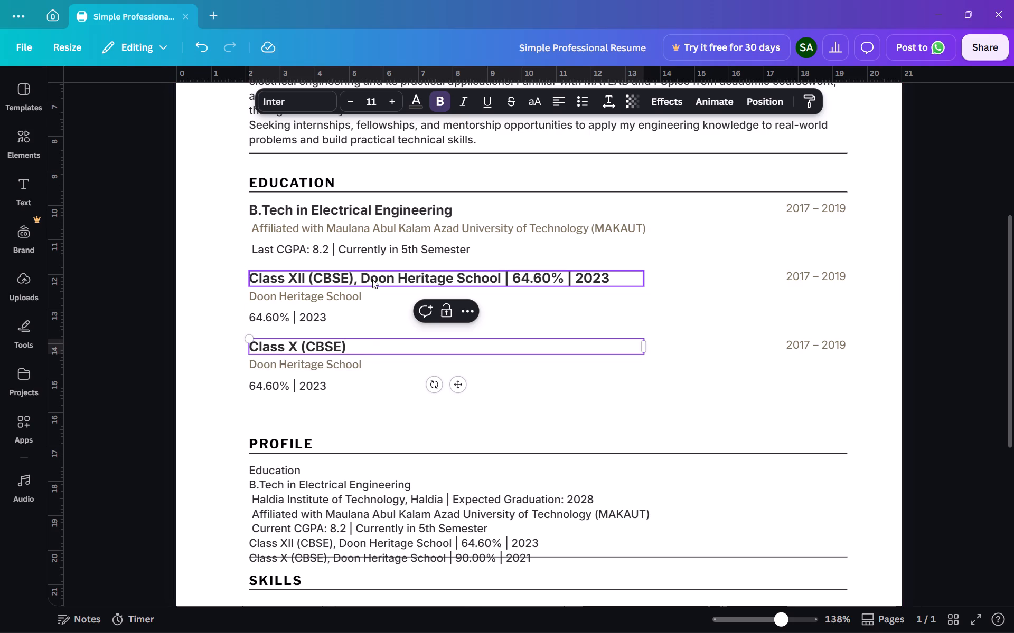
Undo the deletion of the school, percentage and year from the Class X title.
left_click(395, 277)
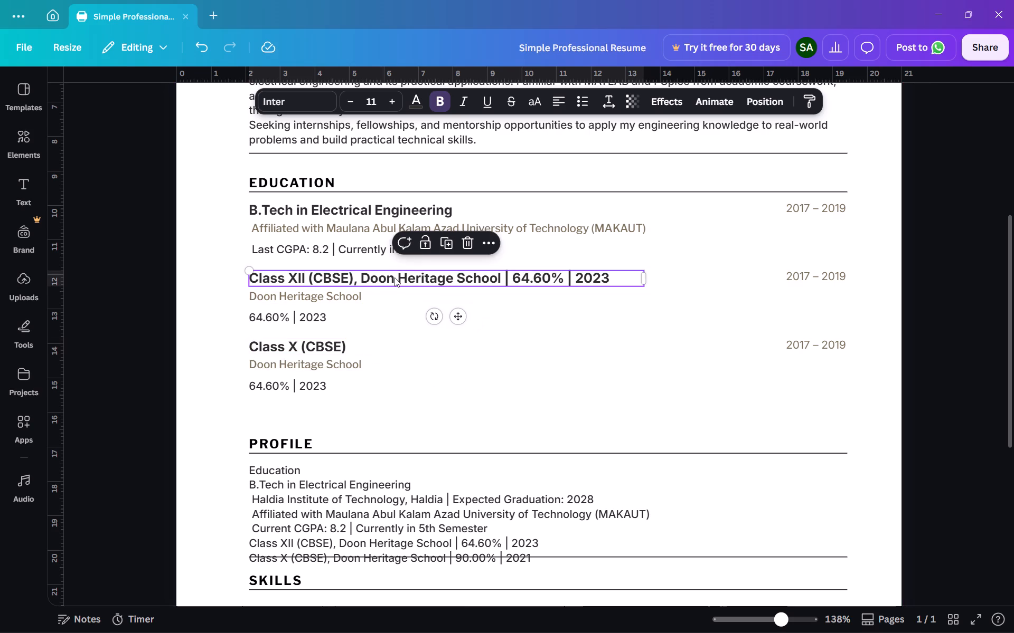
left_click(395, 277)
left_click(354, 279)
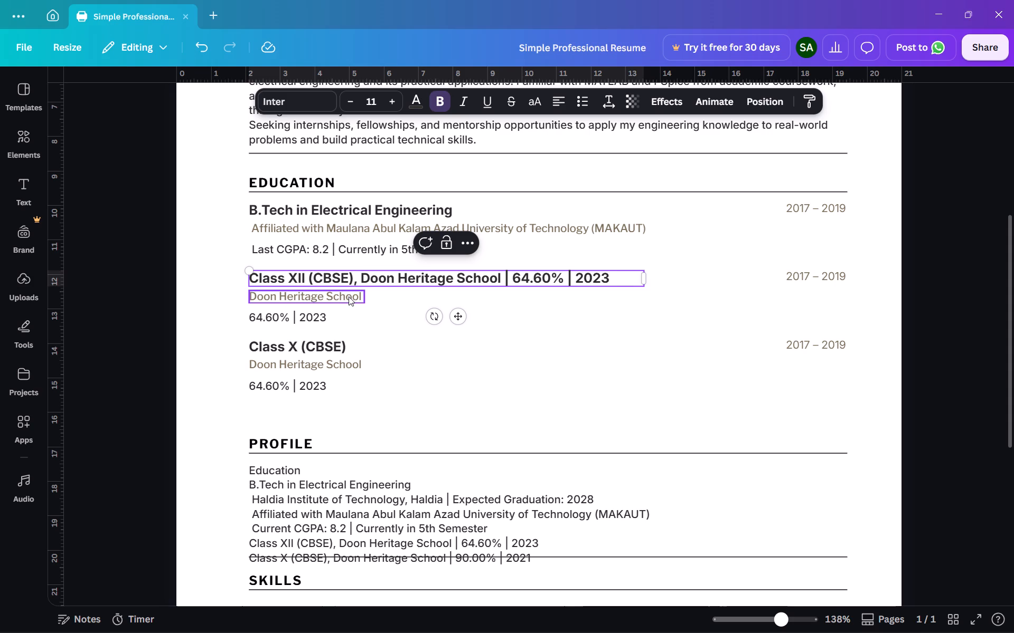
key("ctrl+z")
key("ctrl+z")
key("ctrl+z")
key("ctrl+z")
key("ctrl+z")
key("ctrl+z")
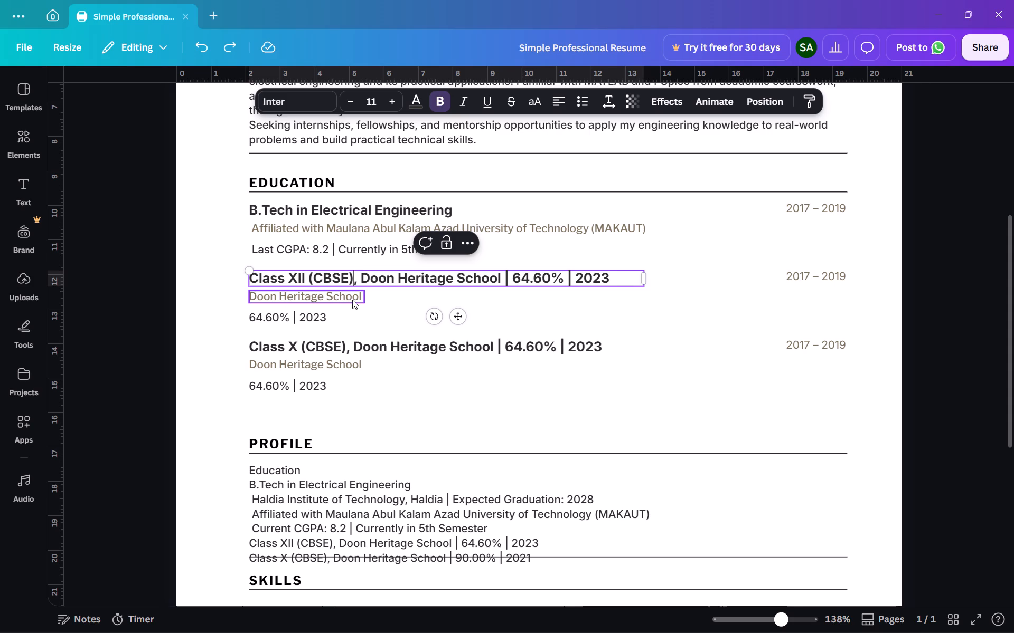
Add ", Siliguri" after the school name in the Class X title and widen its text box to fit one line.
left_click(505, 350)
left_click(490, 344)
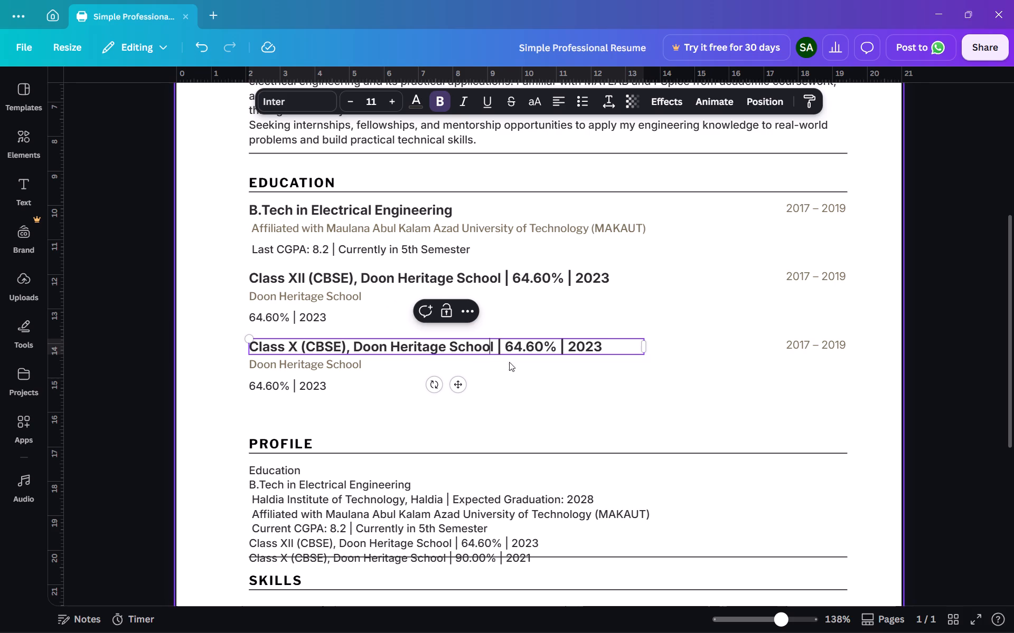
left_click(497, 349)
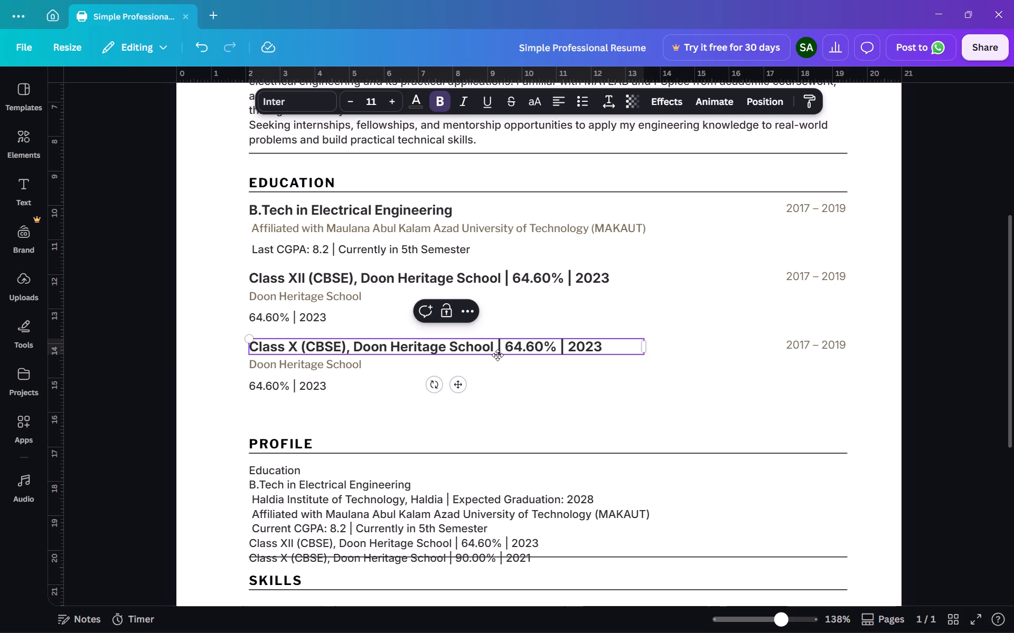
key("BackSpace")
type(",")
key("space")
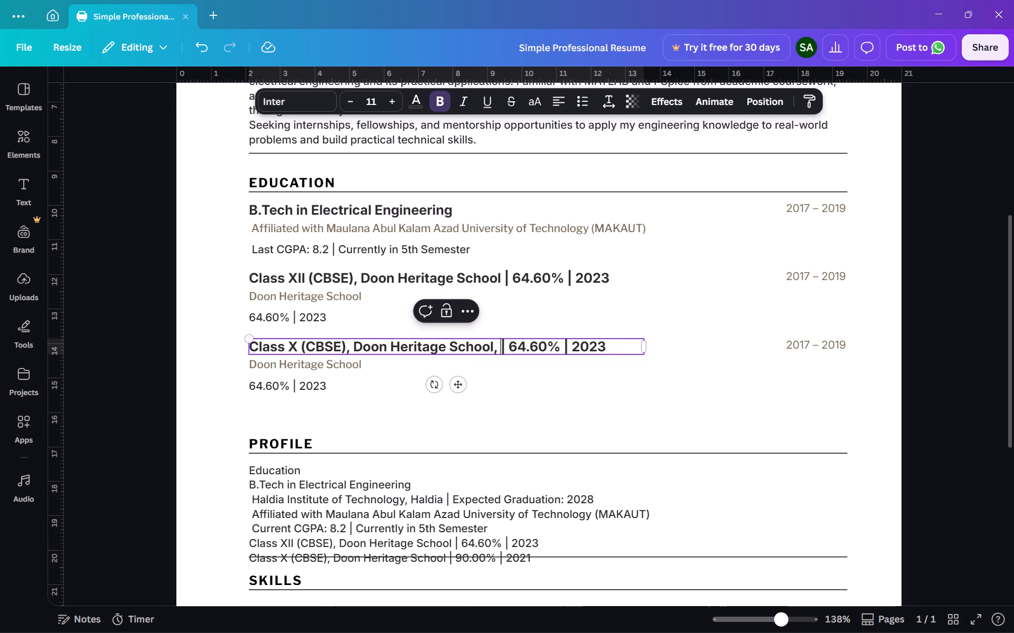
type("Siligu")
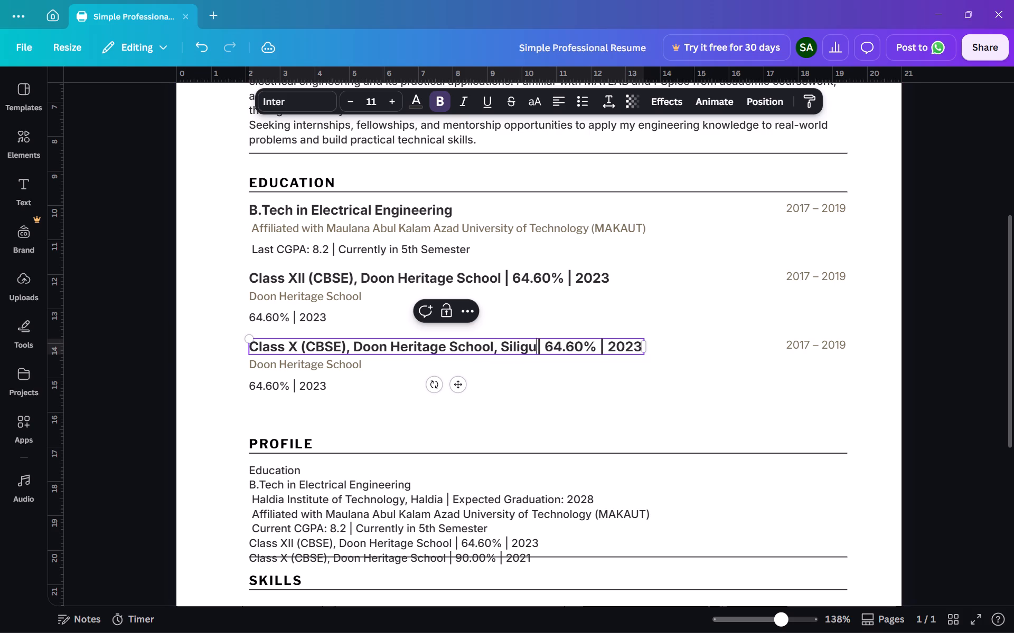
type("ri")
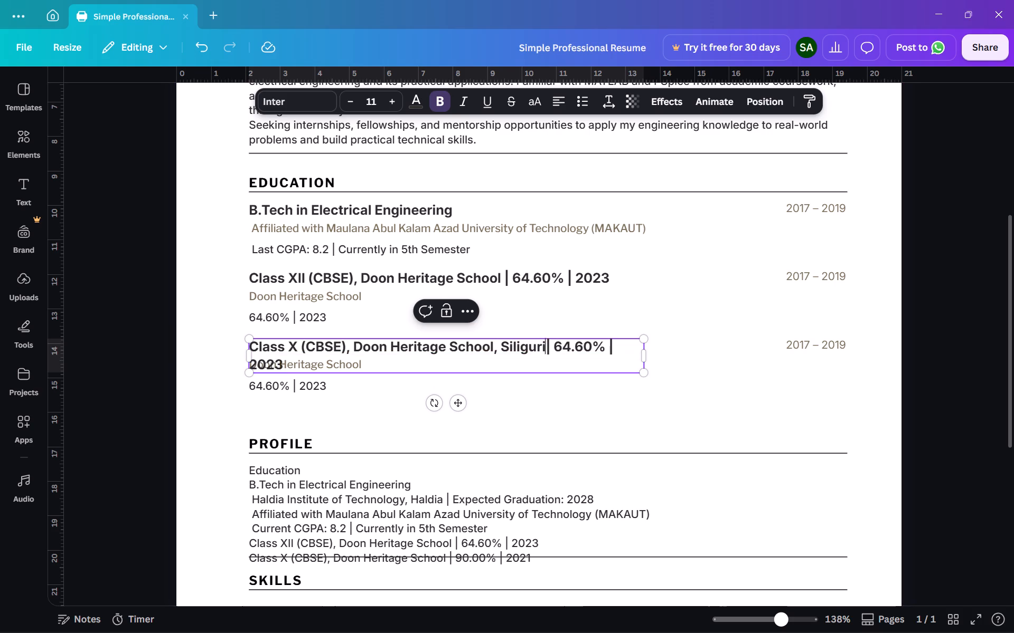
left_click_drag(645, 356, 685, 356)
left_click(647, 373)
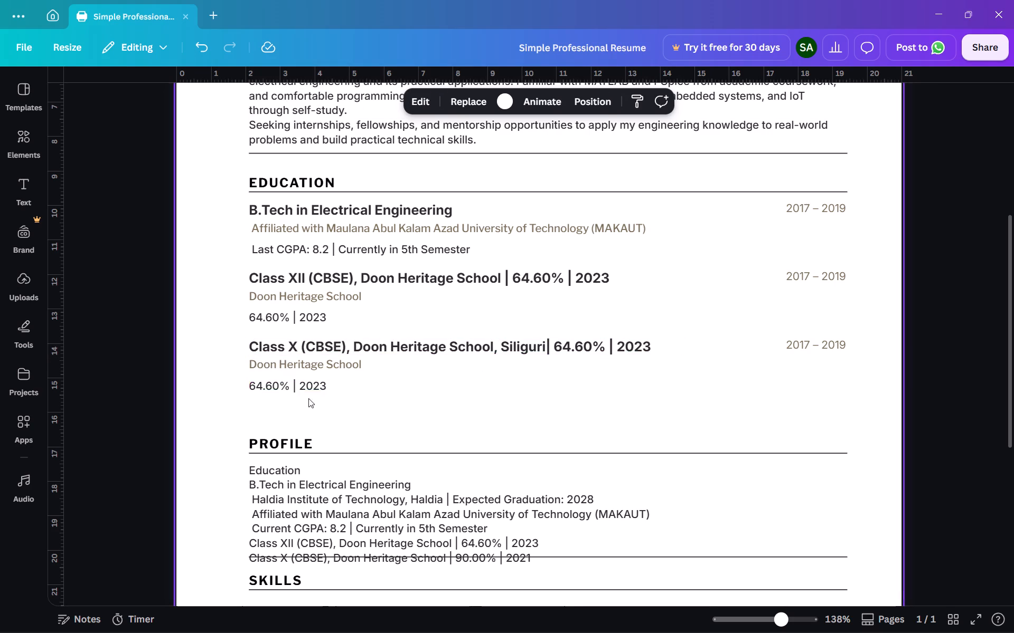
Delete the separate school and percentage lines beneath both the Class X and Class XII titles.
left_click(256, 387)
left_click(233, 363)
left_click_drag(235, 360, 324, 394)
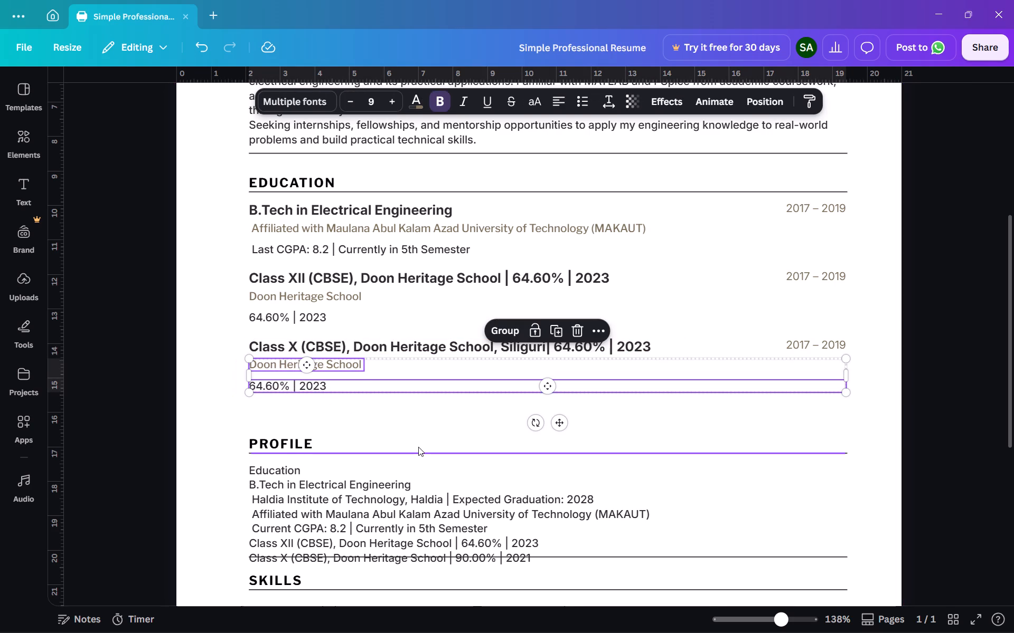
key("Delete")
left_click_drag(241, 289, 326, 322)
key("Delete")
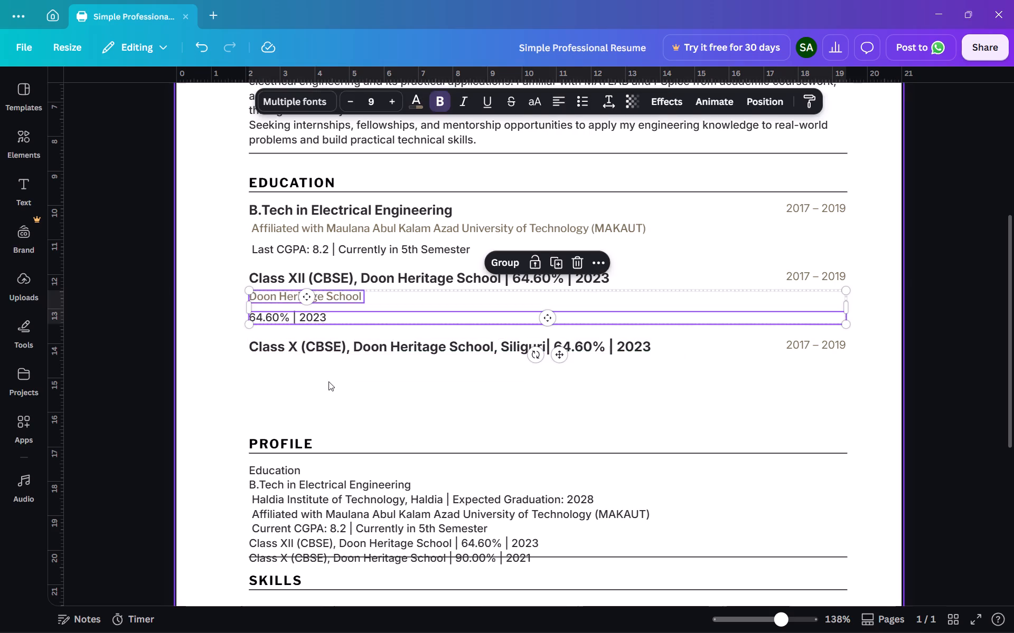
Move the Class X title up to sit just below the Class XII title, closing the empty gap.
left_click(353, 345)
key("Up")
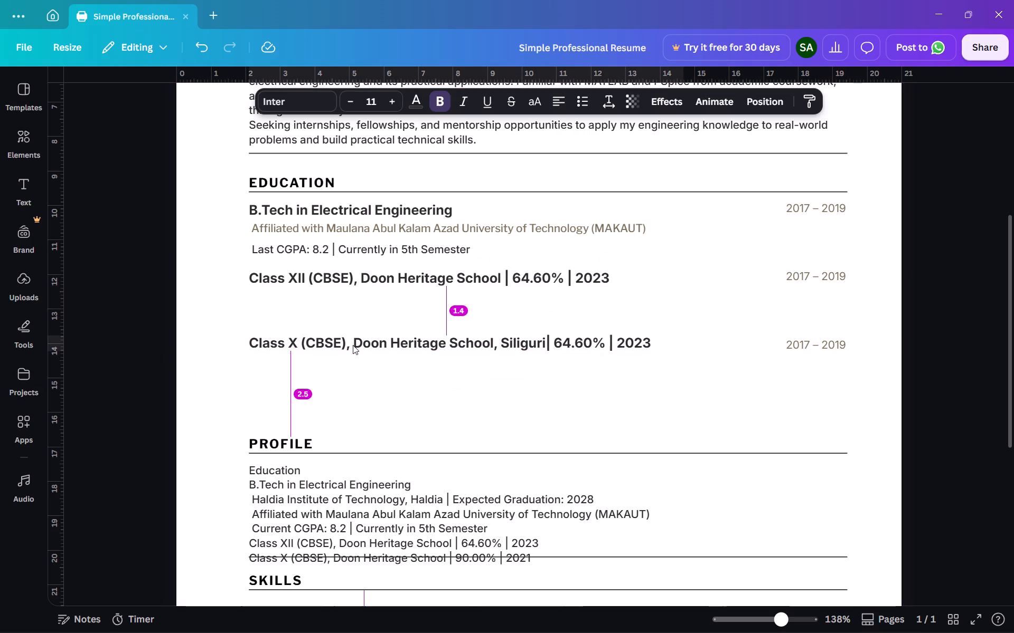
key("Up")
key("Up")
key("Up")
key("Up")
key("Up")
key("Up")
key("Up")
key("Up")
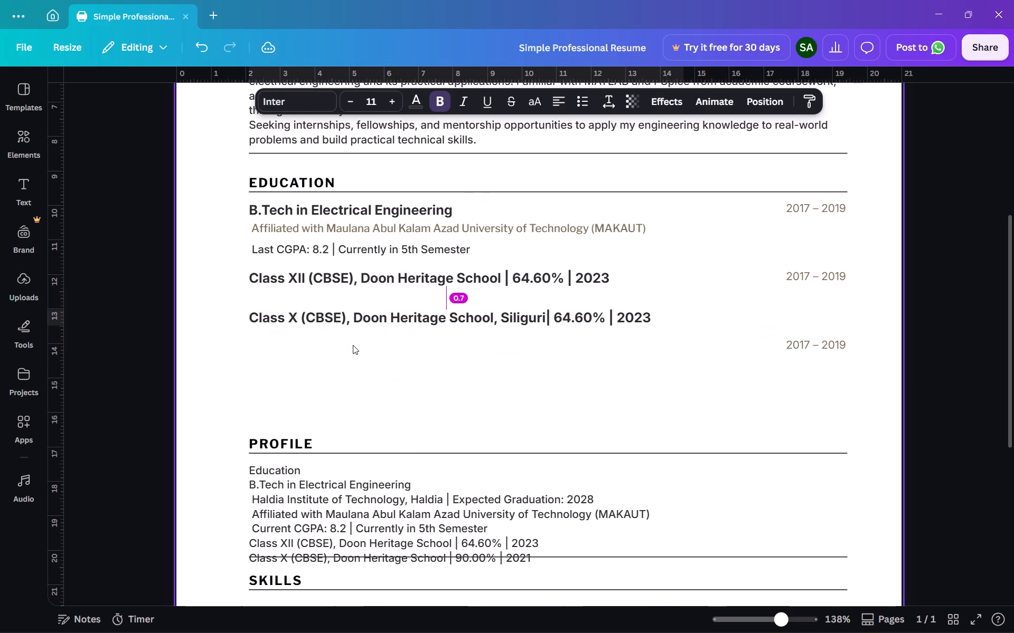
key("Up")
key("Up")
key("Up")
left_click(553, 391)
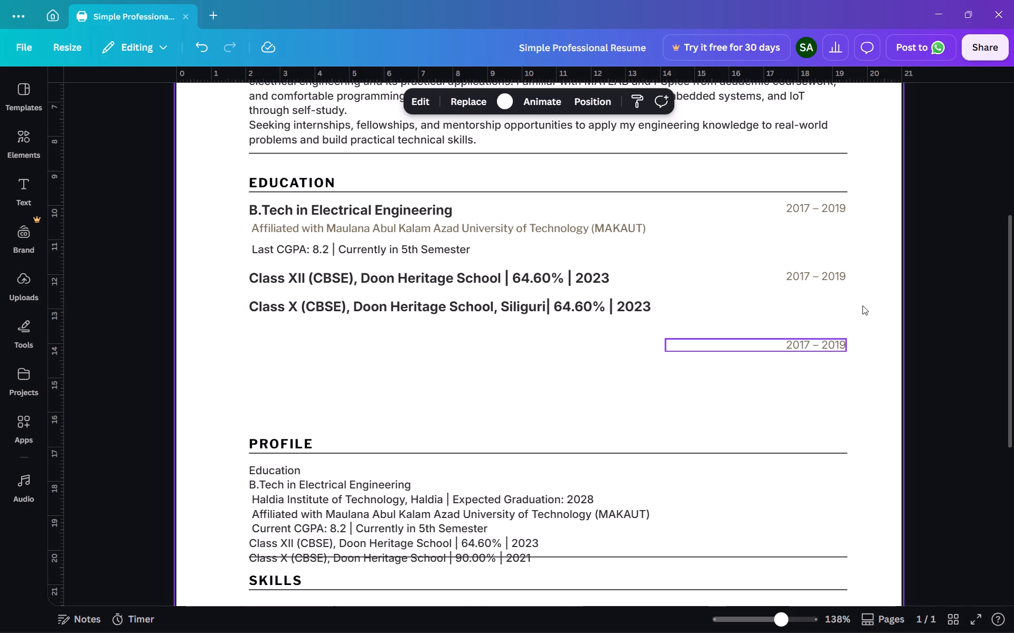
Add ", Siliguri" after the school name in the Class XII title and widen its text box to fit one line.
double_click(485, 277)
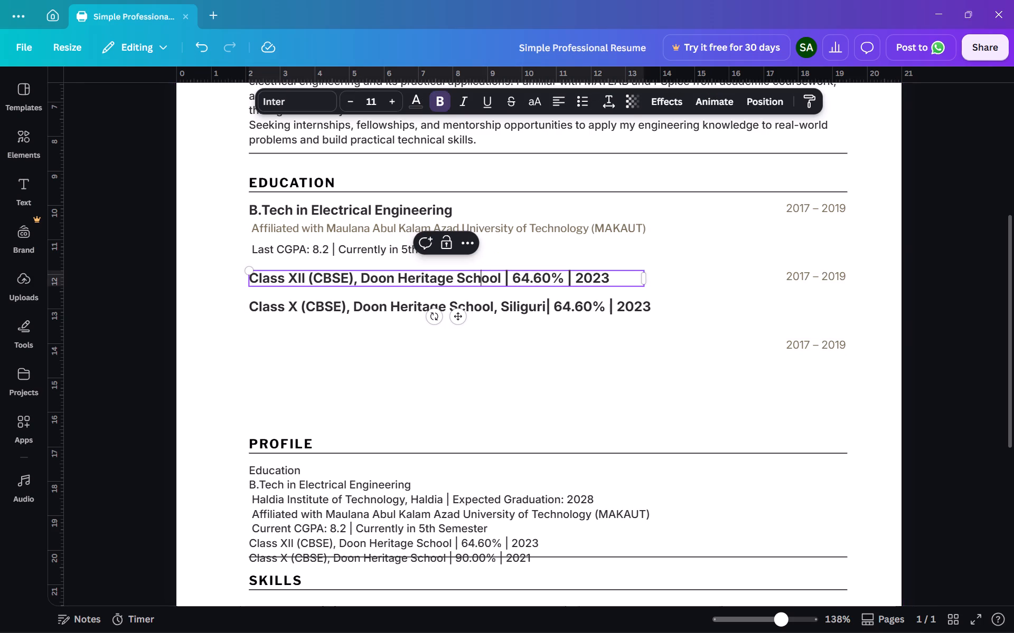
left_click(501, 280)
type(",")
key("space")
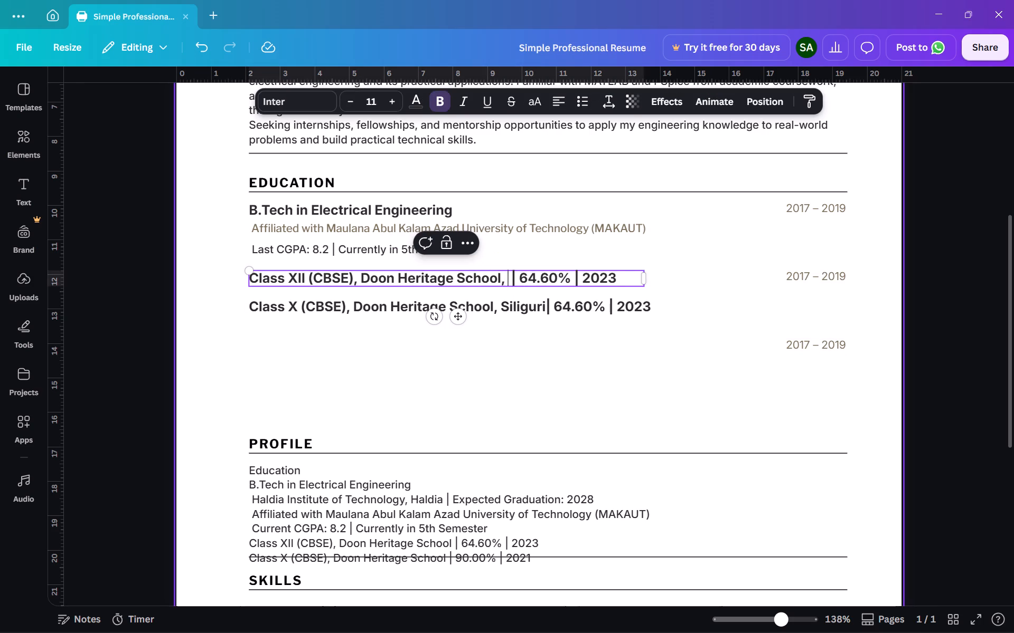
type("Siliguri")
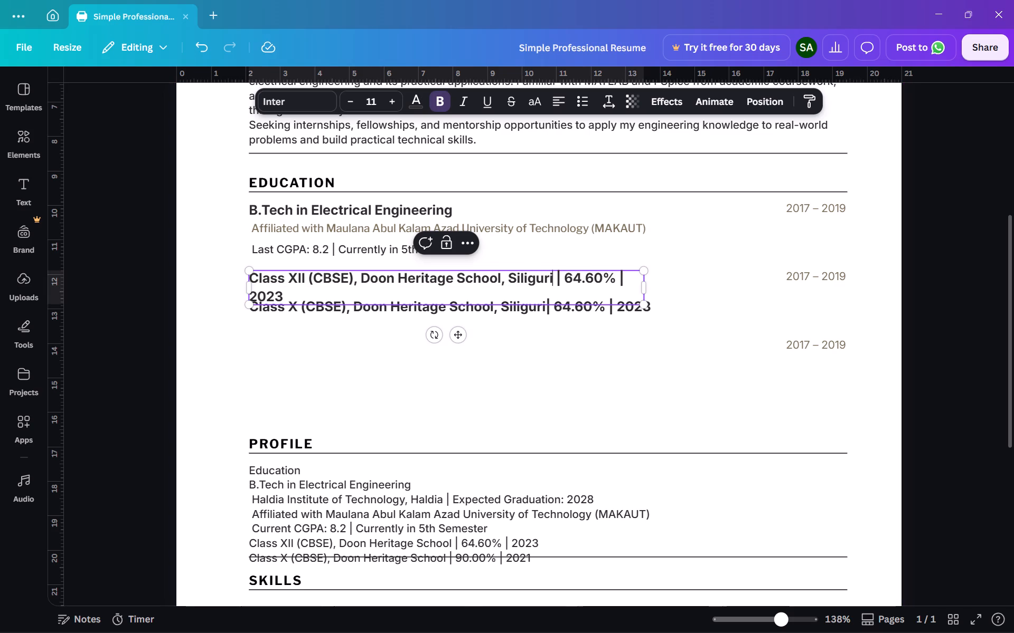
left_click(581, 351)
left_click(634, 286)
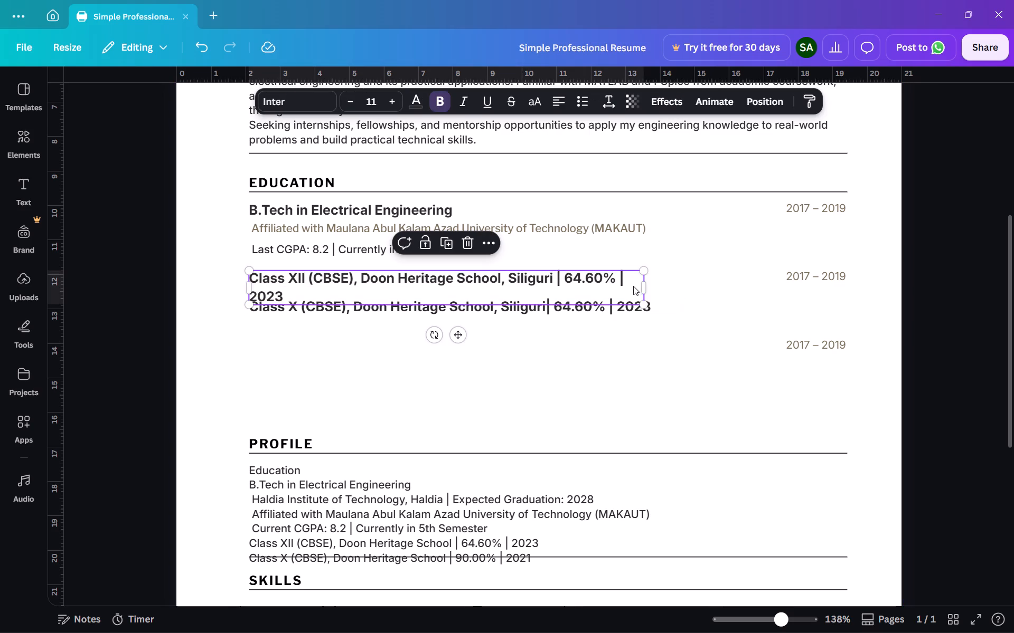
left_click_drag(646, 286, 694, 286)
left_click(690, 336)
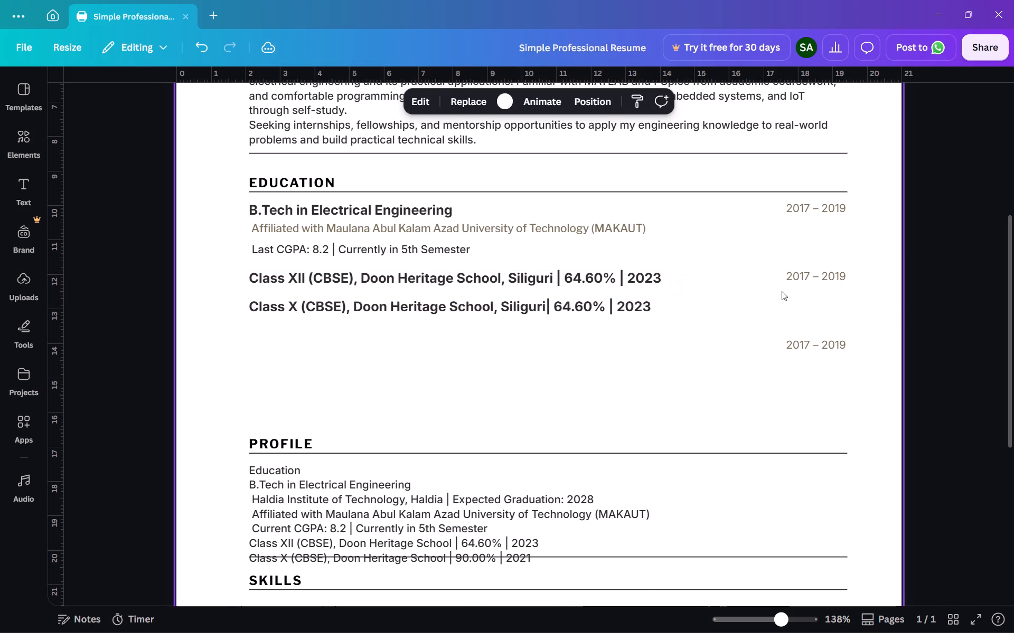
Remove the "2017 – 2019" dates from the Class XII, Class X and B.Tech entries.
left_click(811, 280)
key("Delete")
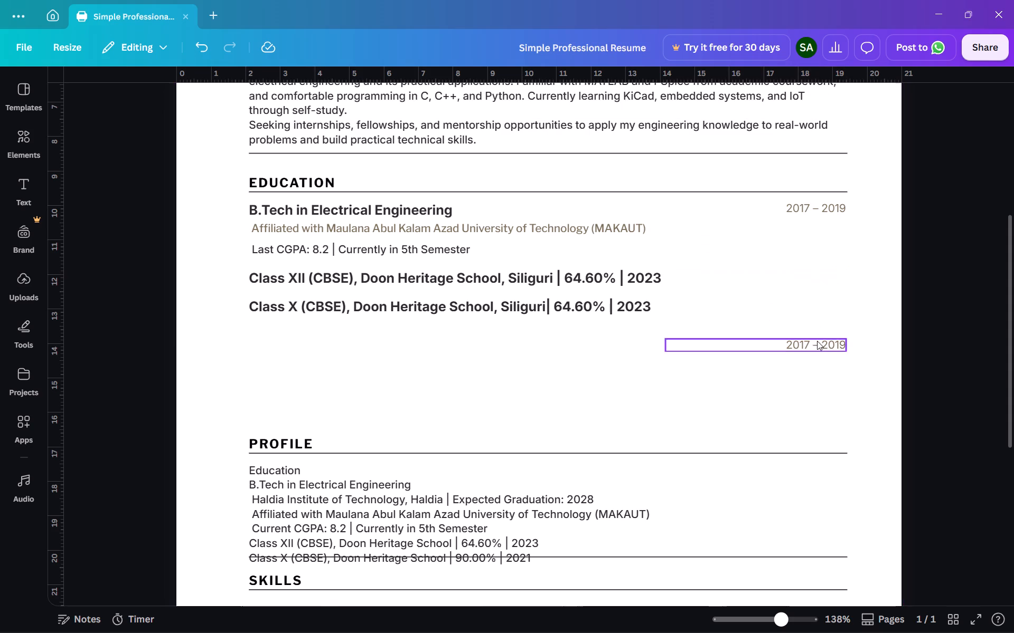
left_click(817, 341)
key("Delete")
double_click(826, 212)
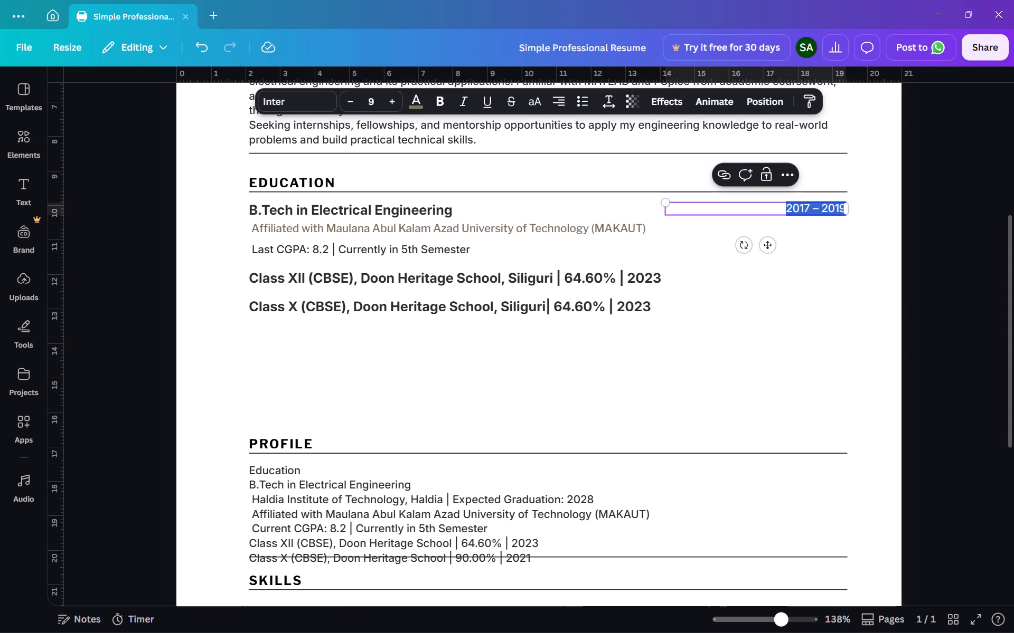
key("Delete")
left_click(833, 338)
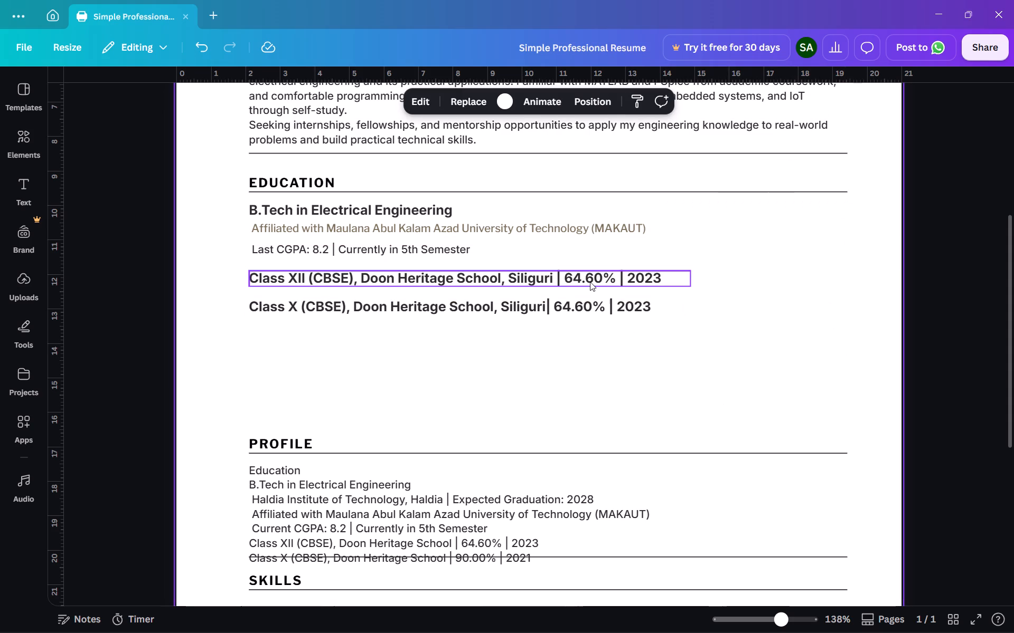
Update the Class X title with the year 2021 and a percentage of 90.00%.
double_click(631, 304)
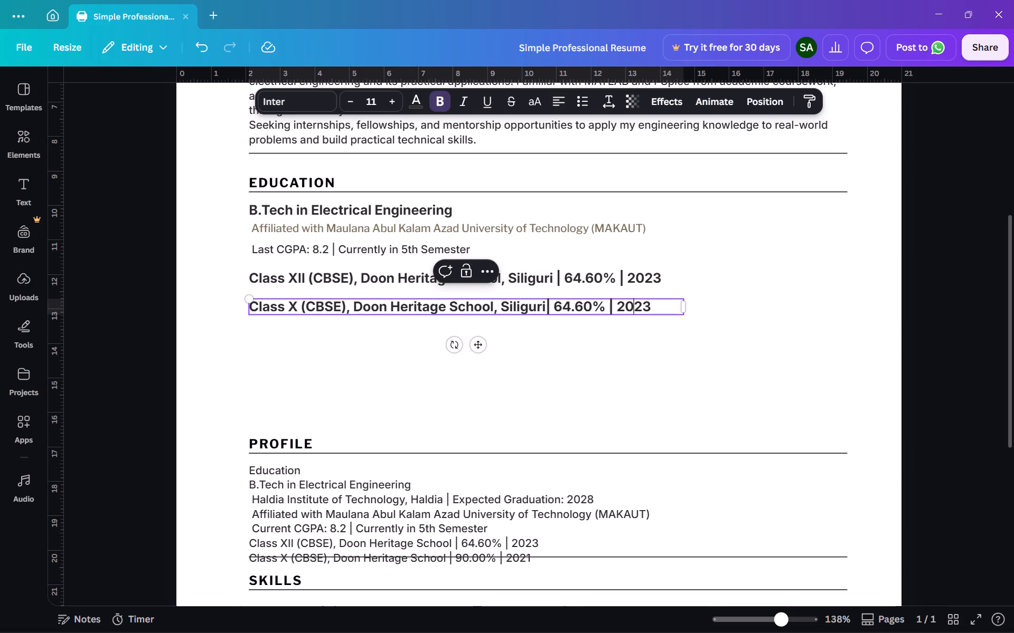
left_click(652, 306)
key("BackSpace")
key("1")
left_click(572, 309)
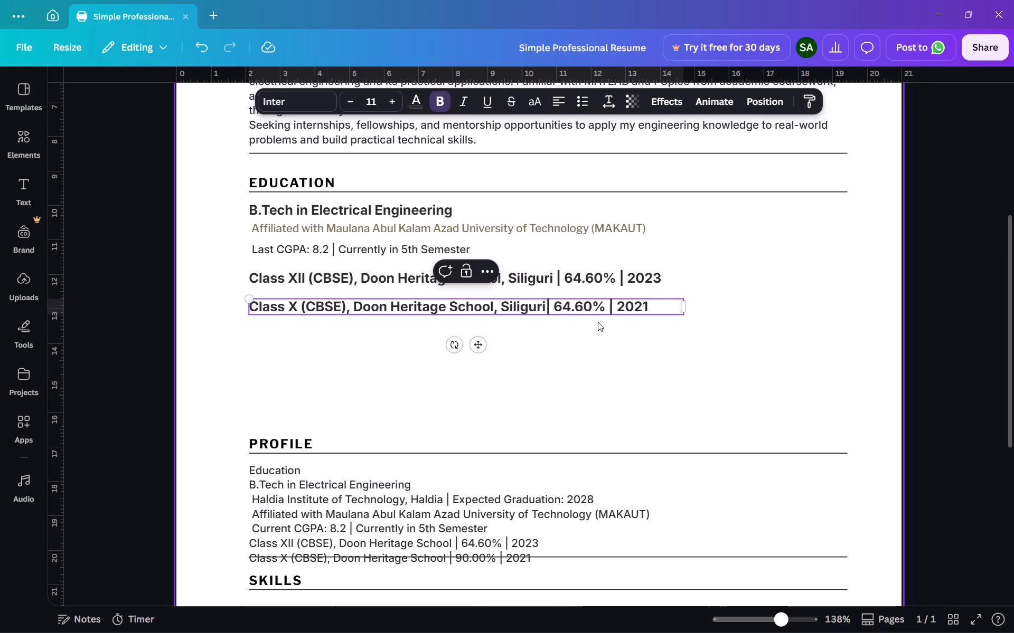
key("BackSpace")
key("BackSpace")
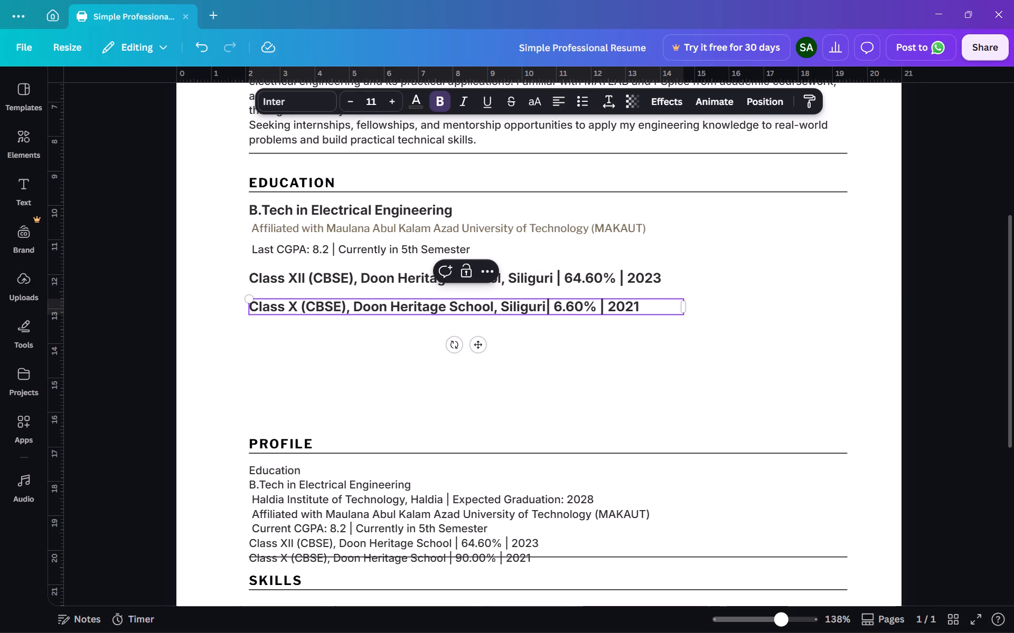
type("90")
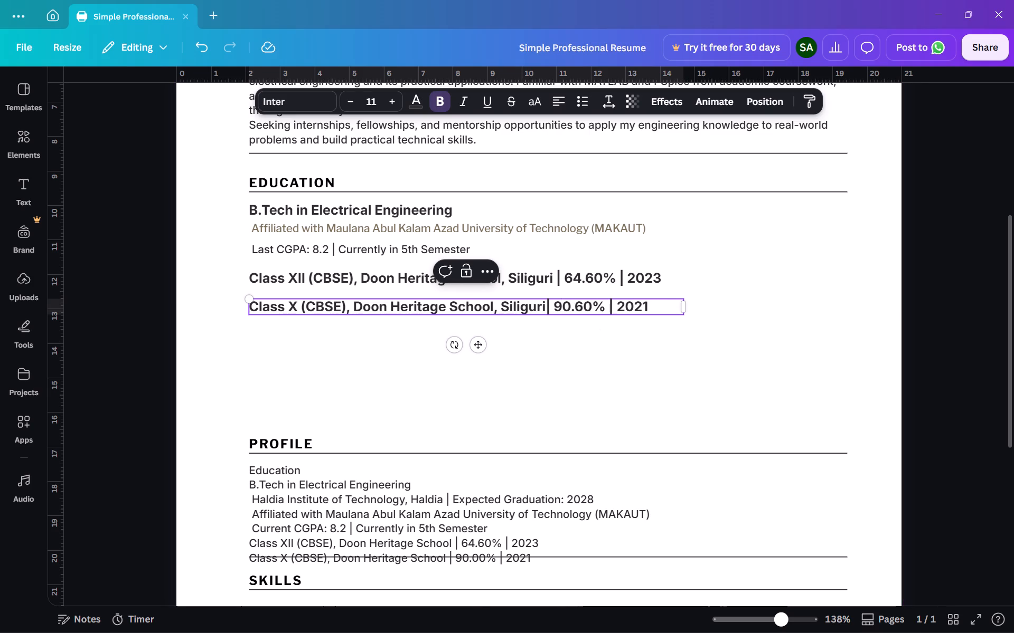
key("Right")
key("Right")
key("BackSpace")
key("0")
left_click(597, 352)
Move the second Profile heading, its line and its text block up to just below the Class X entry.
scroll(349, 395, "down", 2)
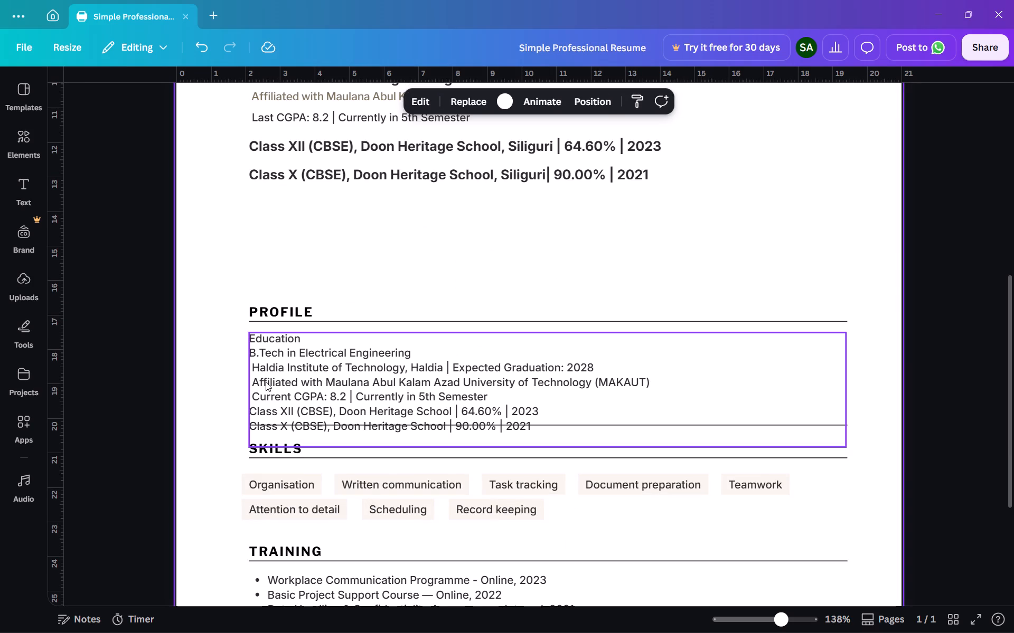
scroll(321, 344, "up", 3)
scroll(330, 353, "down", 4)
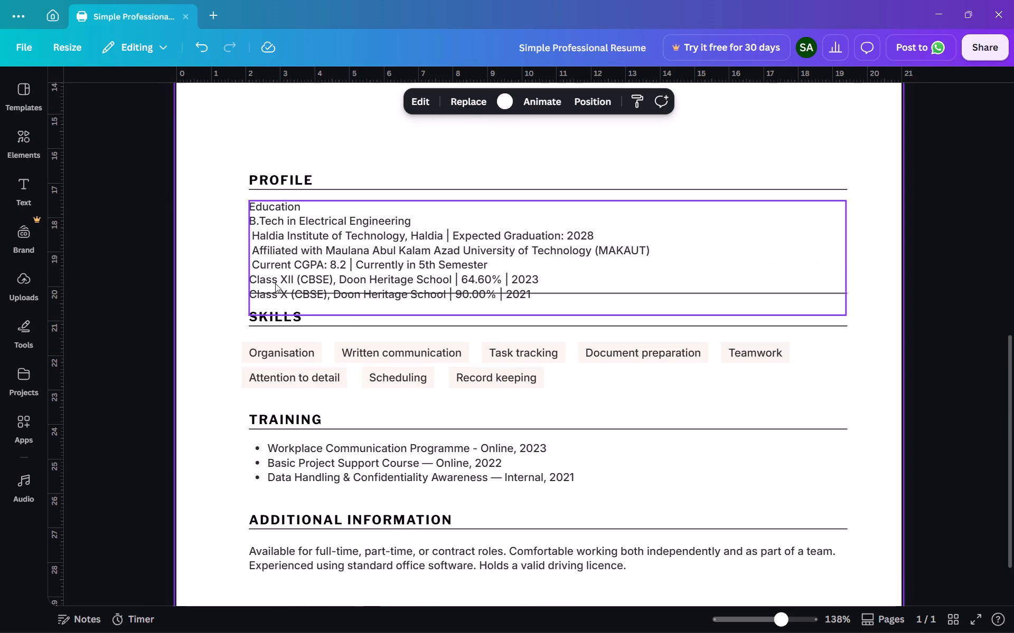
left_click_drag(237, 175, 350, 240)
key("Up")
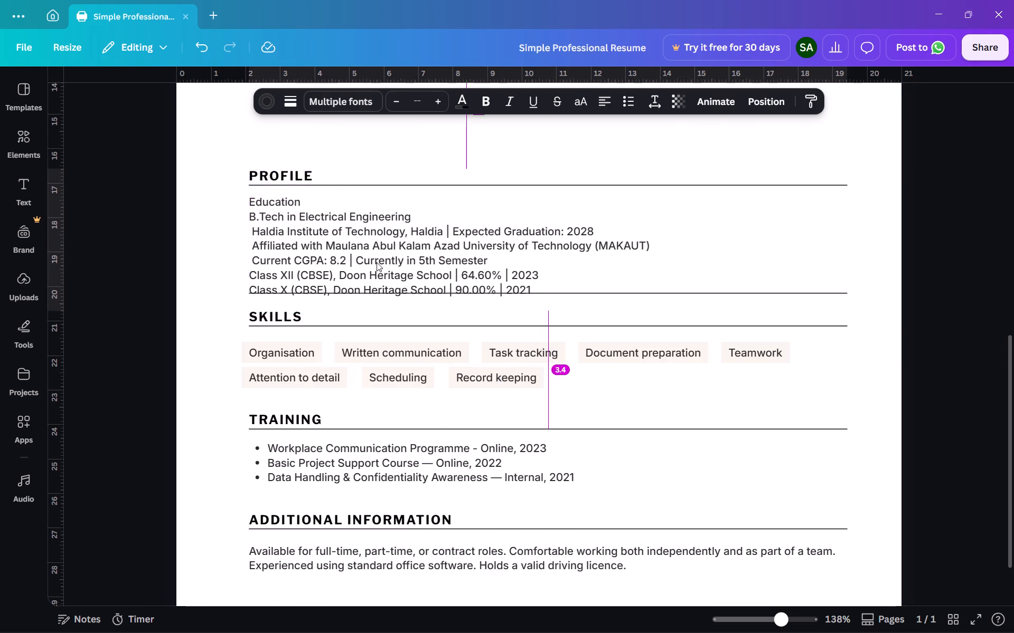
key("Up")
scroll(377, 263, "up", 3)
key("Up")
key("Up")
key("Up")
key("Up")
key("Up")
key("Up")
key("Up")
key("Up")
key("Up")
key("Up")
key("Up")
key("Up")
key("Up")
key("Up")
key("Up")
key("Up")
key("Up")
key("Up")
key("Up")
key("Up")
key("Up")
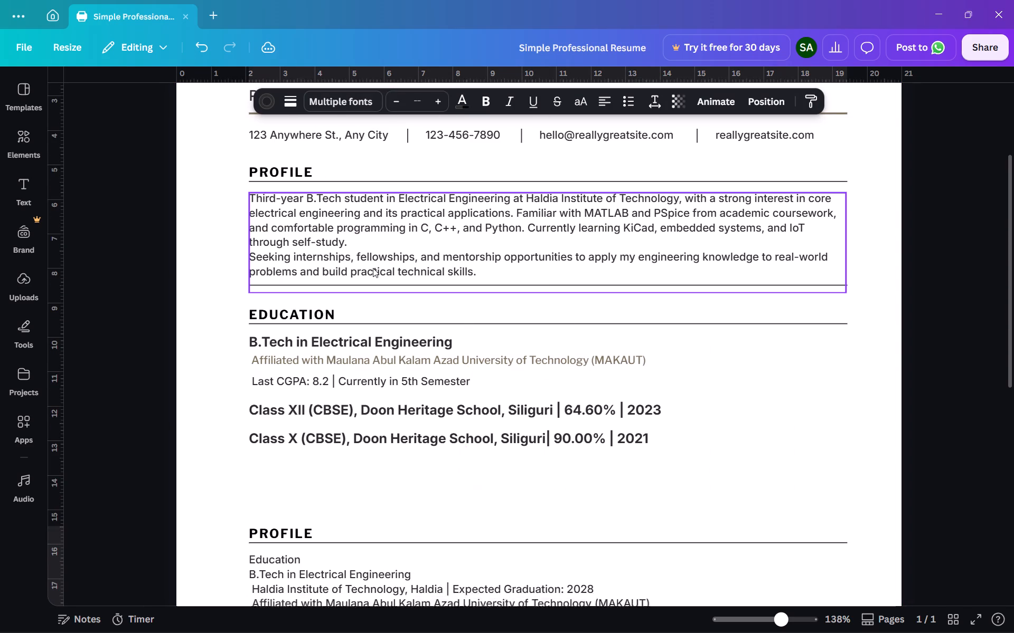
key("Up")
key("Up")
key("Up")
key("Up")
key("Up")
key("Up")
key("Up")
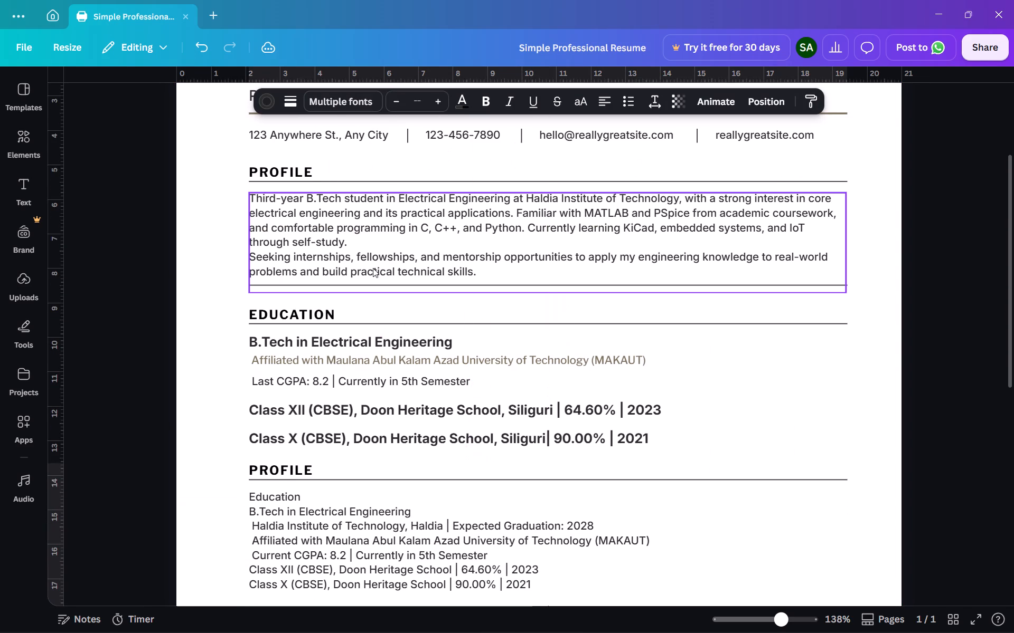
key("Up")
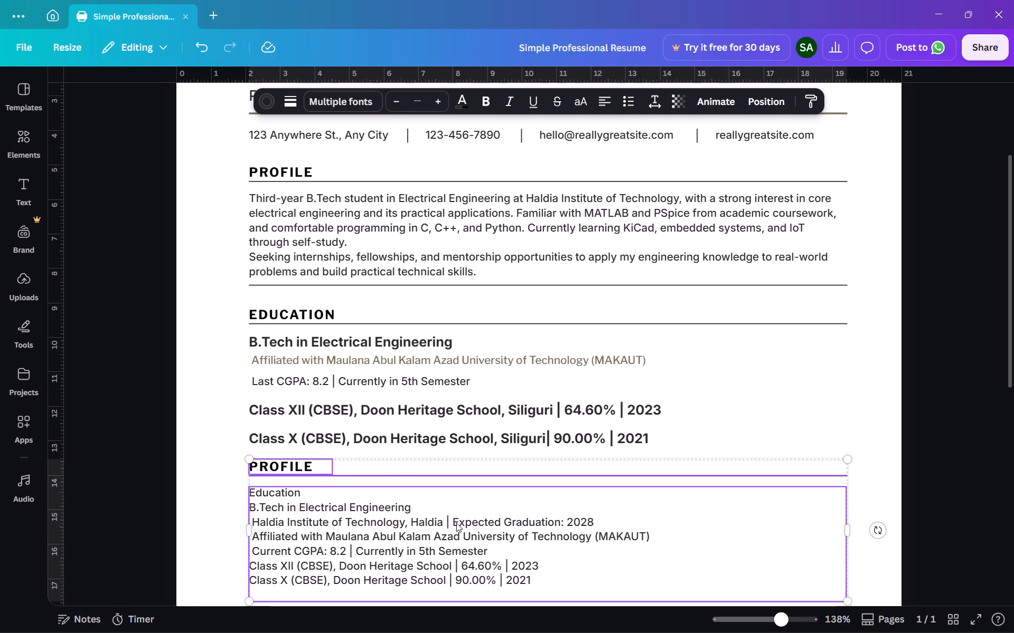
left_click(481, 504)
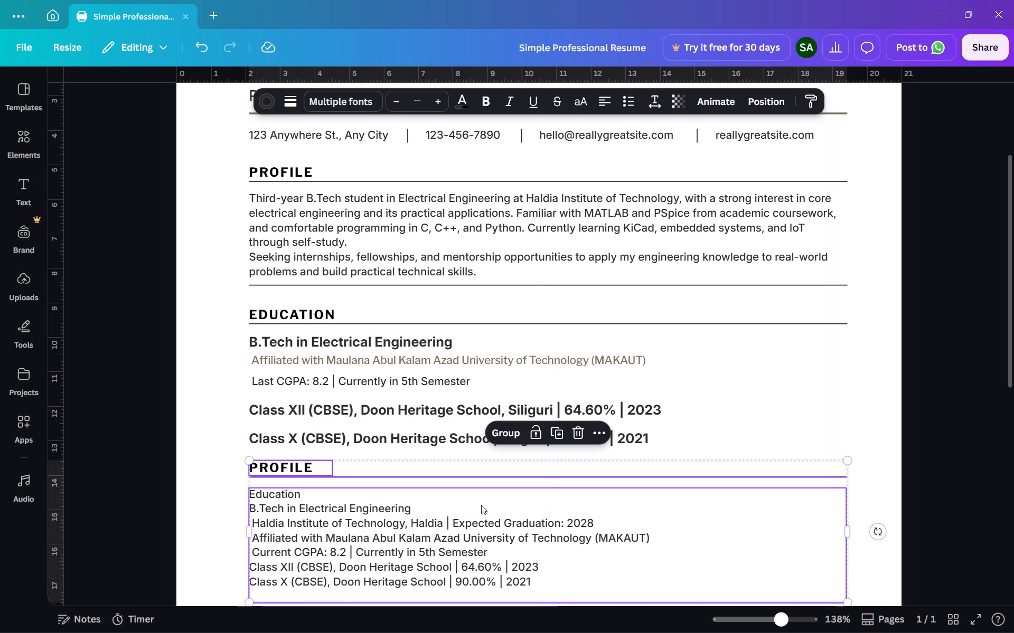
left_click(205, 449)
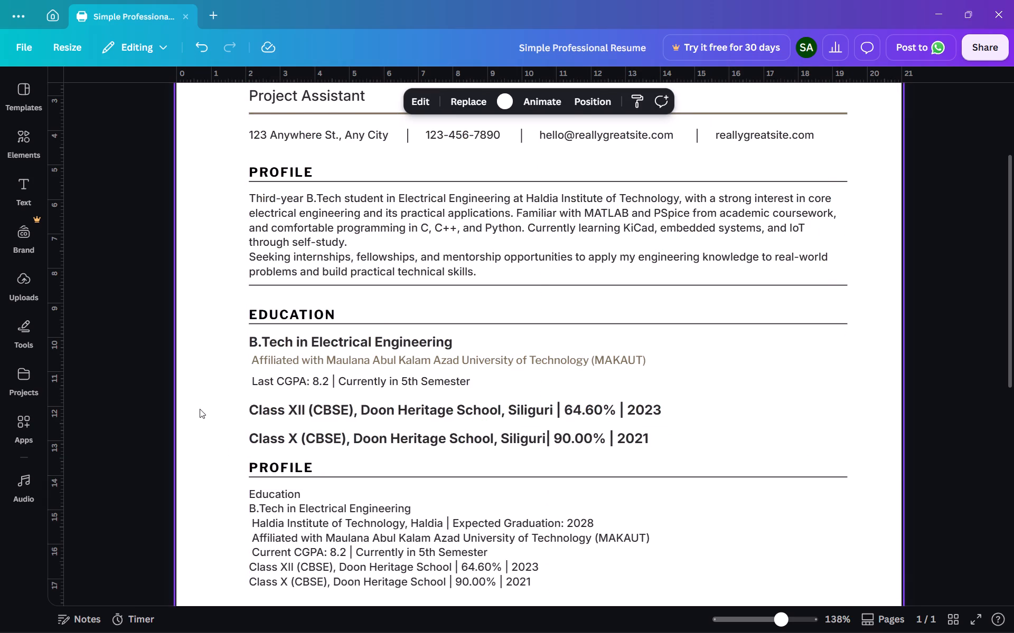
scroll(203, 410, "down", 2)
scroll(219, 427, "up", 5)
scroll(226, 435, "down", 5)
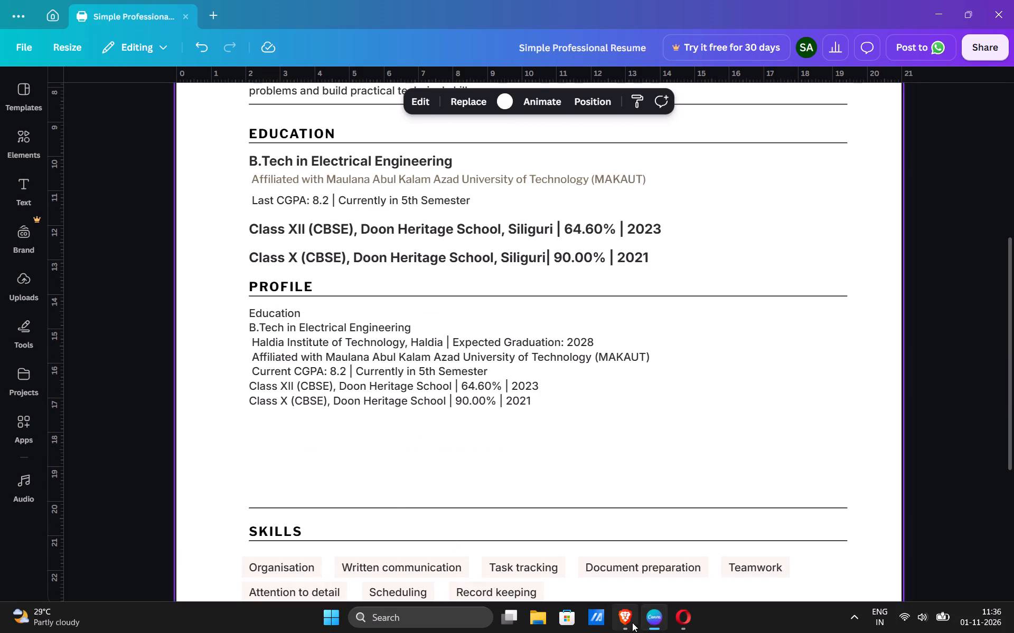
left_click(628, 622)
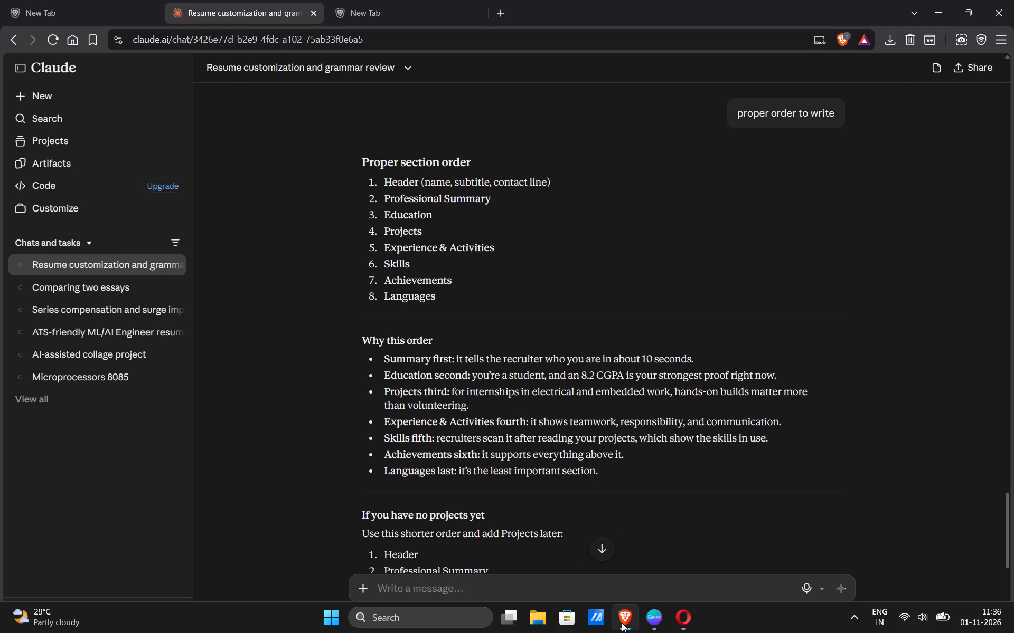
left_click(622, 622)
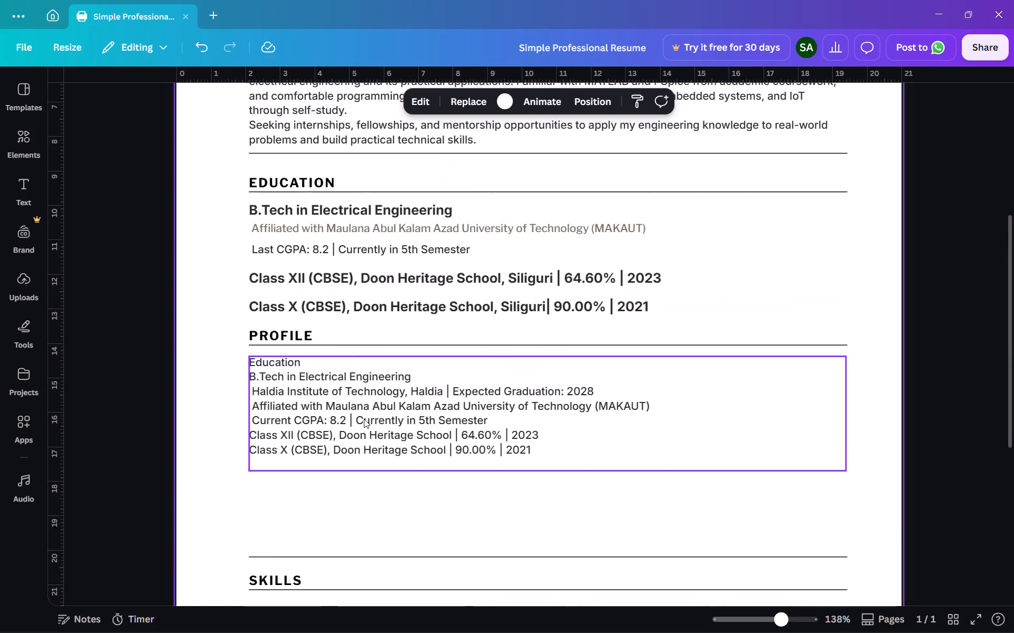
triple_click(290, 317)
left_click(290, 317)
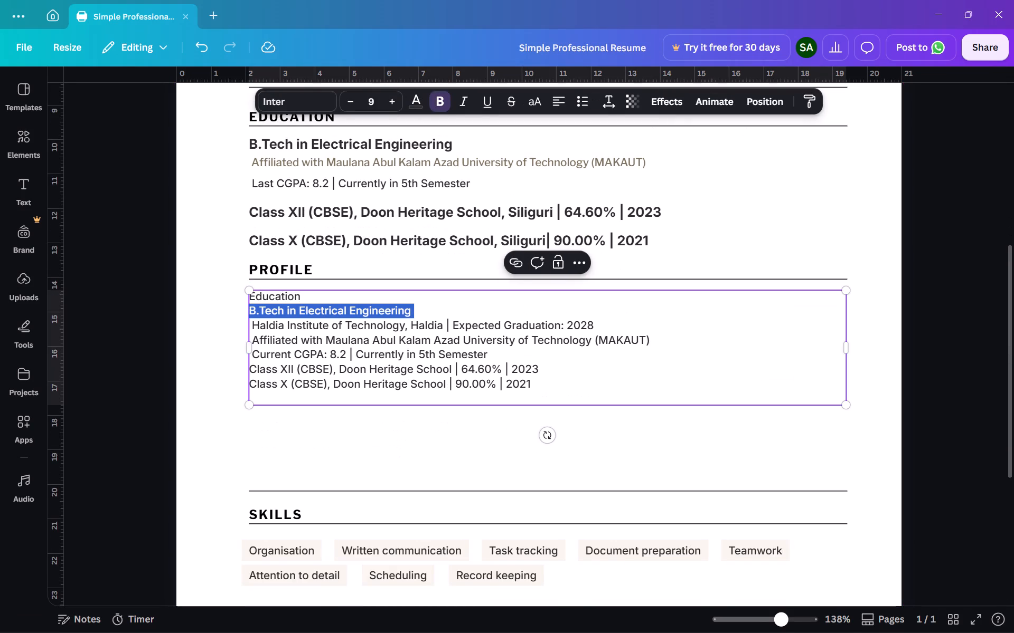
key("ctrl+a")
key("ctrl+v")
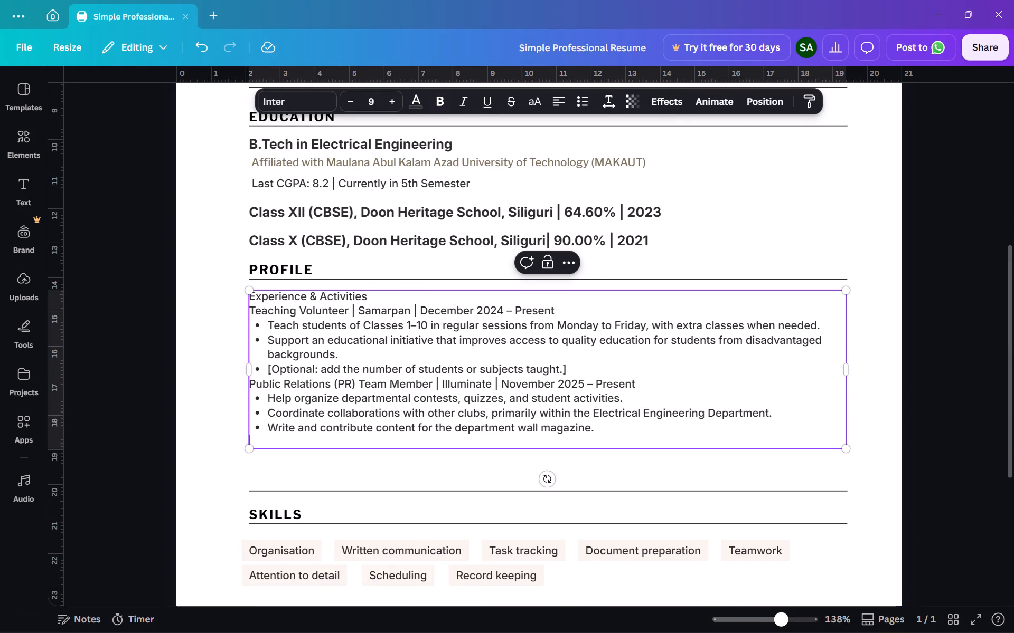
Move the "Experience & Activities" line out of the block to replace the second Profile heading, widening the heading box to about 7 cm.
left_click_drag(253, 298, 288, 300)
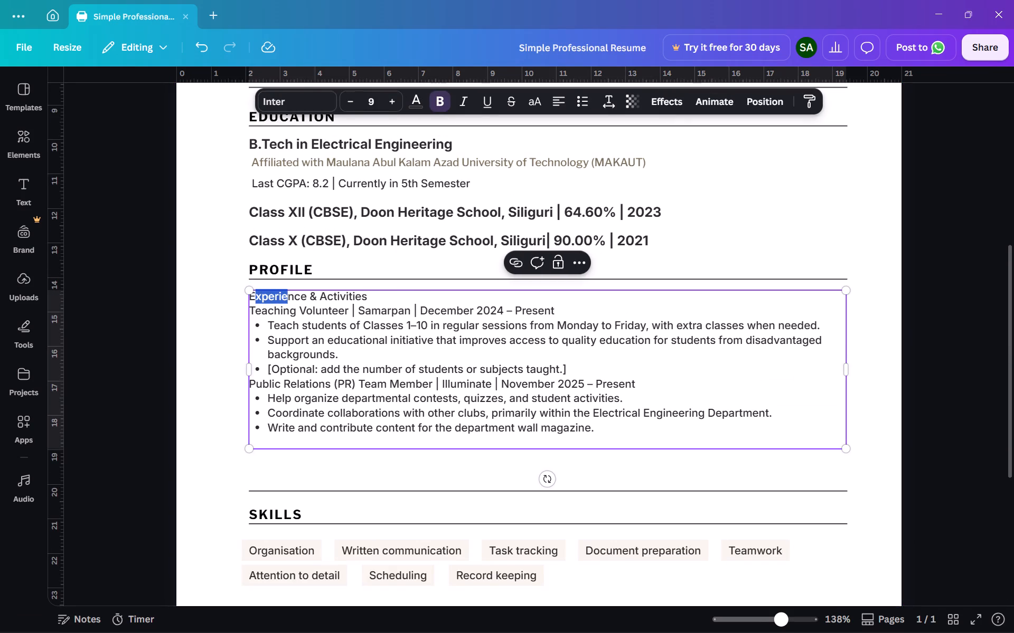
left_click_drag(367, 298, 243, 292)
triple_click(302, 298)
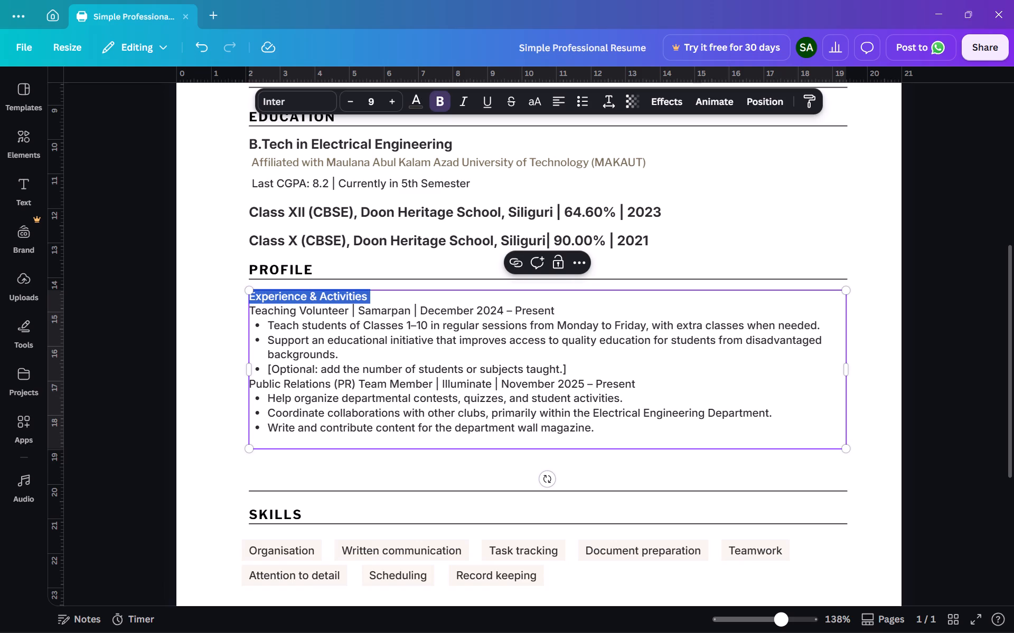
key("ctrl+x")
triple_click(302, 270)
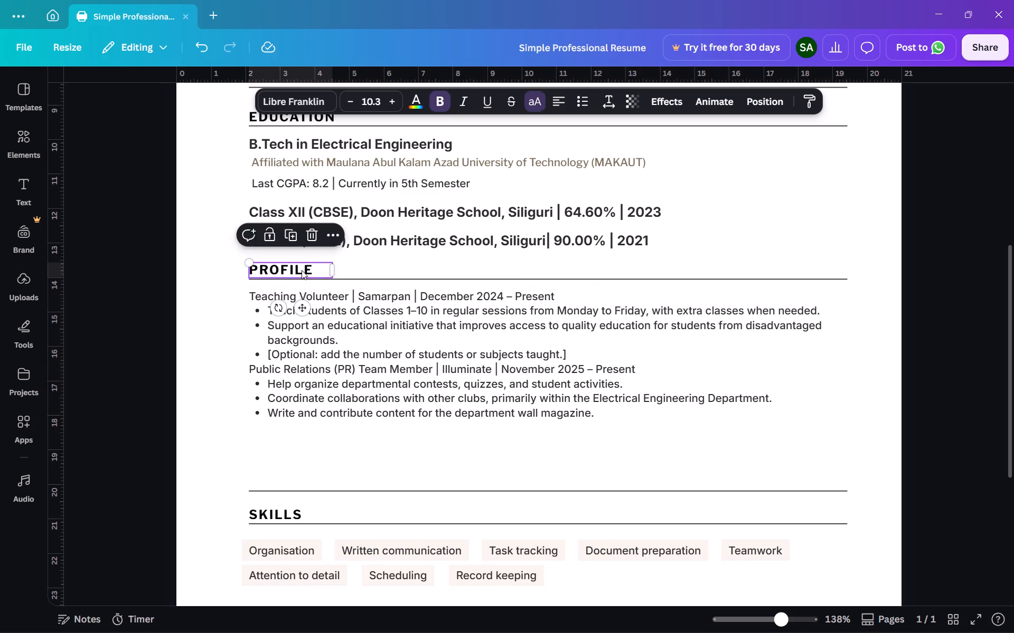
key("ctrl+v")
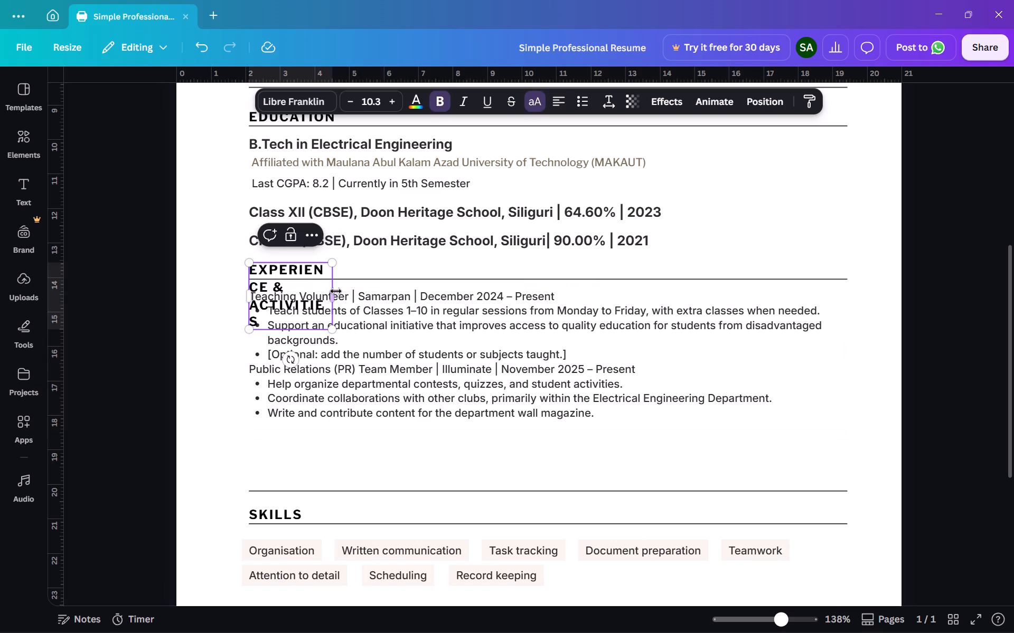
left_click_drag(332, 296, 492, 268)
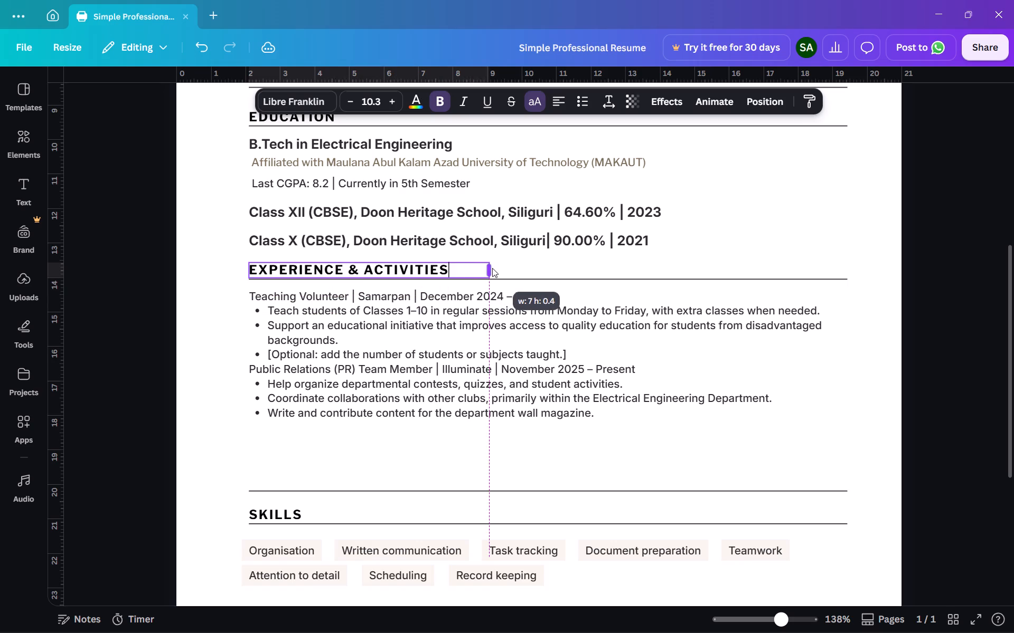
left_click_drag(492, 268, 491, 268)
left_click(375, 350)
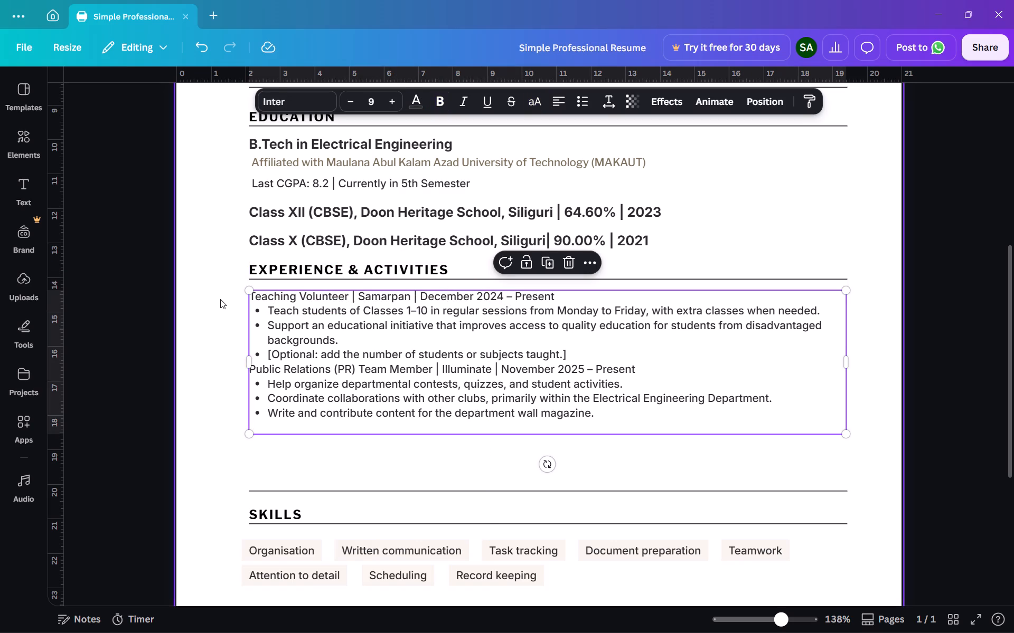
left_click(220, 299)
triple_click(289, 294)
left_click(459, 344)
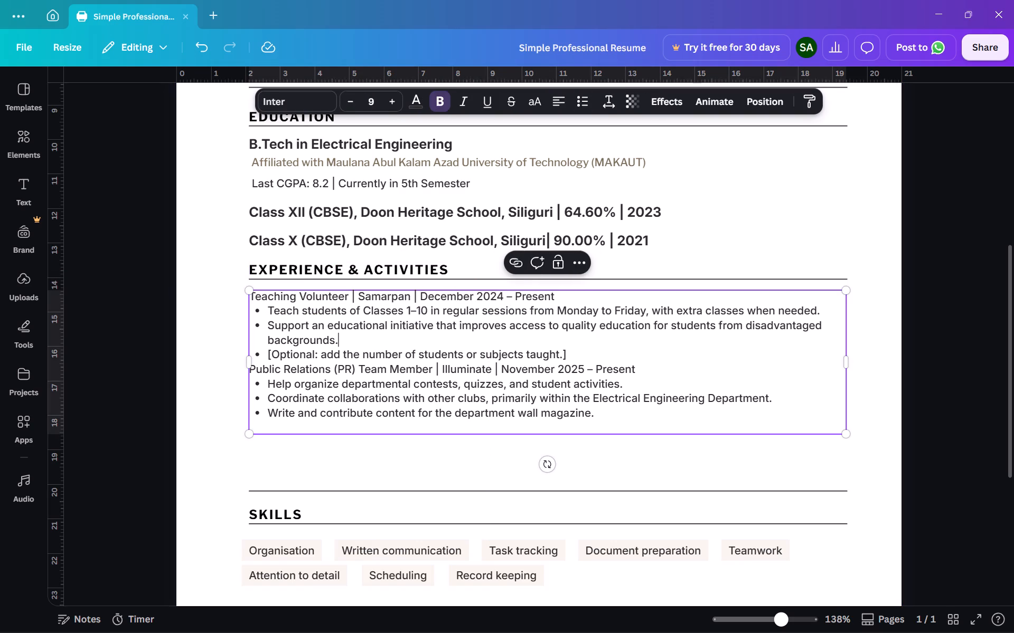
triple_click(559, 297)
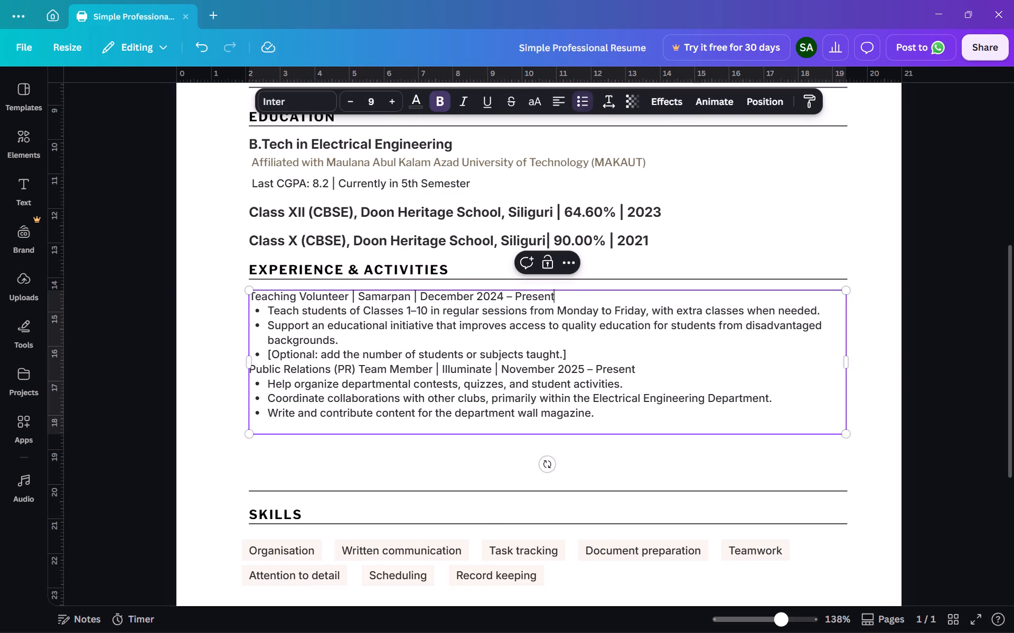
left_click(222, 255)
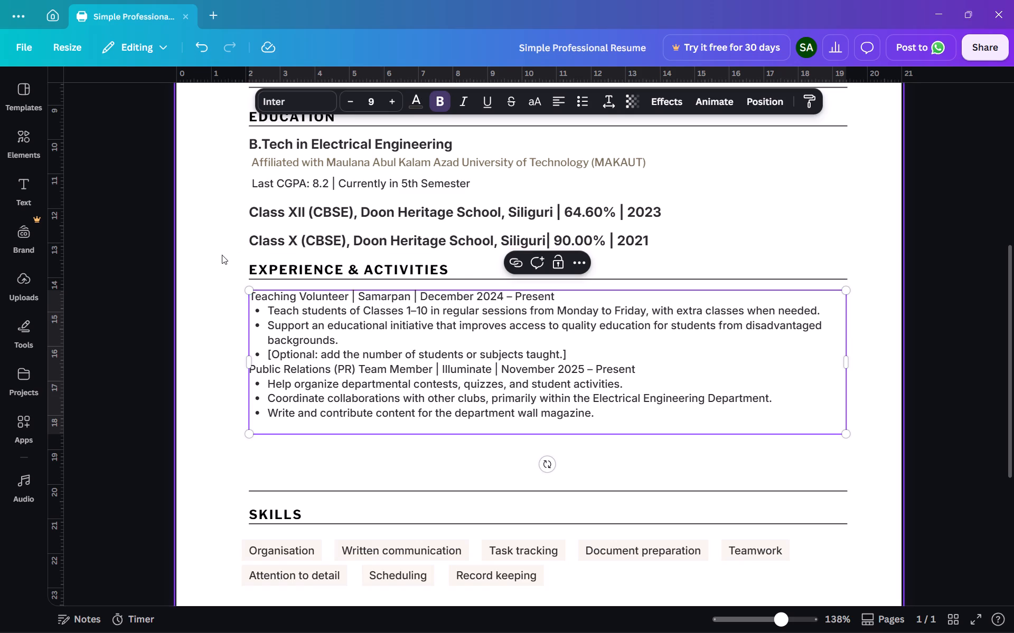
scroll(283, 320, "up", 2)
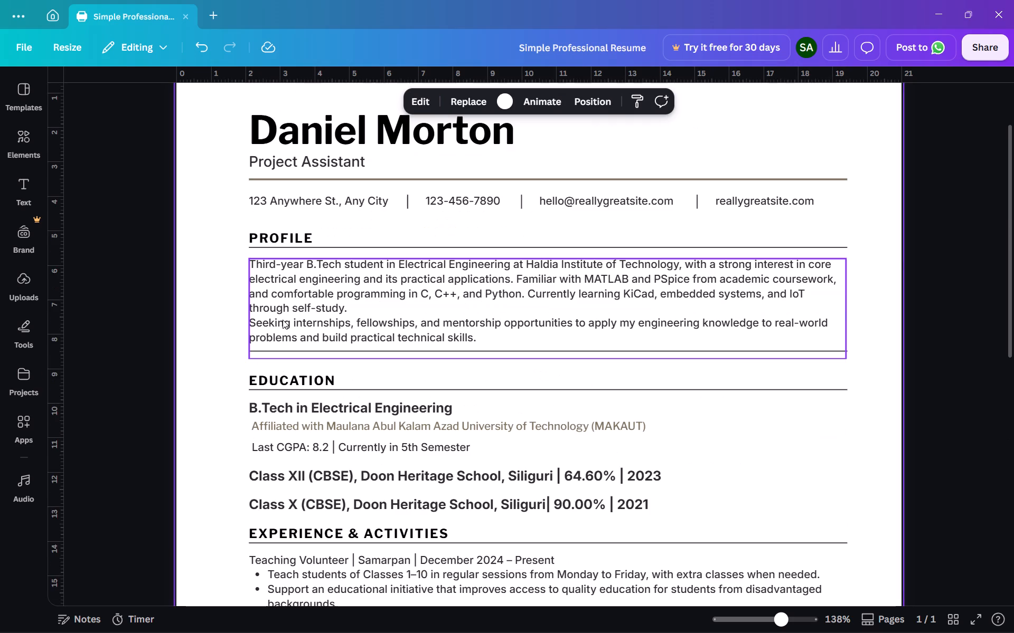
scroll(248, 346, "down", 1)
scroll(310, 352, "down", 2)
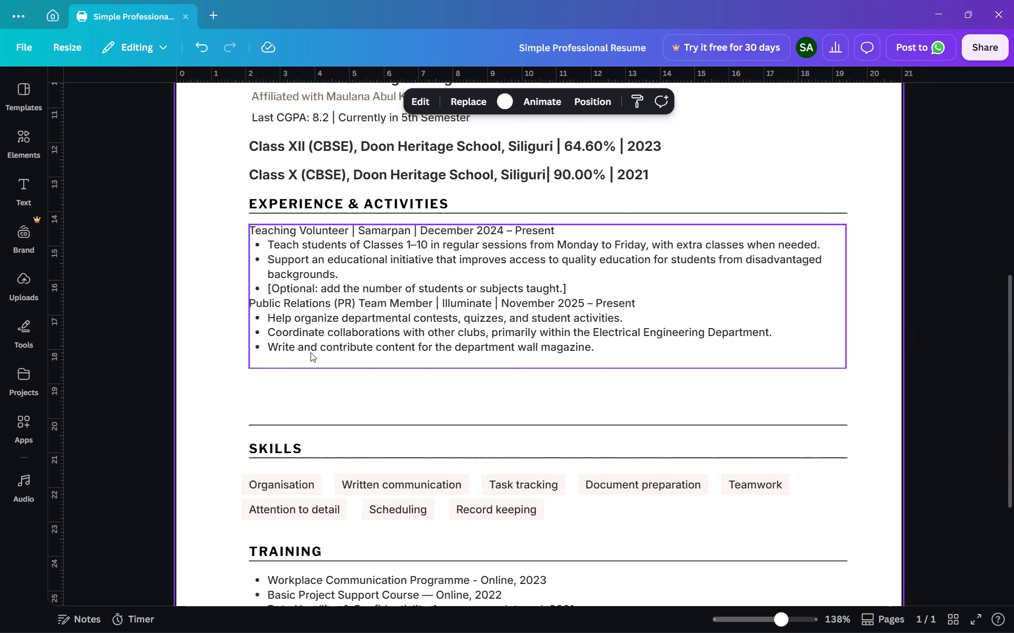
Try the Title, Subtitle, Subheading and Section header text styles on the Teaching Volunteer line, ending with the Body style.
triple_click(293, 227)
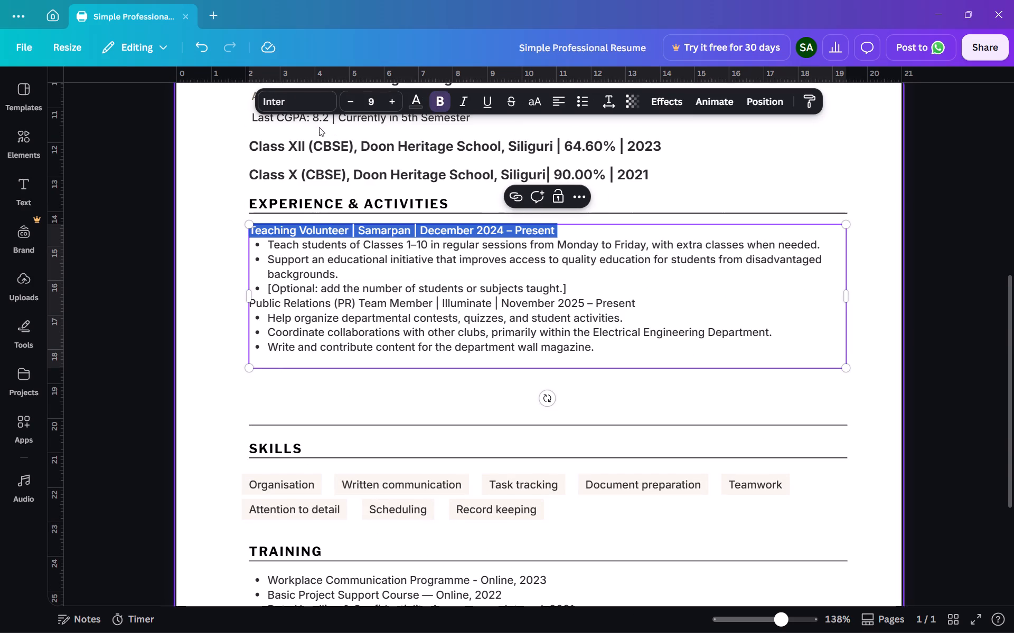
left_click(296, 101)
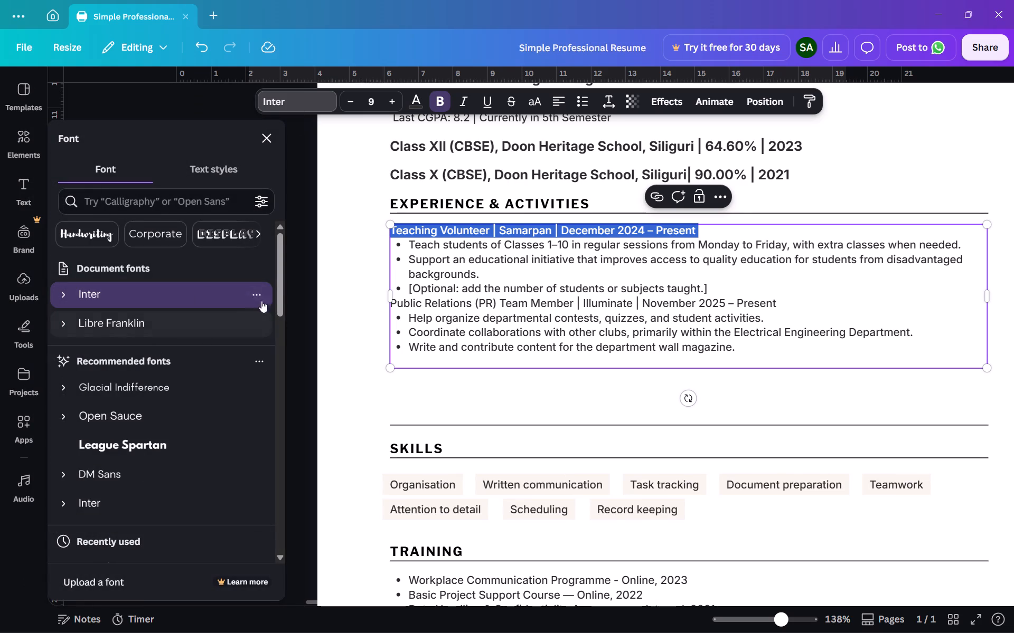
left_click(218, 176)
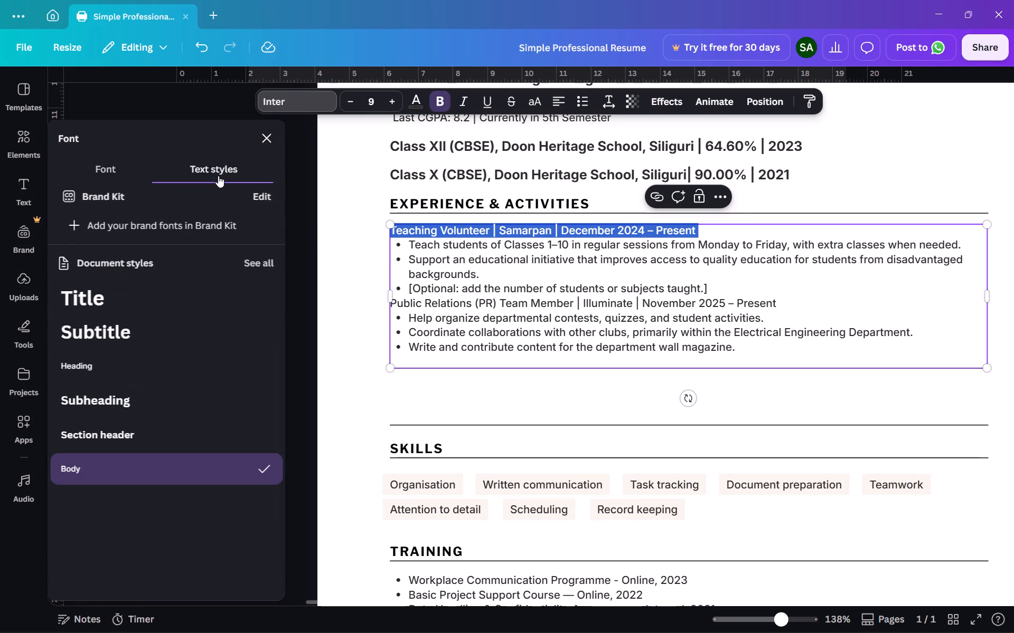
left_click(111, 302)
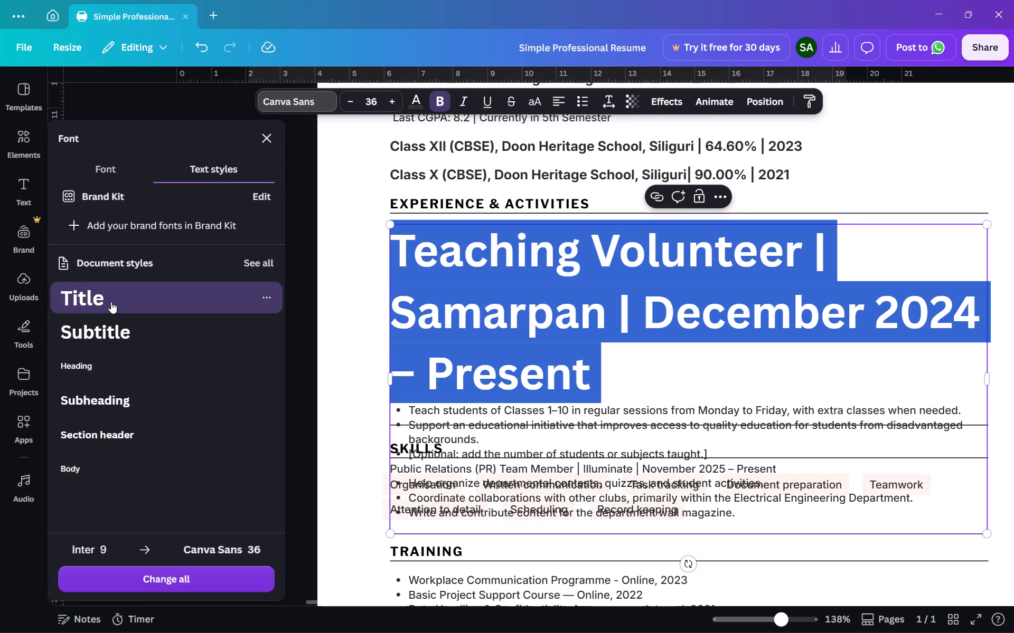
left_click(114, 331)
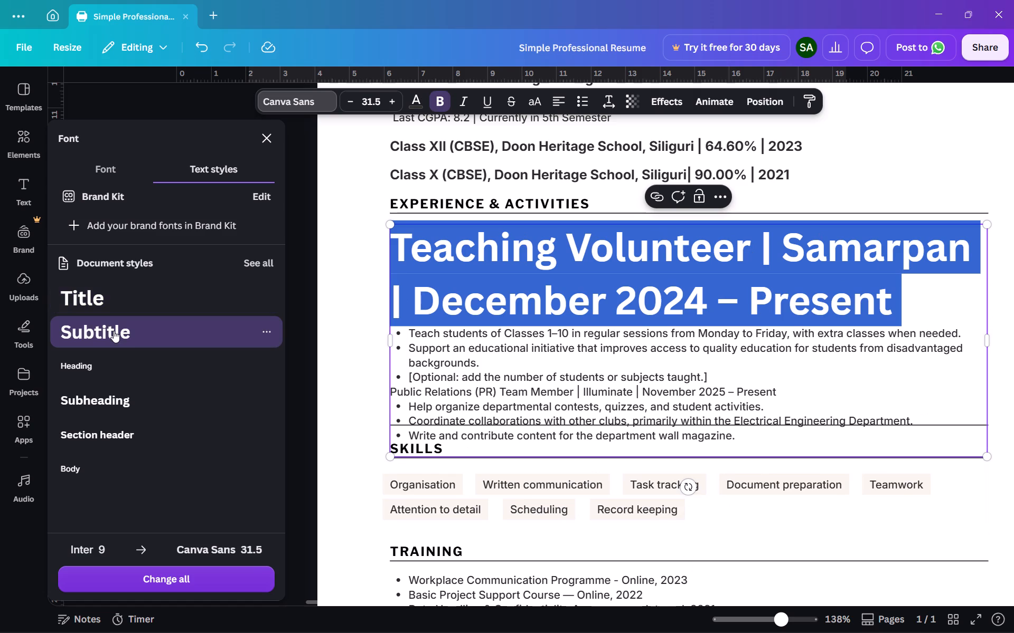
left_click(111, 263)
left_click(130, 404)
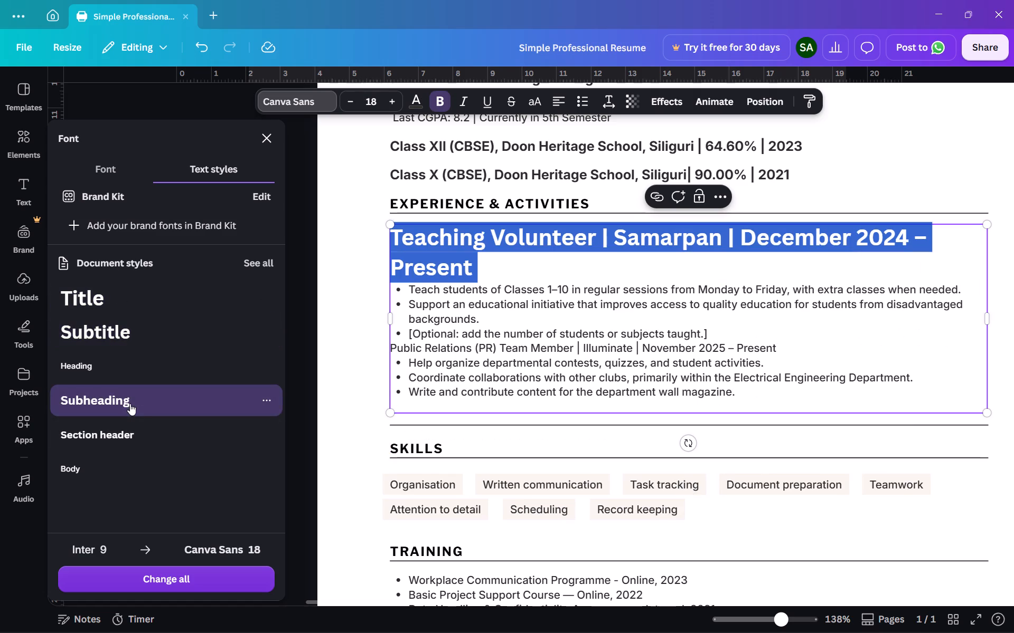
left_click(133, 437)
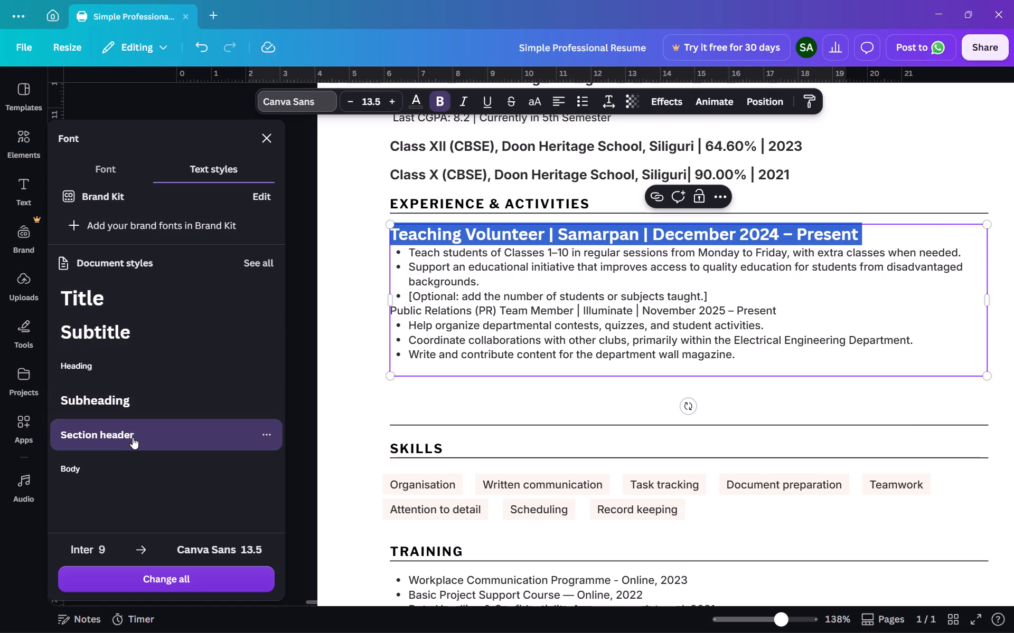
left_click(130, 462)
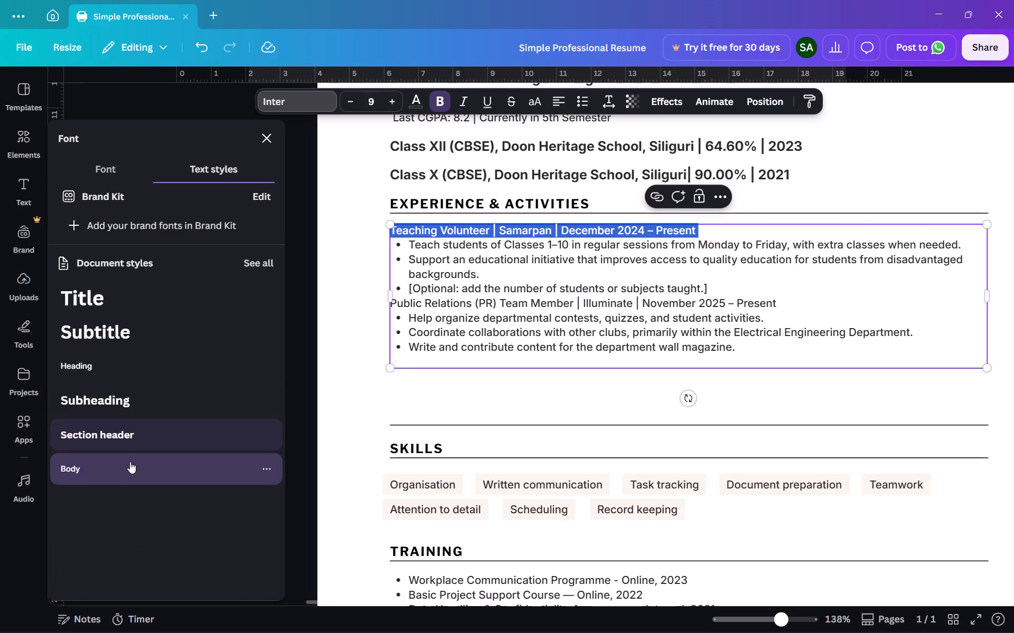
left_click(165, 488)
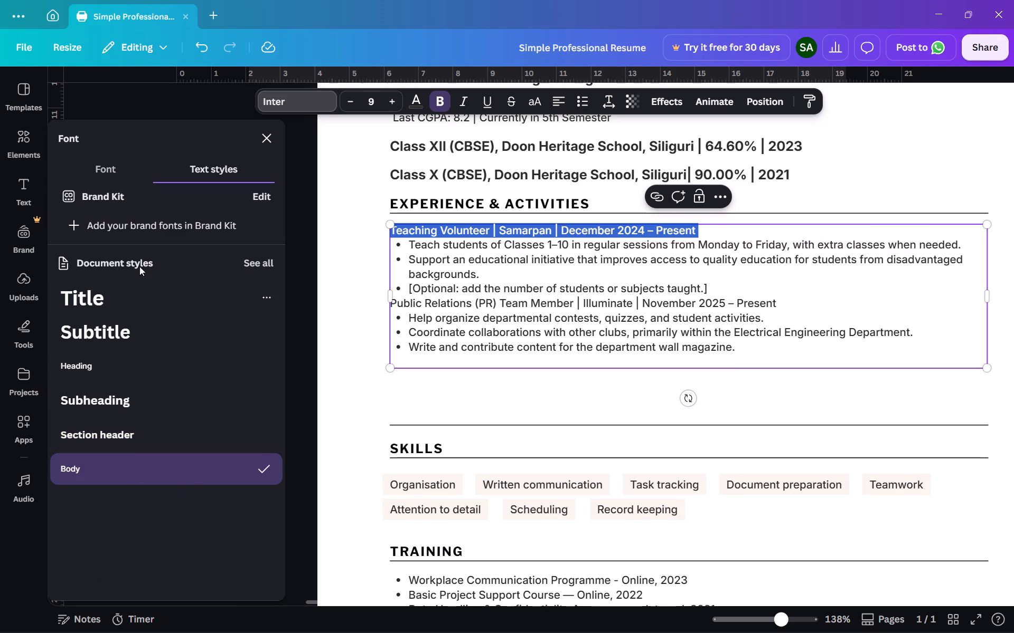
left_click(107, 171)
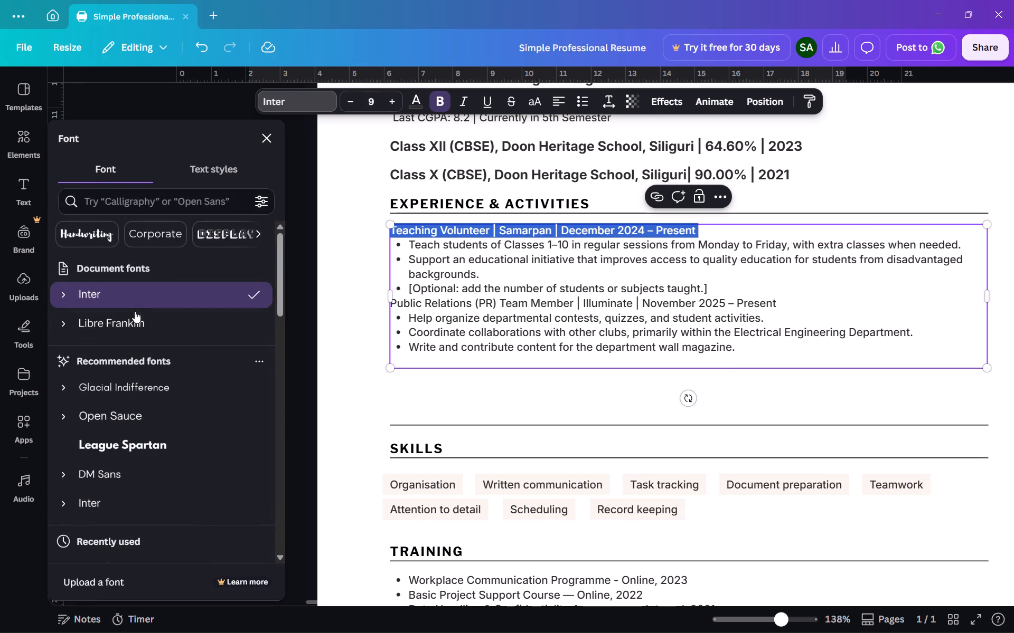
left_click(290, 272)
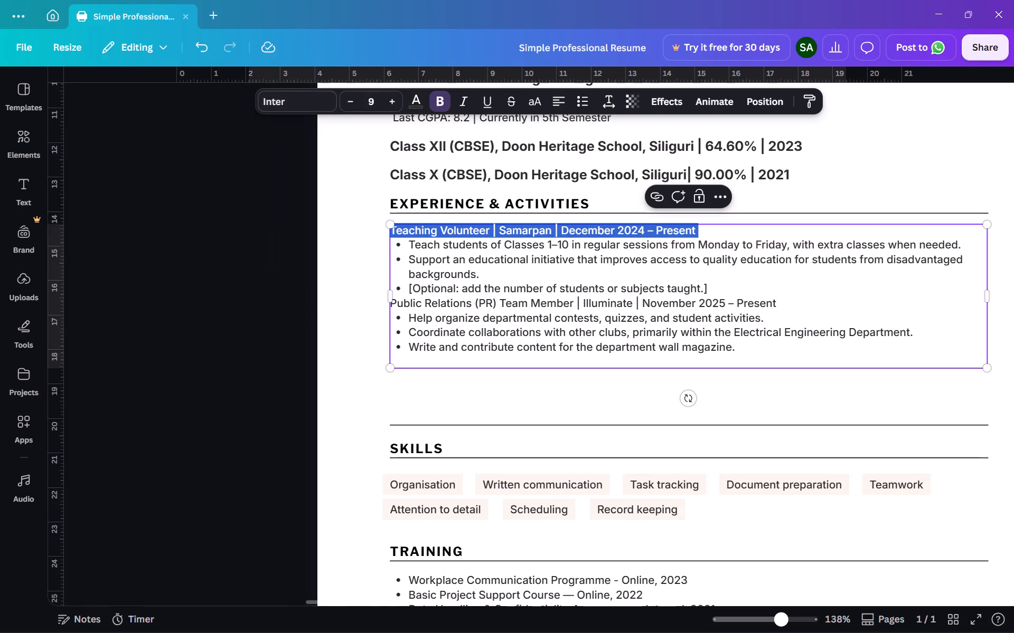
Make the Teaching Volunteer line under Experience & Activities bold at font size 12.
left_click(200, 264)
scroll(216, 288, "up", 3)
left_click(295, 281)
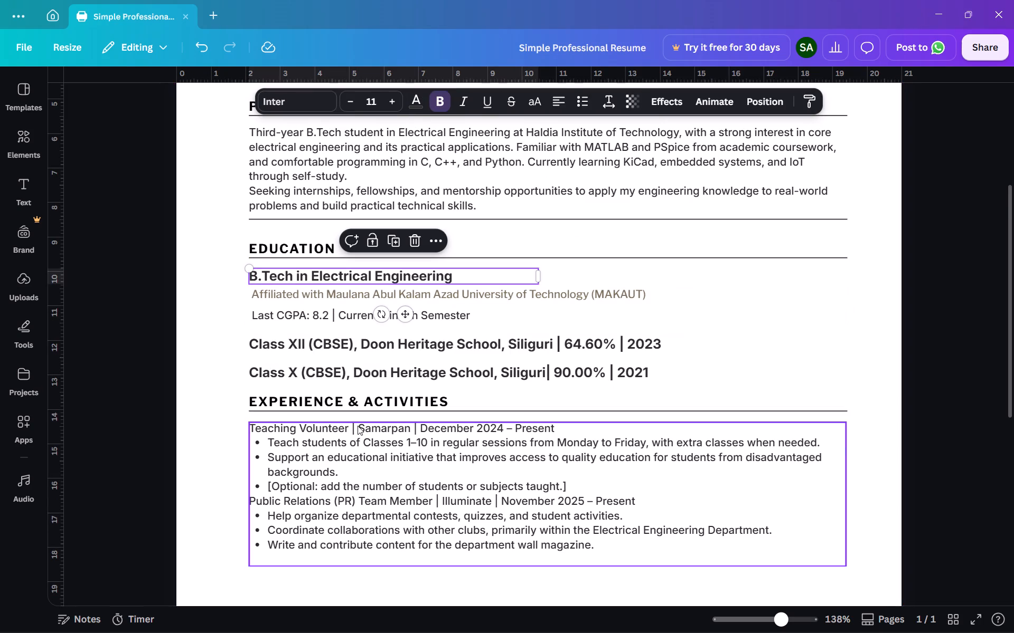
triple_click(285, 430)
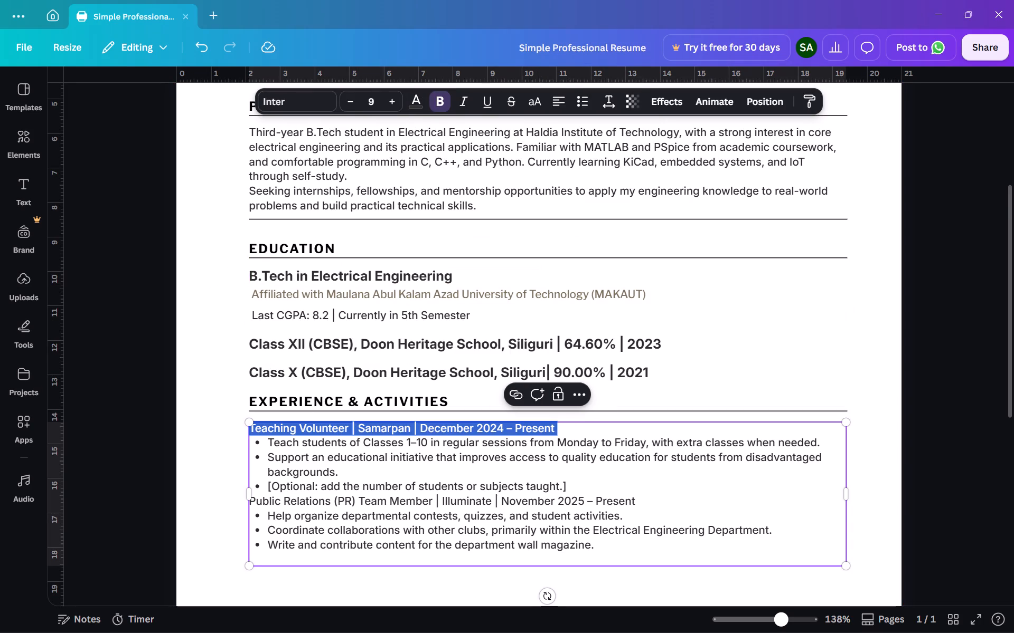
left_click(442, 104)
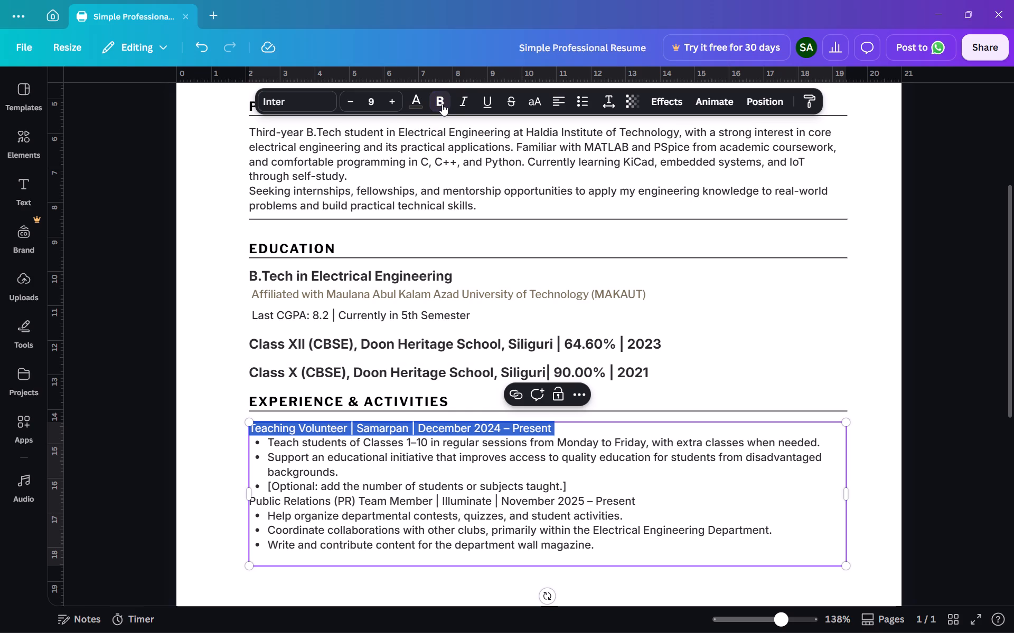
left_click(442, 104)
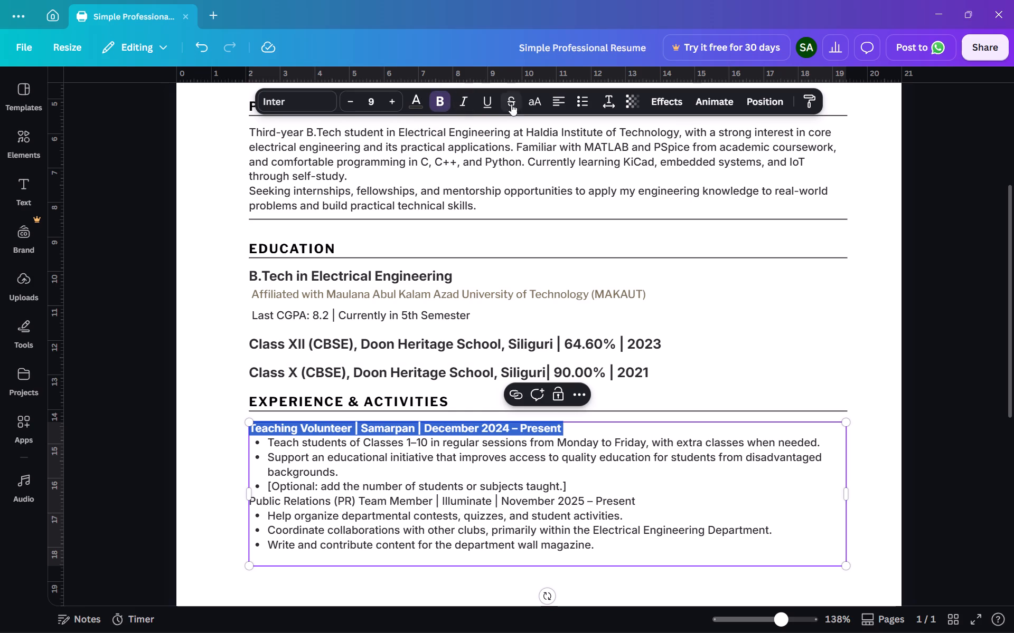
left_click(390, 101)
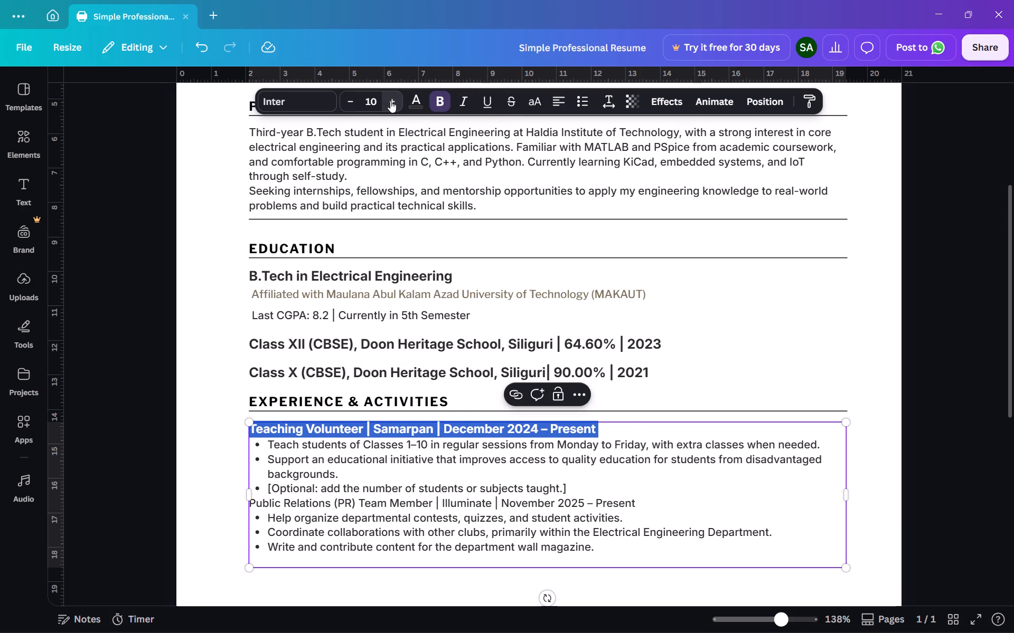
left_click(390, 101)
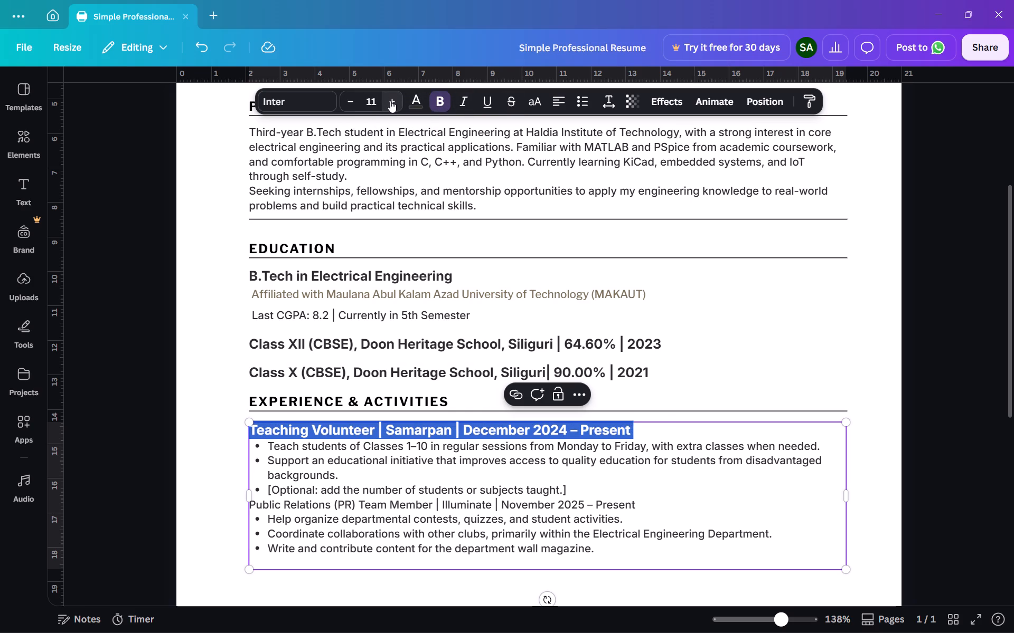
left_click(390, 101)
left_click(213, 354)
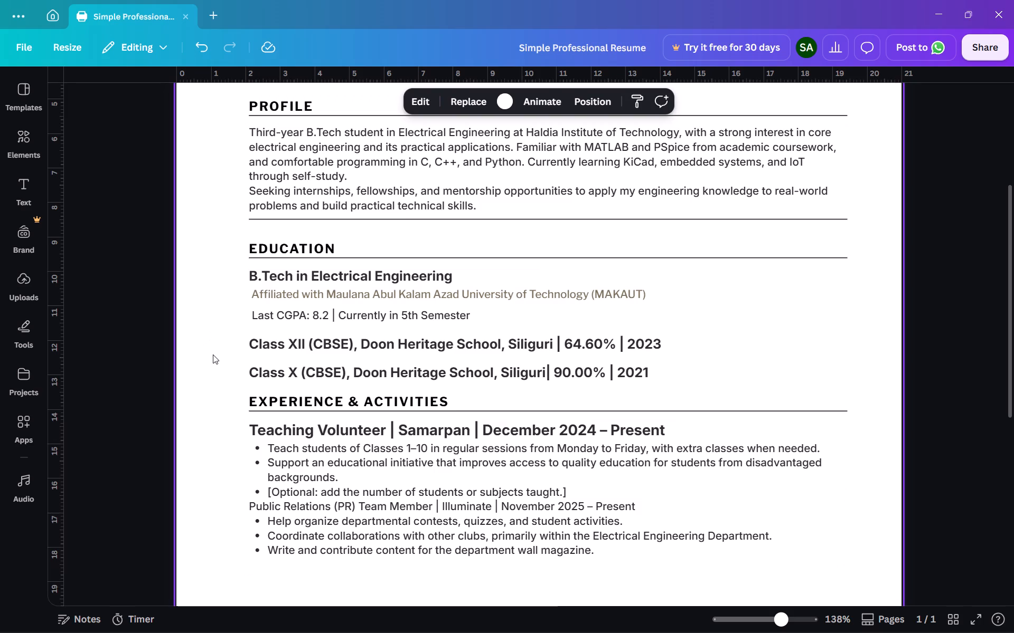
Increase the font size of the Public Relations (PR) Team Member line to 12.
scroll(213, 354, "down", 2)
triple_click(294, 372)
left_click(294, 372)
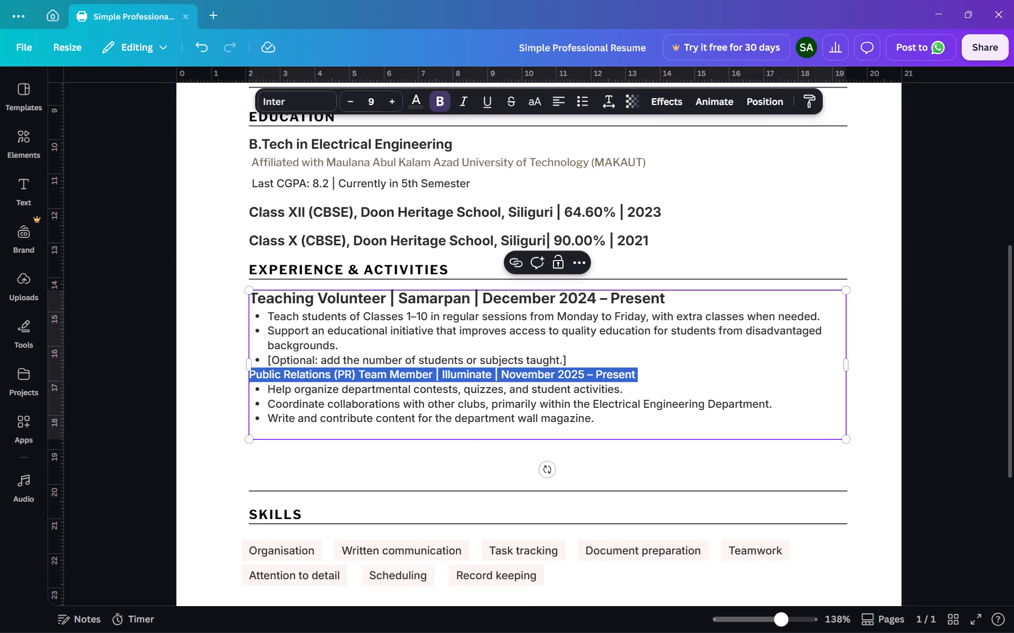
double_click(400, 103)
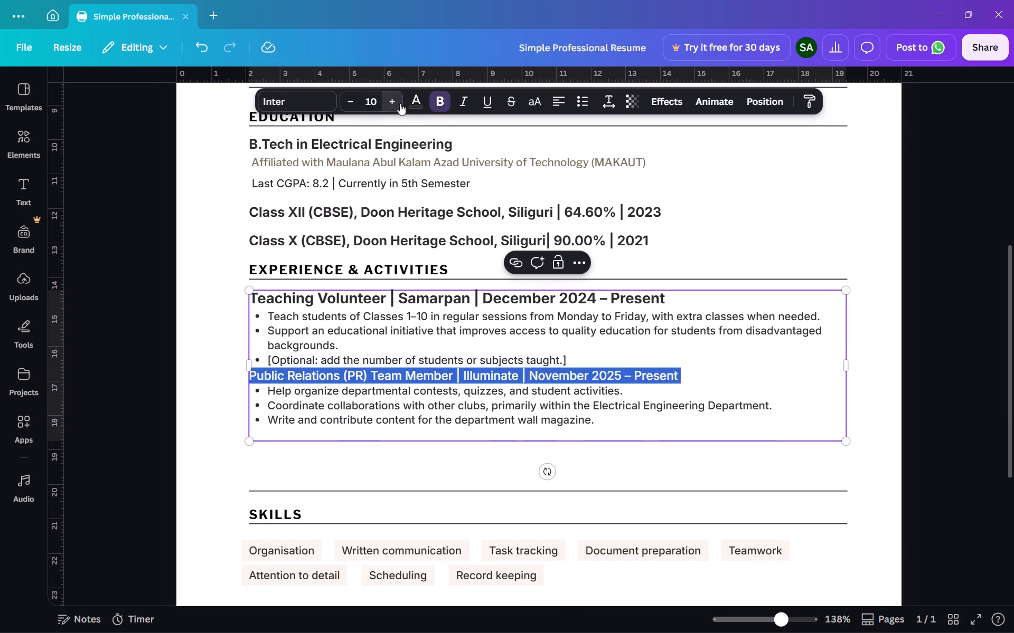
left_click(400, 103)
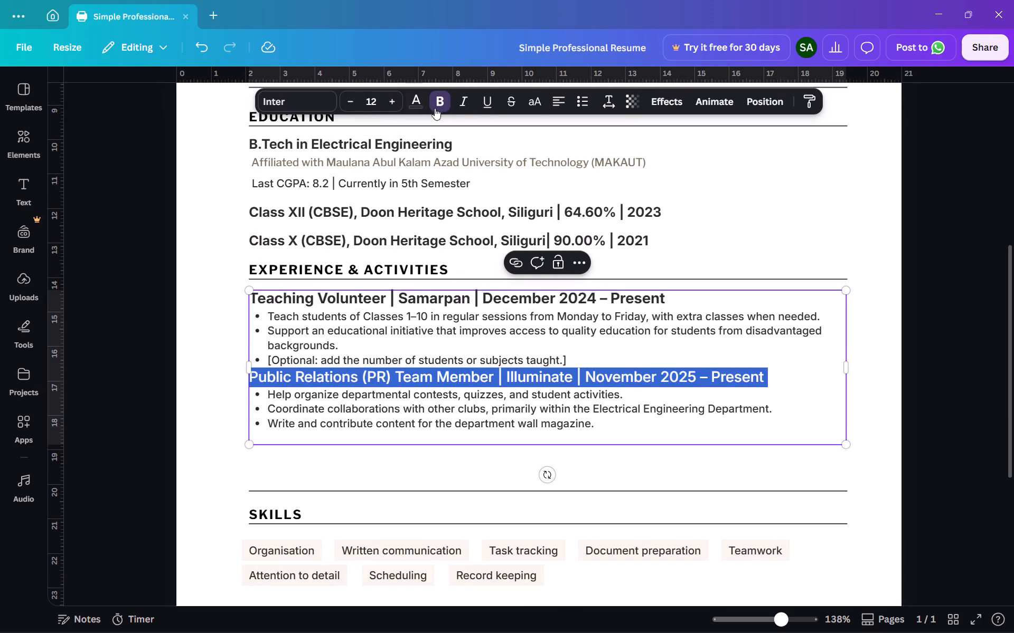
left_click(190, 264)
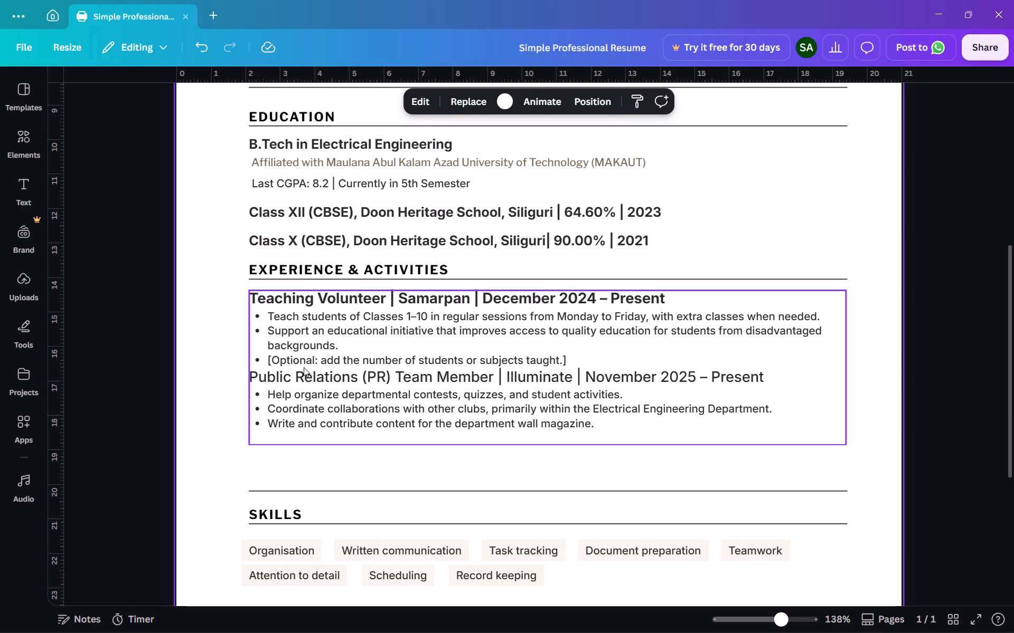
Insert a blank, unbulleted line between the "[Optional: add the number of students or subjects taught.]" bullet and the Public Relations line.
left_click(579, 362)
left_click(575, 359)
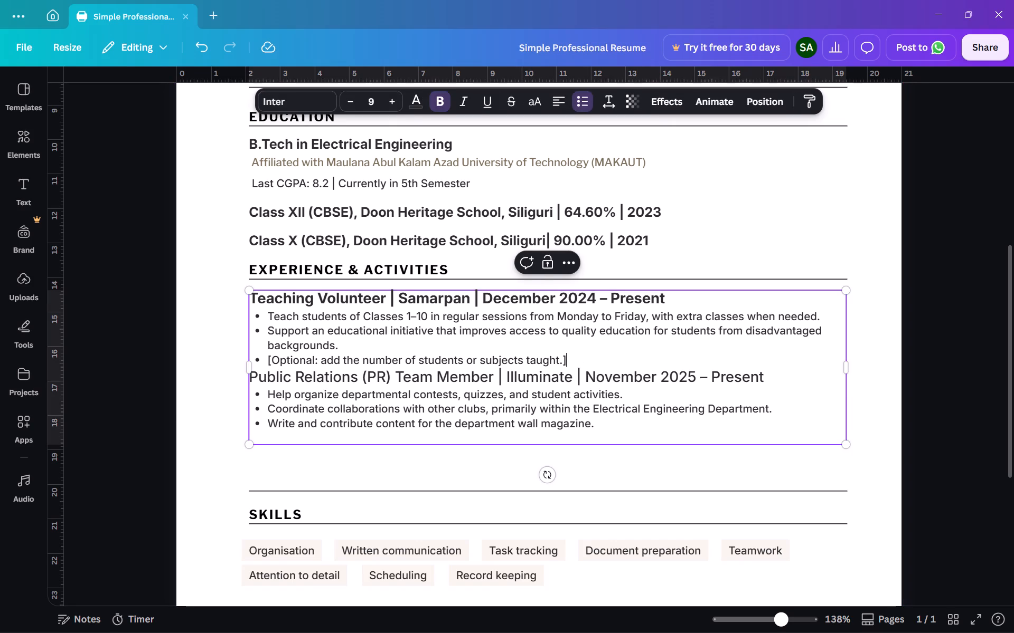
key("Return")
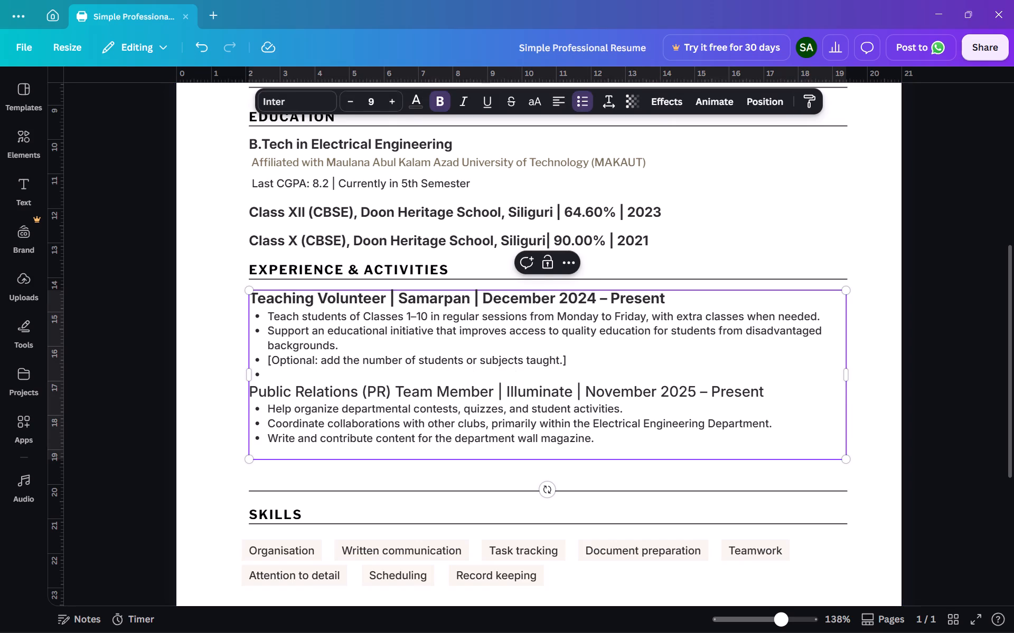
key("BackSpace")
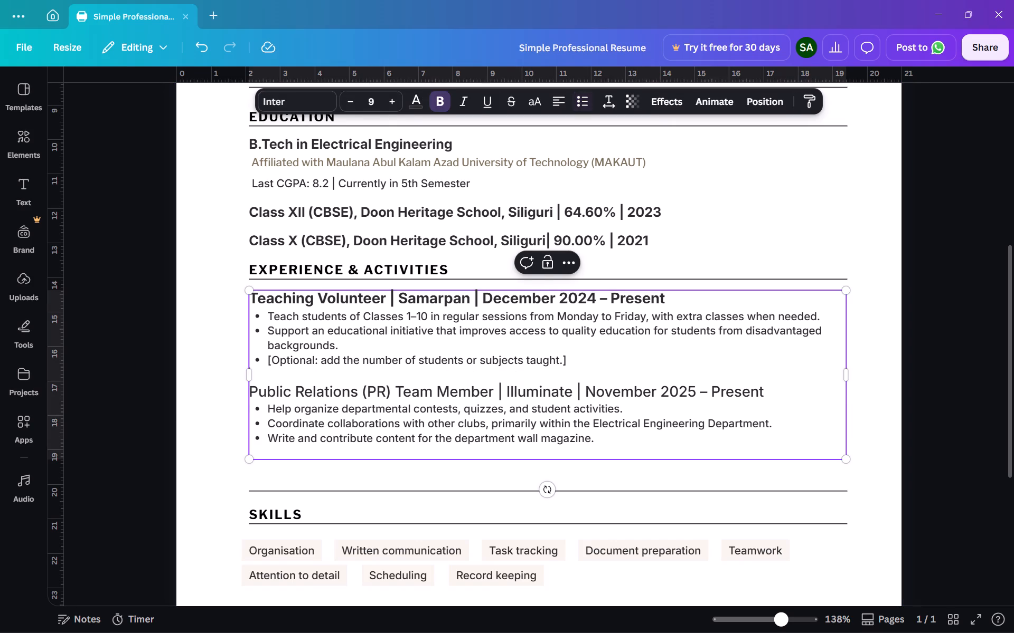
left_click(617, 361)
left_click(226, 359)
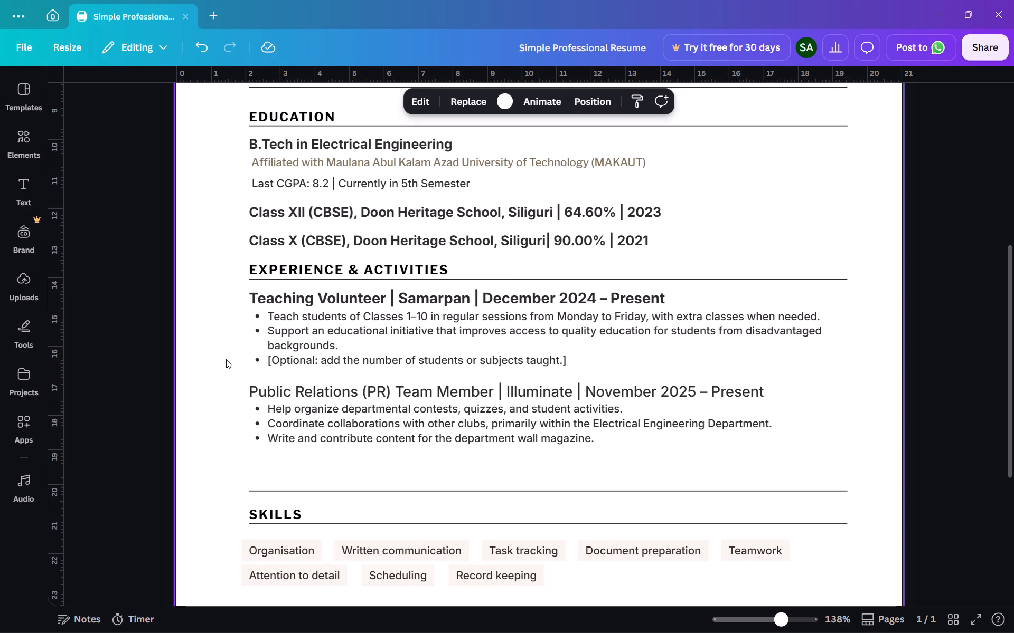
Make the Public Relations (PR) Team Member line bold.
triple_click(391, 390)
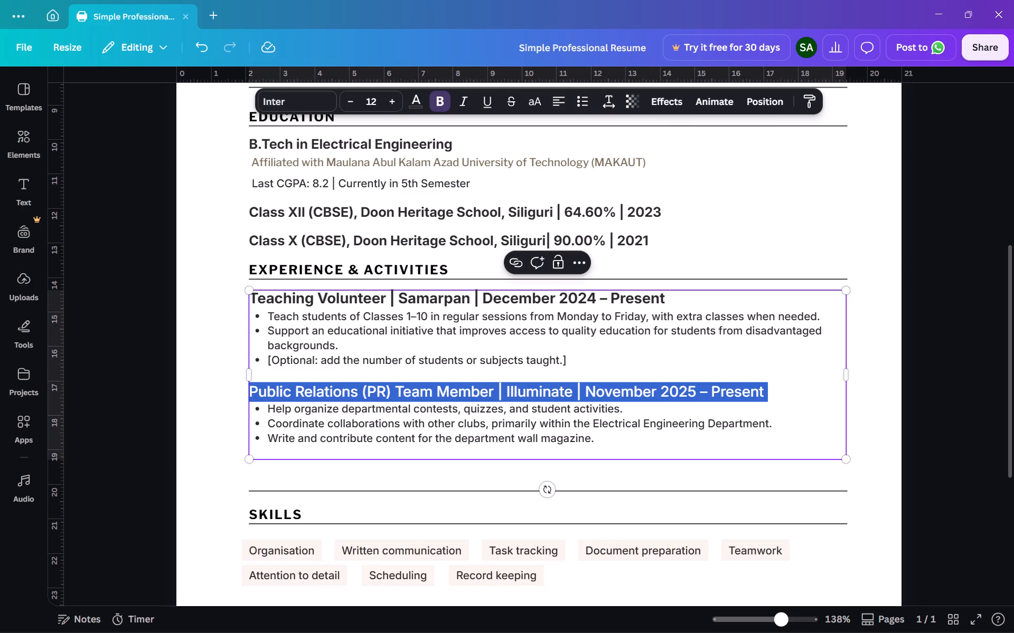
left_click(435, 102)
left_click(435, 102)
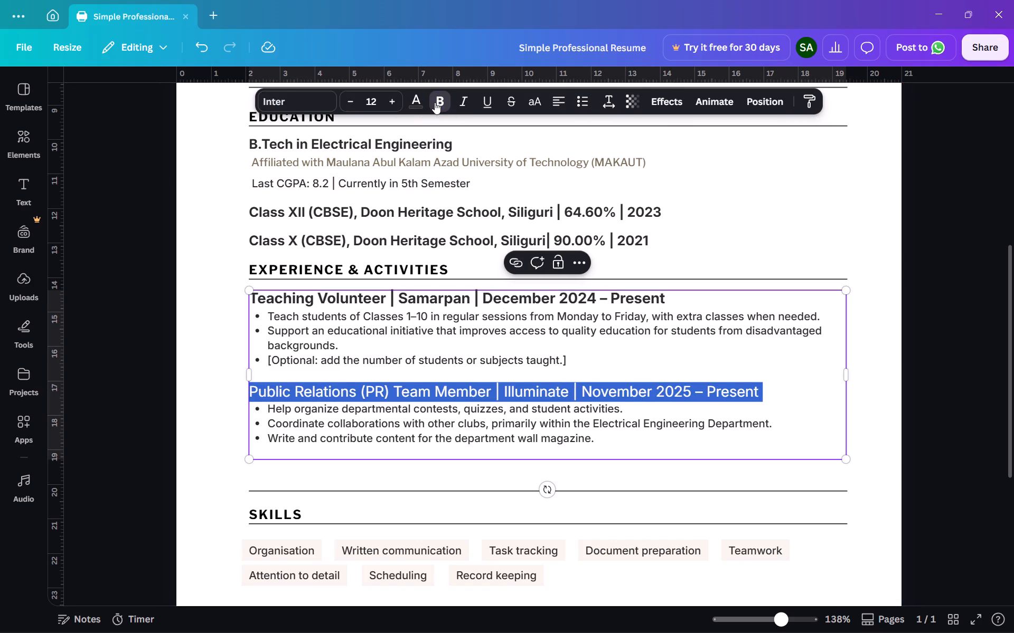
left_click(224, 336)
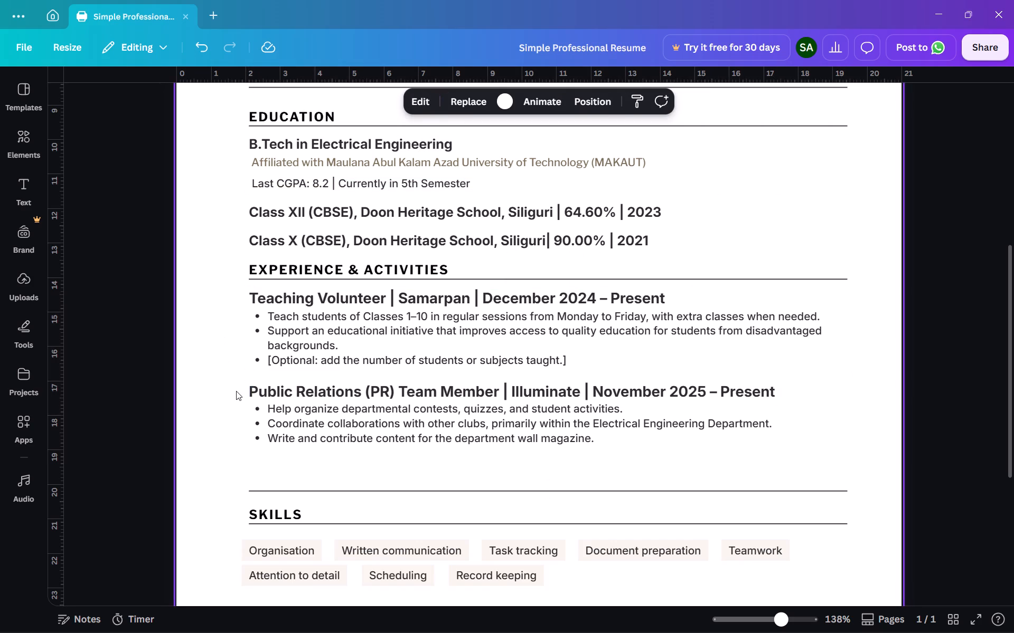
Review the Experience & Activities formatting alongside the Education, Skills and Training sections.
left_click(224, 332)
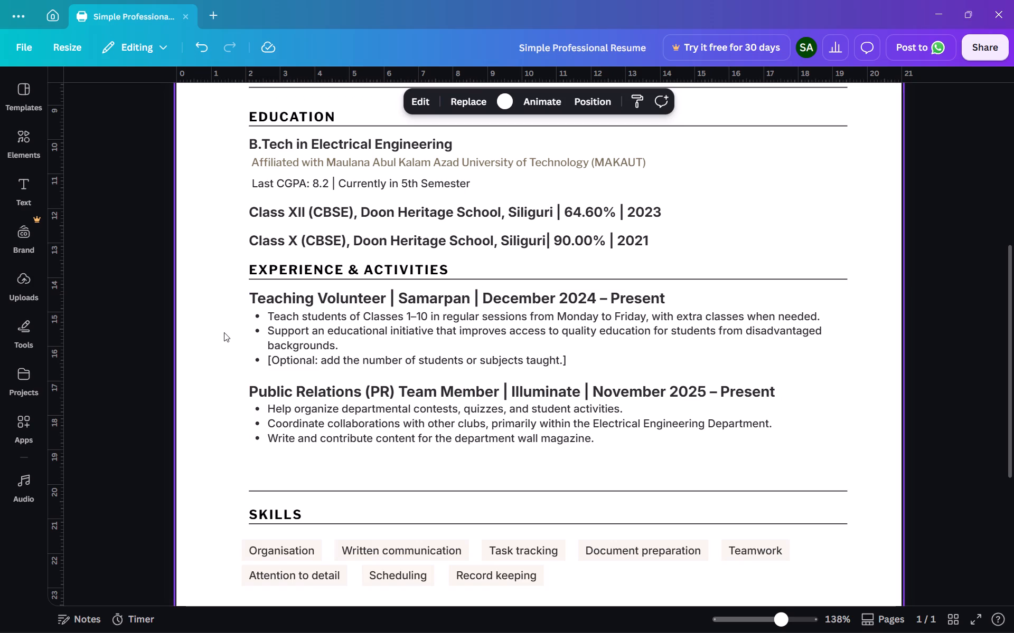
scroll(225, 376, "down", 1)
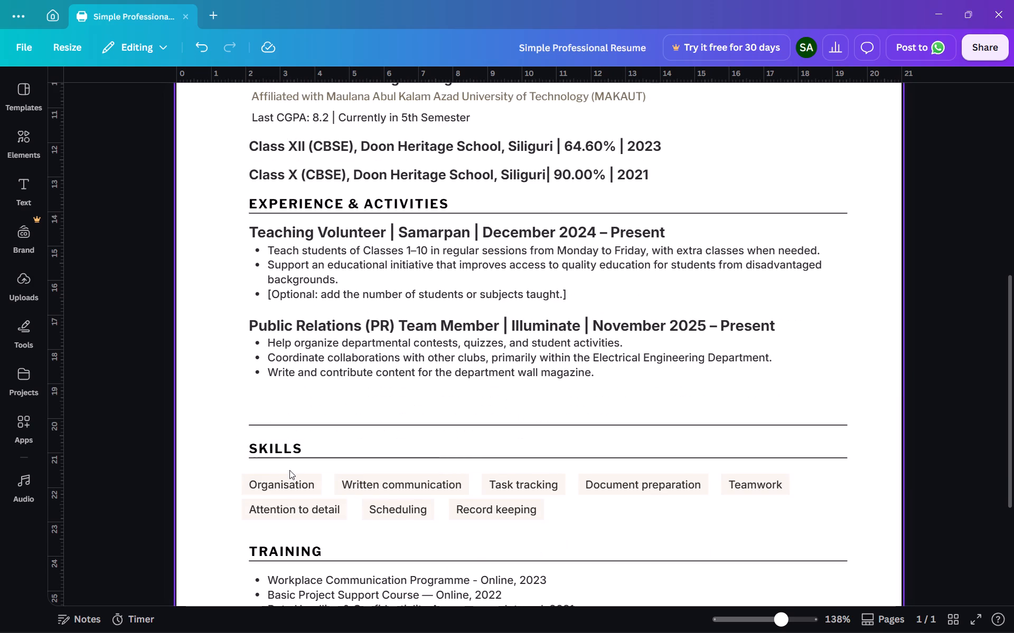
scroll(249, 383, "up", 1)
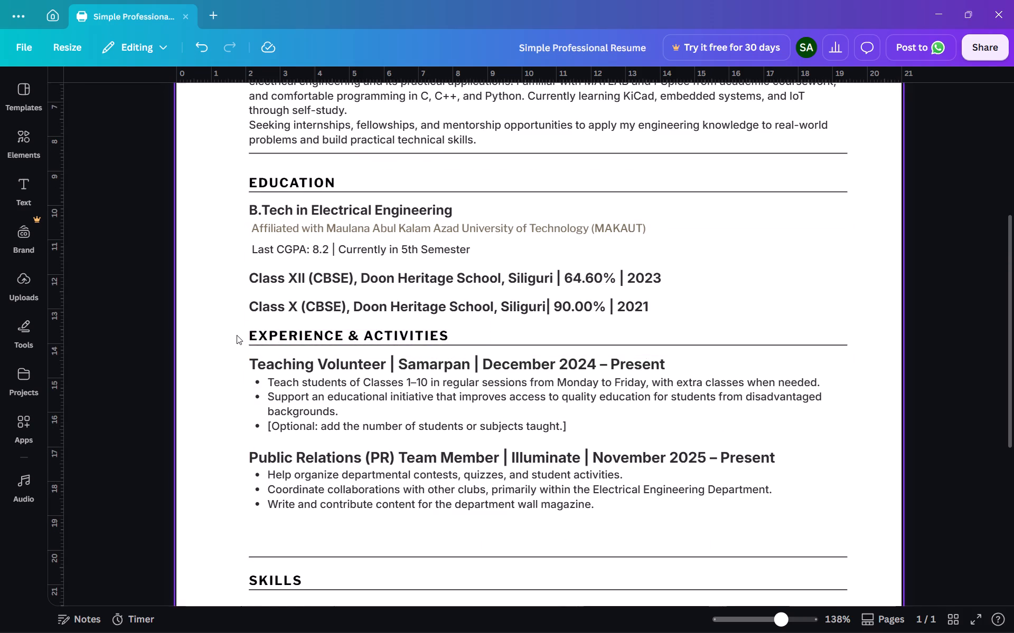
left_click_drag(237, 335, 449, 467)
left_click(216, 385)
scroll(216, 385, "down", 3)
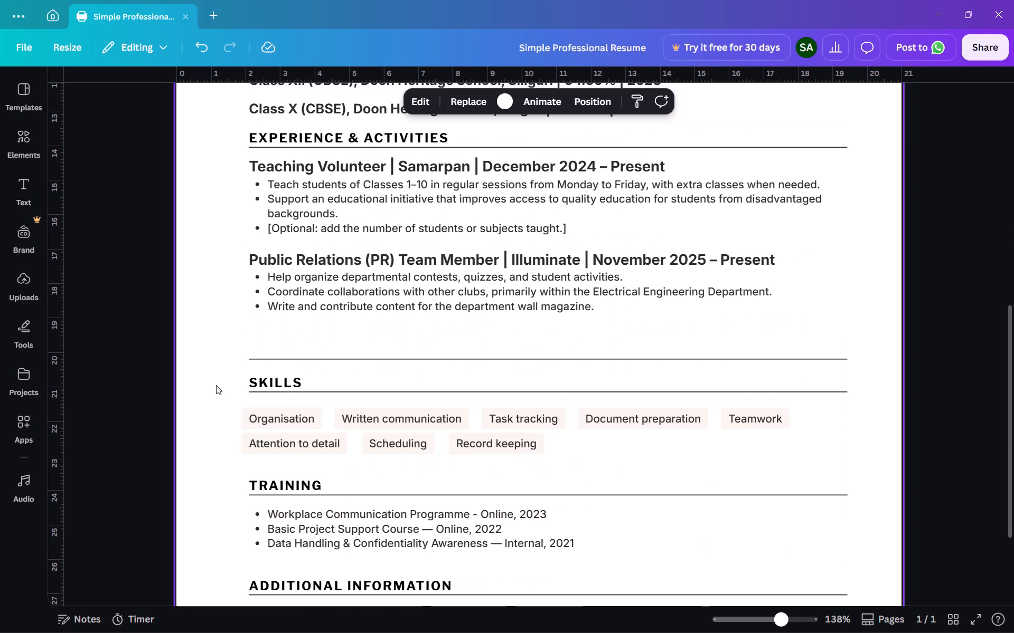
scroll(216, 385, "up", 2)
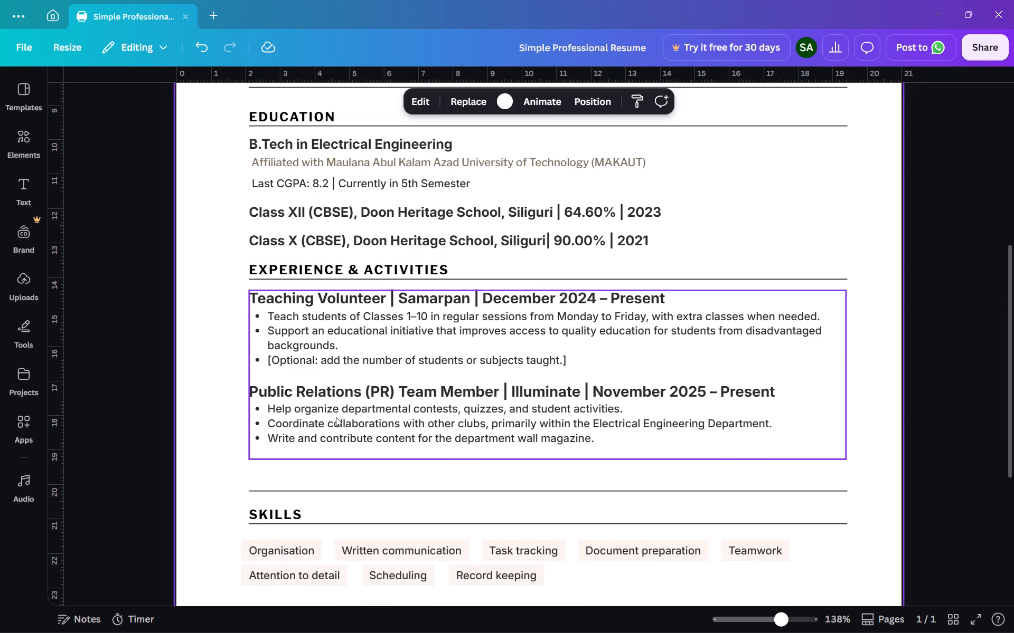
scroll(336, 417, "up", 2)
scroll(336, 420, "down", 2)
left_click(303, 302)
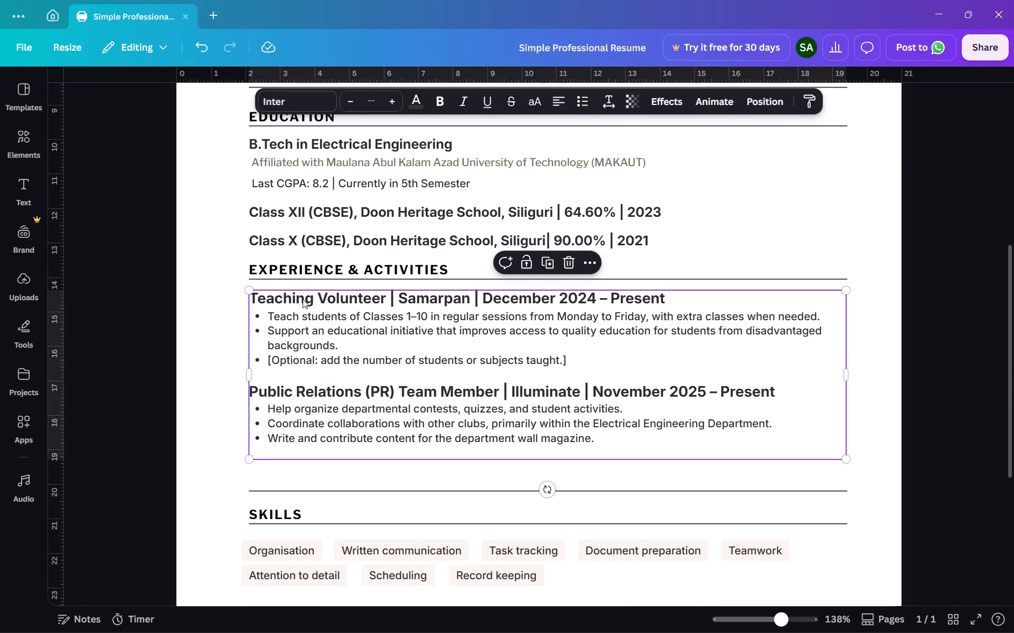
left_click(293, 271)
Reduce the font size of the Teaching Volunteer line to 10.
scroll(296, 283, "up", 1)
double_click(314, 363)
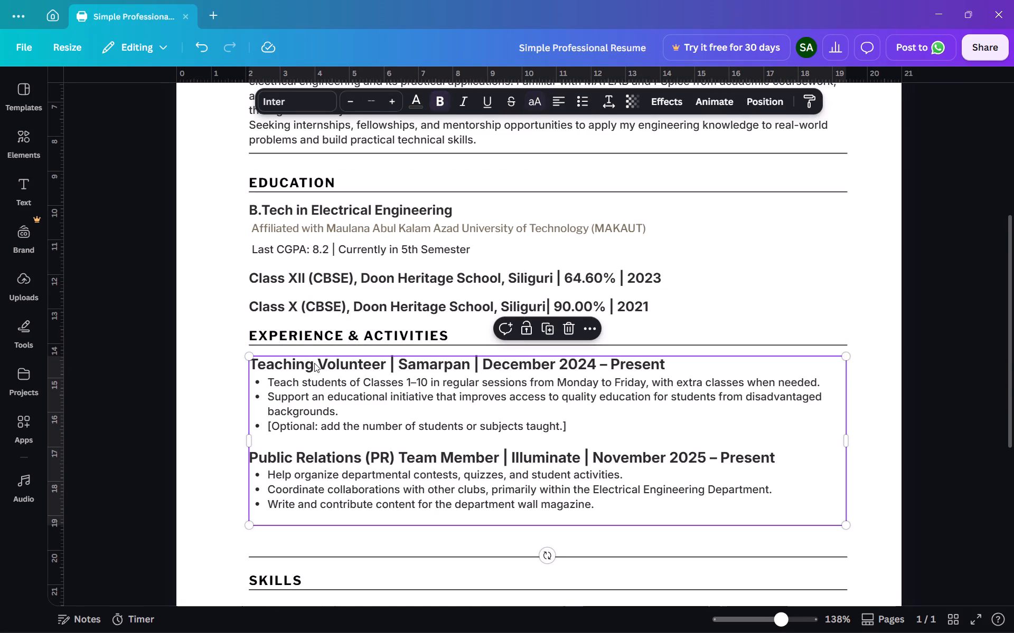
triple_click(314, 363)
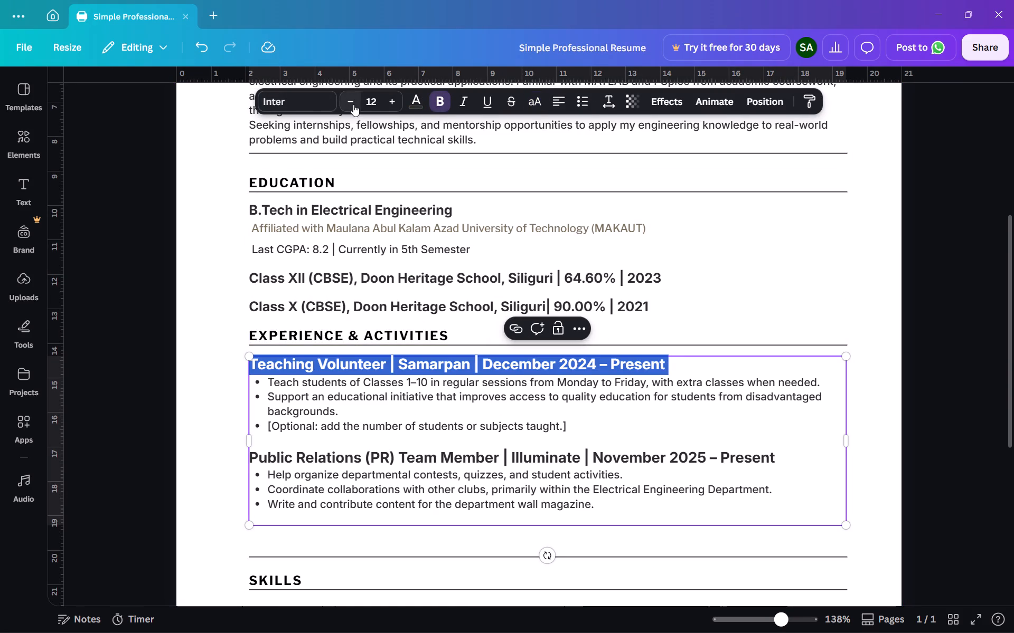
left_click(353, 104)
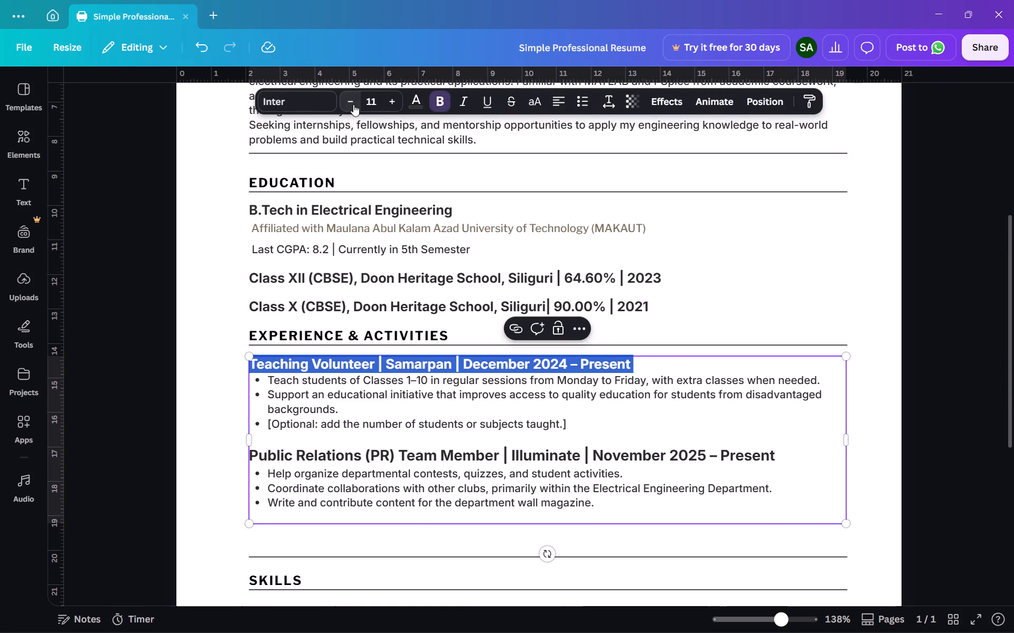
left_click(353, 104)
left_click(215, 397)
Compare the font and size of the Experience & Activities heading with those of the Profile heading.
triple_click(298, 331)
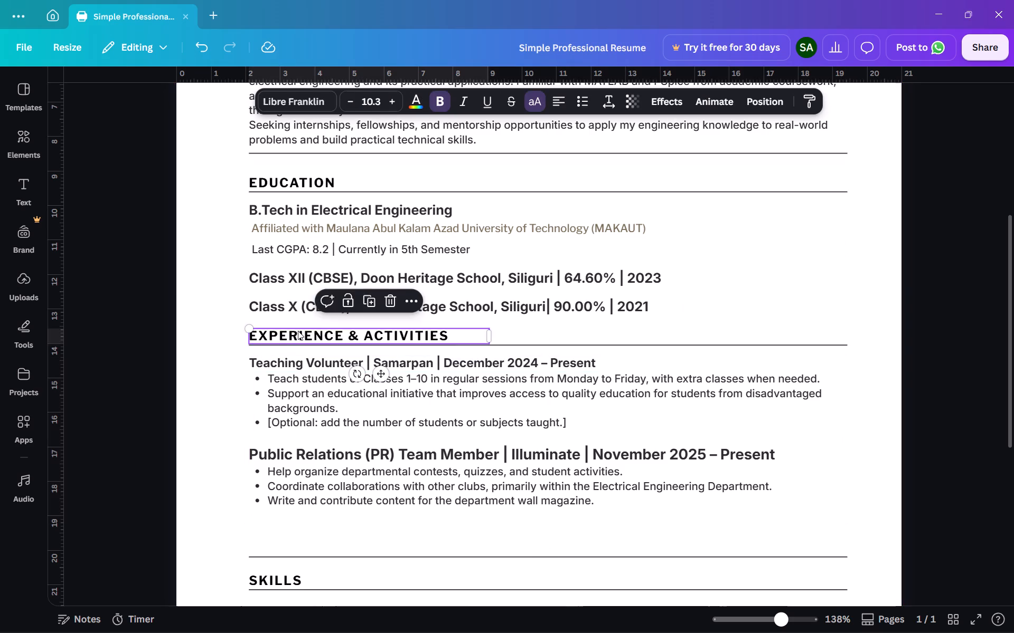
left_click(298, 331)
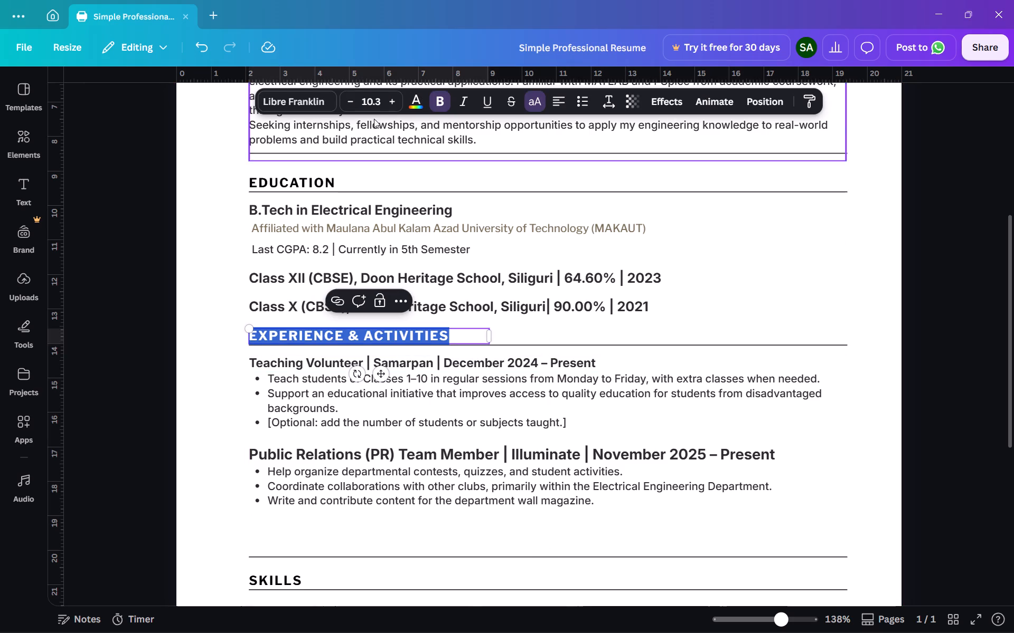
left_click(220, 277)
scroll(220, 277, "up", 2)
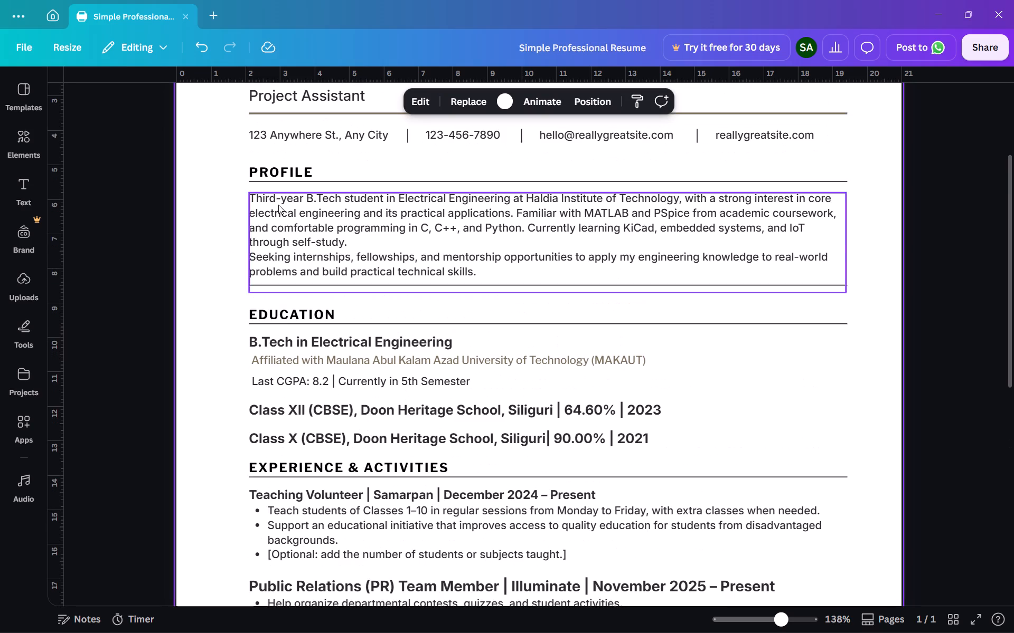
left_click(286, 170)
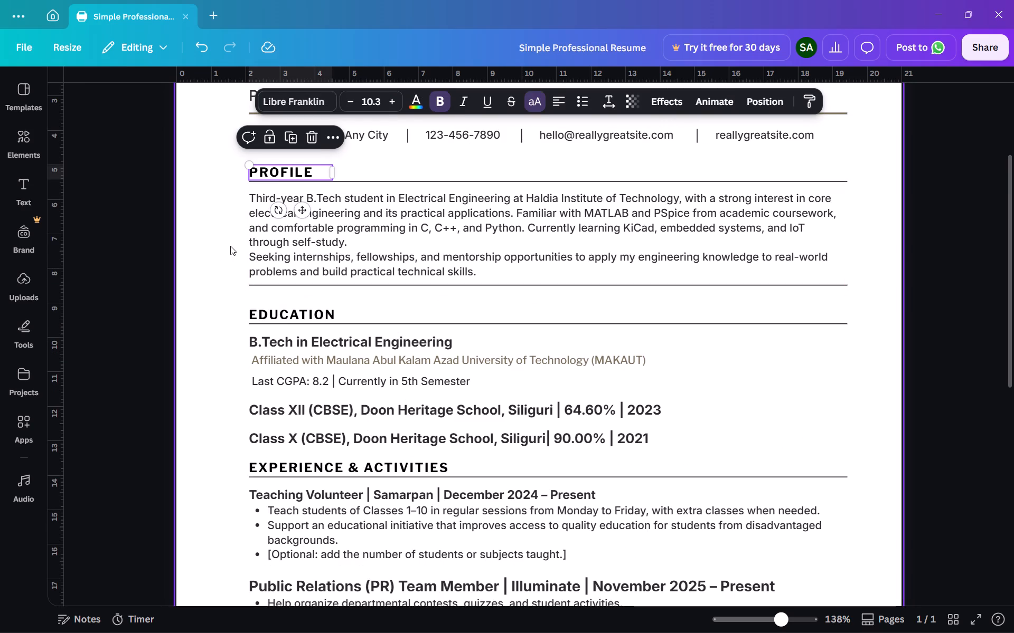
left_click(232, 248)
scroll(204, 290, "up", 2)
scroll(198, 369, "down", 4)
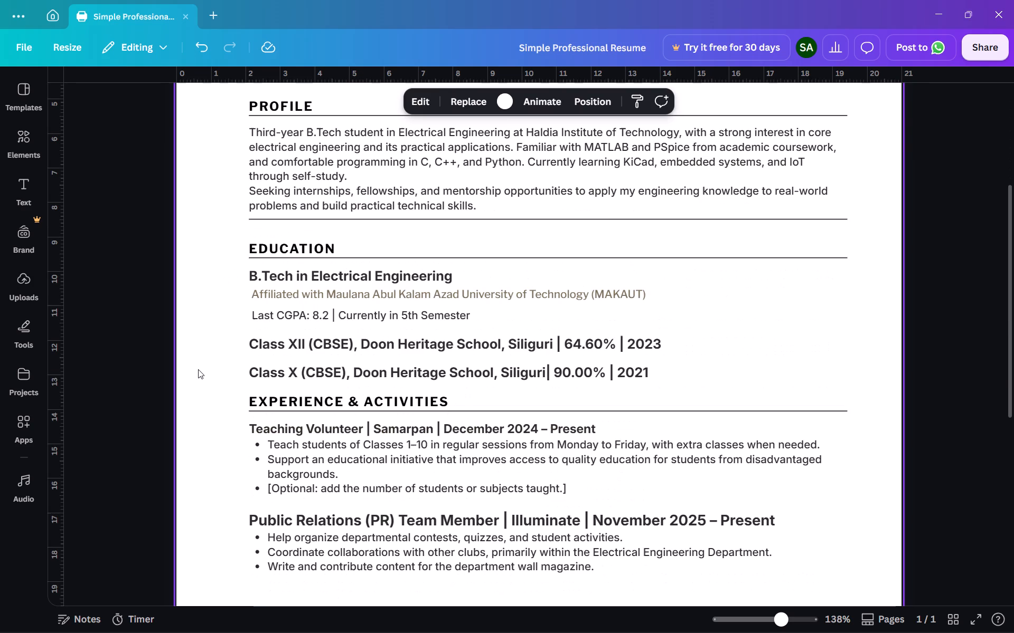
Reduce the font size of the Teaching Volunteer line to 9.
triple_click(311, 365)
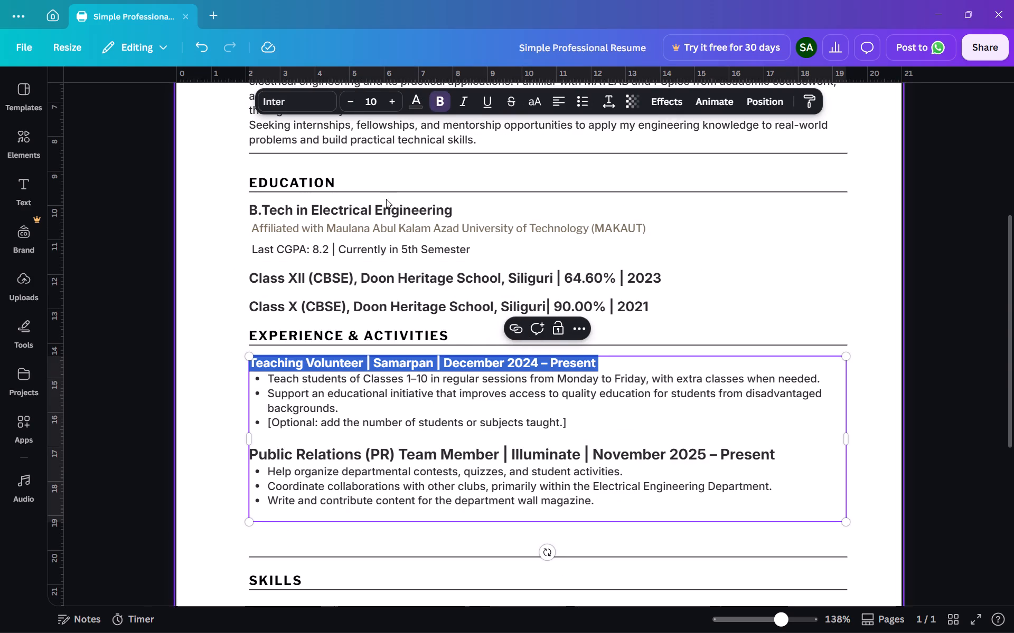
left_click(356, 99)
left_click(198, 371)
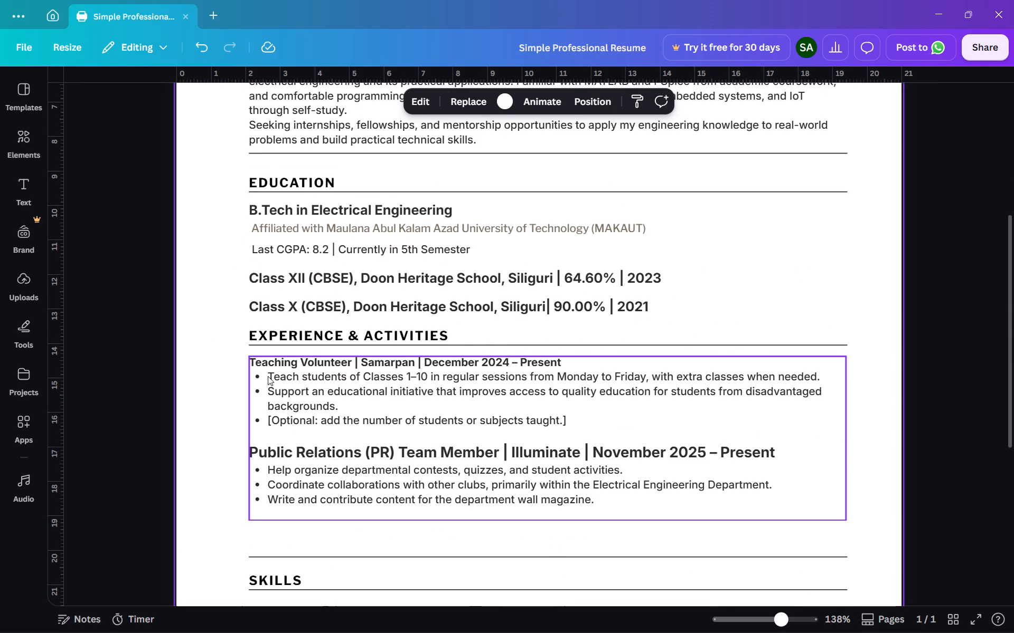
Set the font size of the Teaching Volunteer | Samparpan line under Experience & Activities to 9.5.
left_click(339, 362)
triple_click(320, 453)
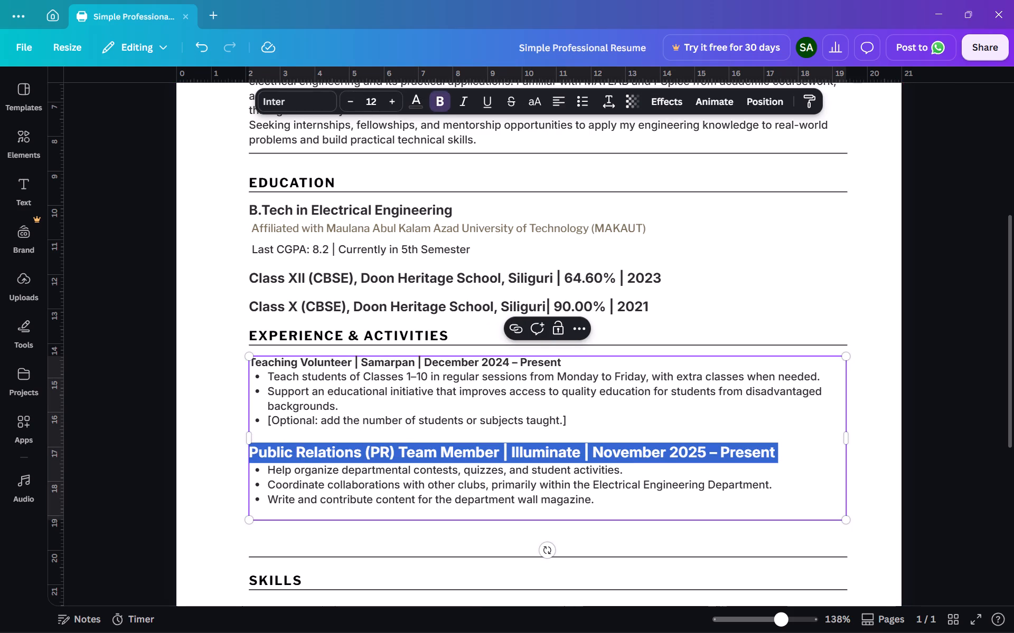
triple_click(303, 368)
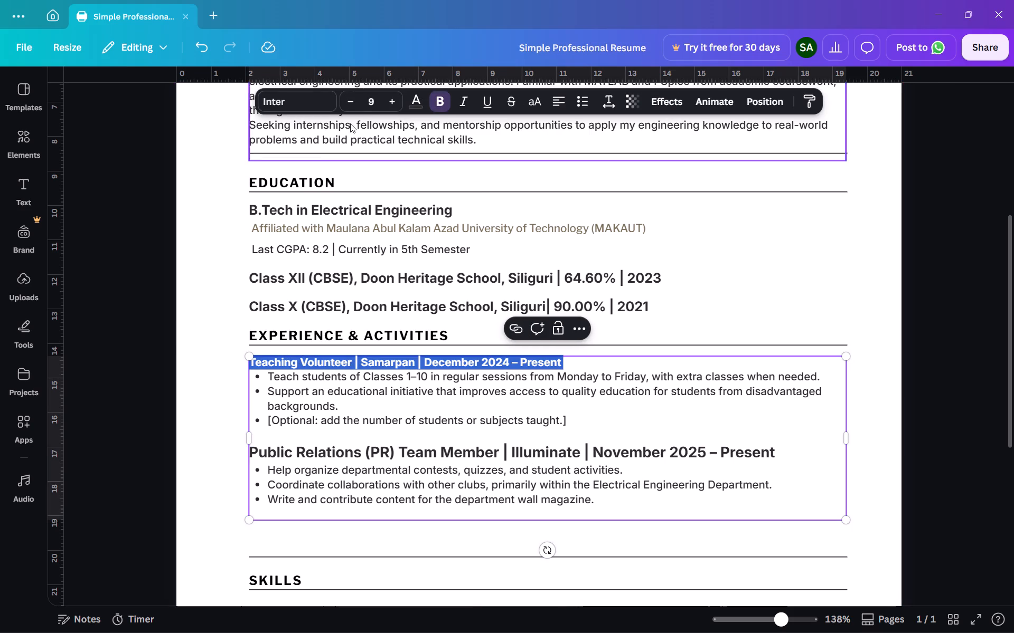
left_click(374, 100)
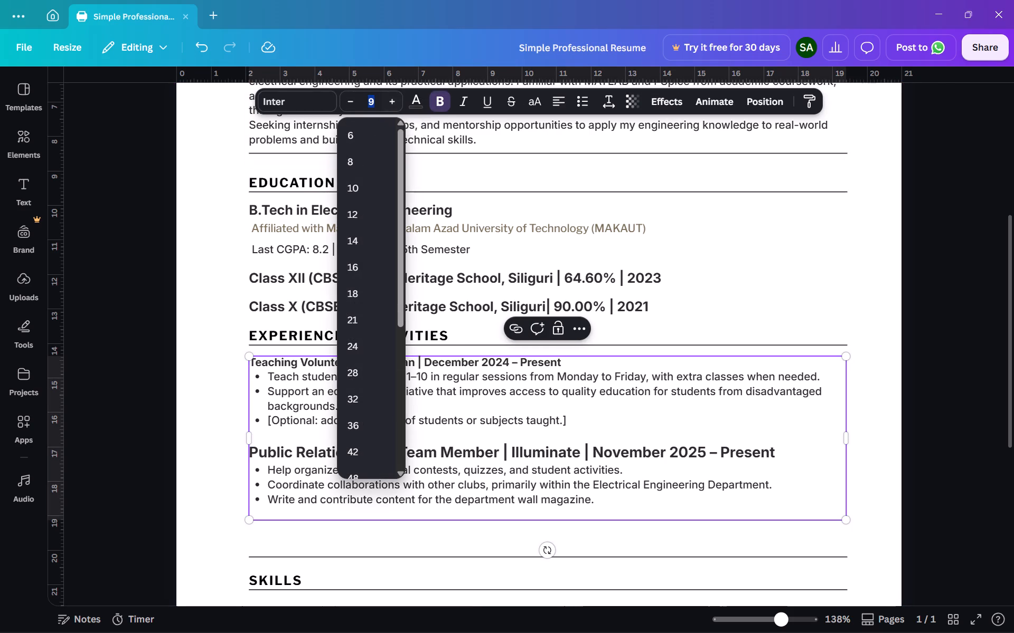
double_click(380, 107)
left_click(376, 103)
type("9.5")
key("Return")
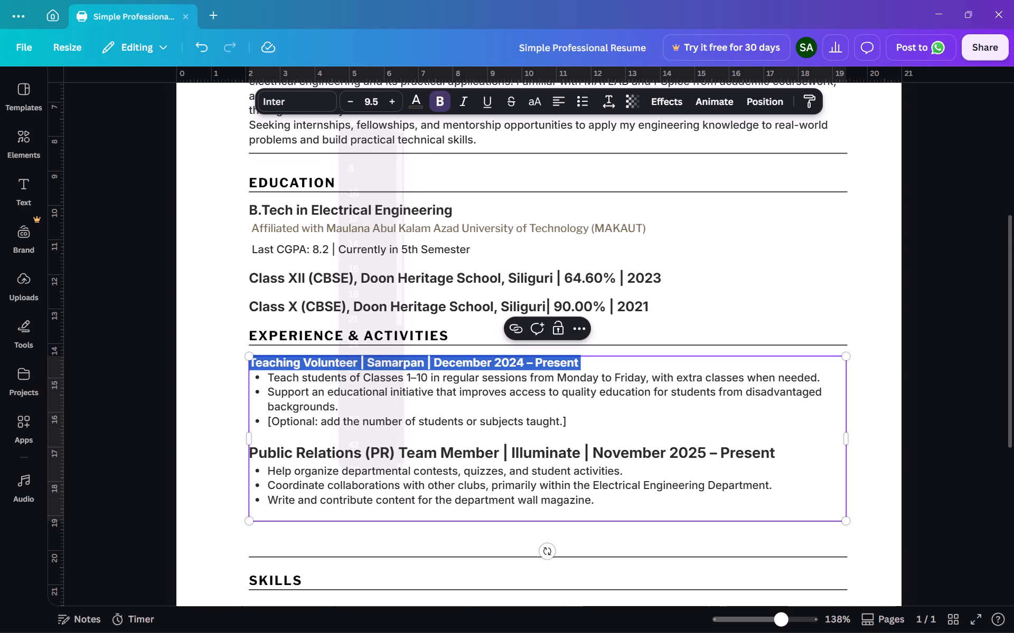
left_click(220, 353)
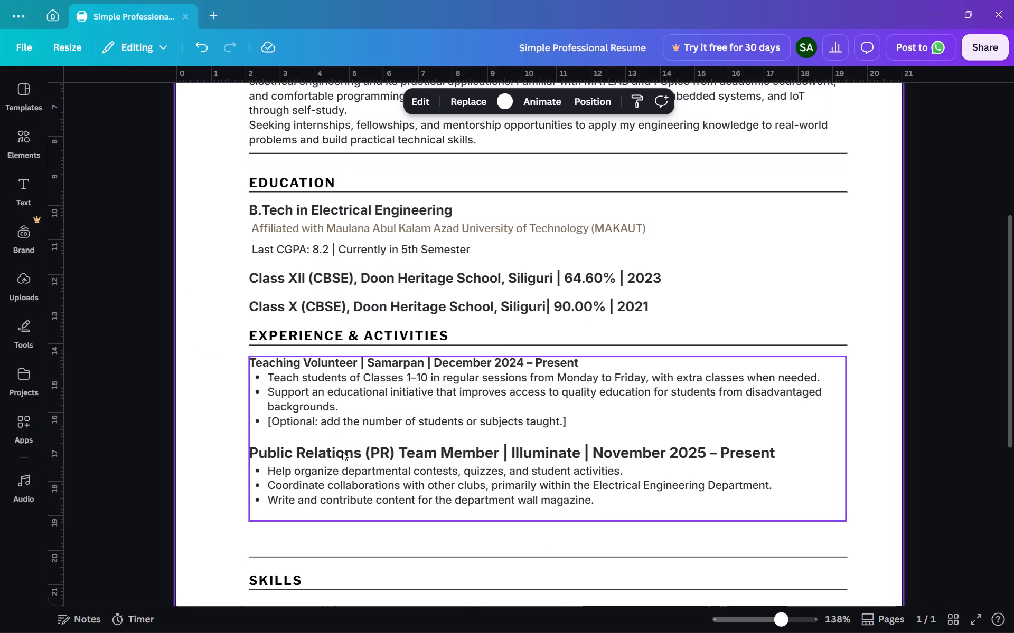
Set the font size of the Public Relations (PR) Team Member line to 9.5.
triple_click(342, 451)
left_click(342, 451)
double_click(373, 102)
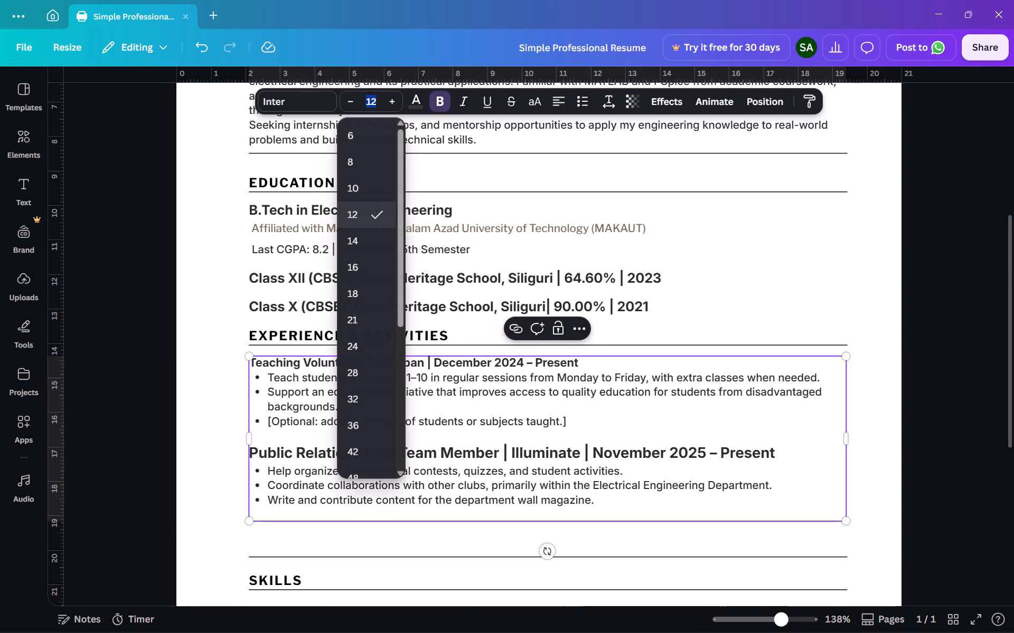
type("9.5")
key("Return")
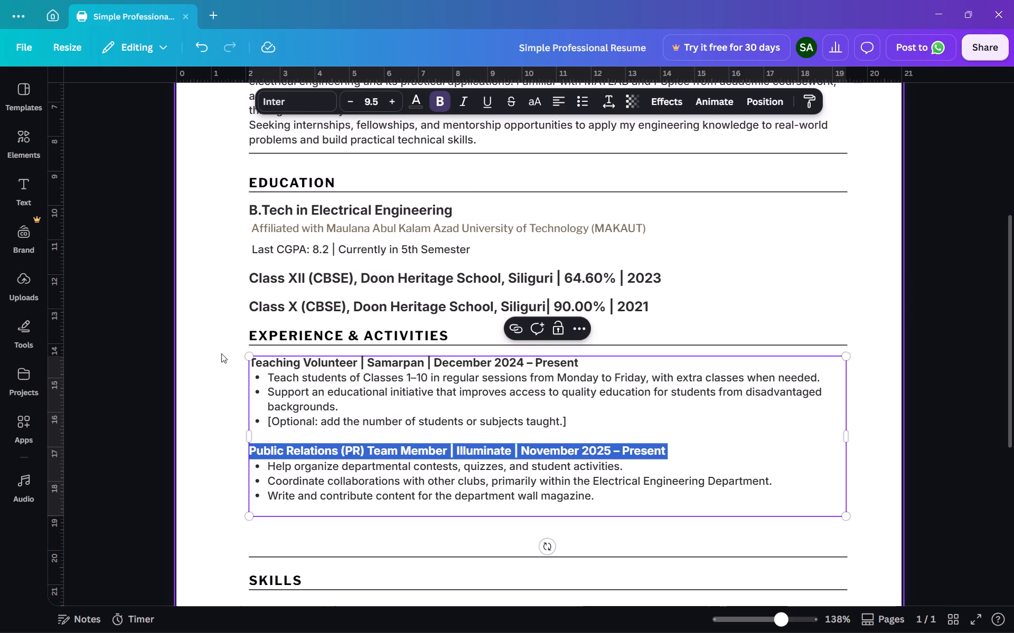
left_click(221, 353)
scroll(221, 353, "down", 2)
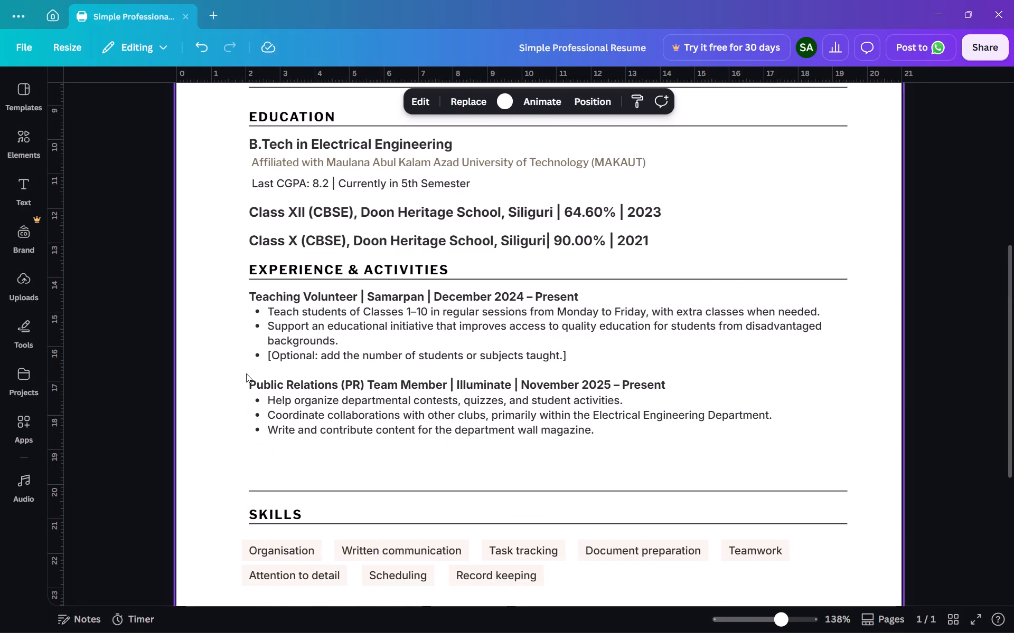
scroll(246, 373, "up", 2)
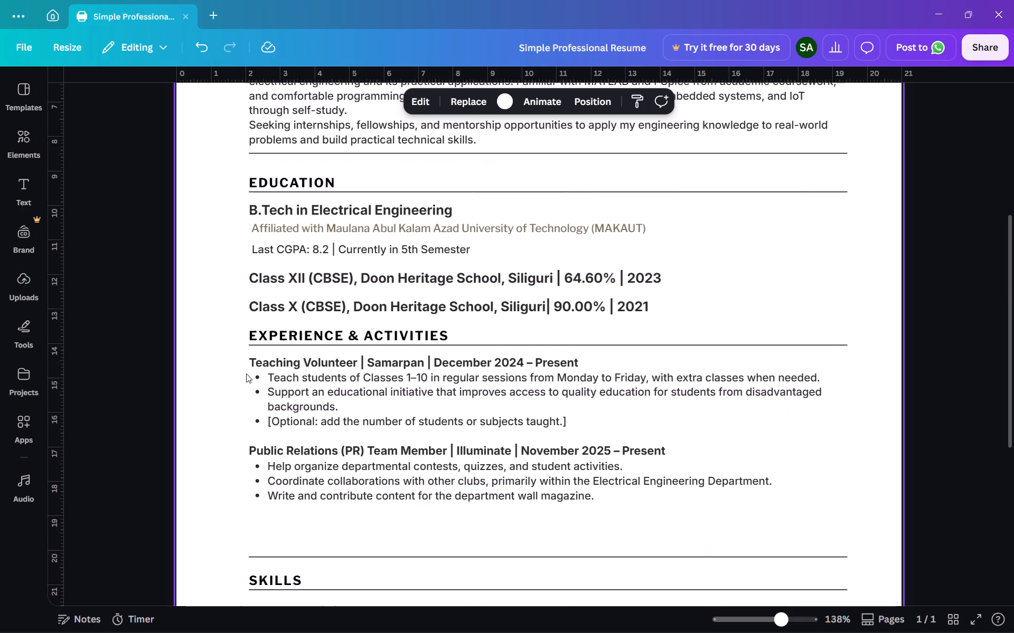
scroll(246, 373, "down", 2)
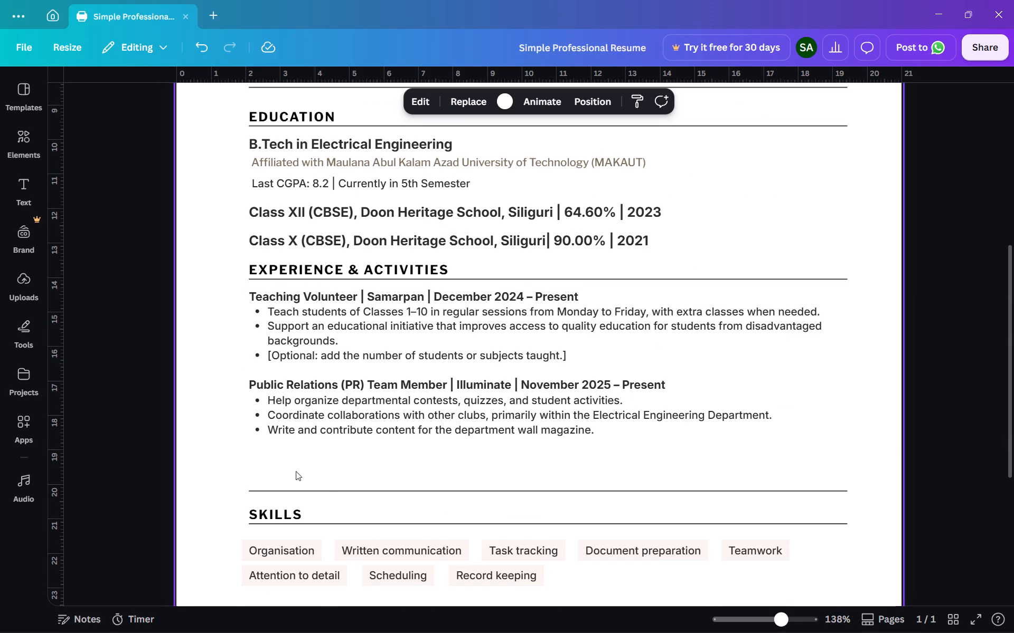
left_click(335, 494)
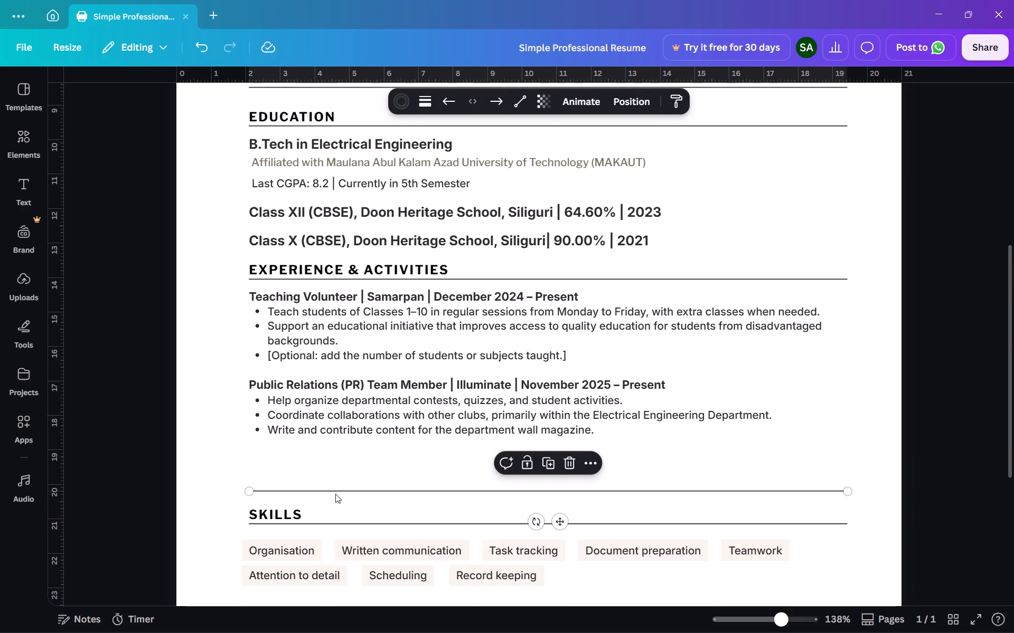
key("Up")
key("Up")
key("Up")
key("Up")
key("Up")
key("Up")
key("Up")
key("Up")
key("Up")
key("Up")
key("Up")
key("Up")
key("Up")
key("Up")
key("Up")
key("Up")
key("Up")
key("Up")
key("Up")
key("Up")
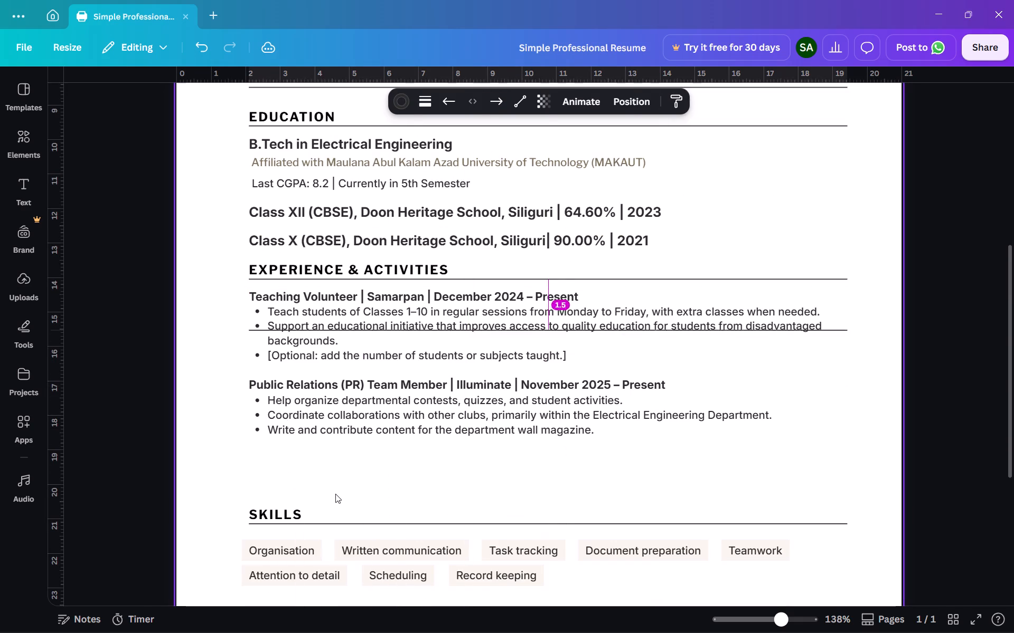
key("Down")
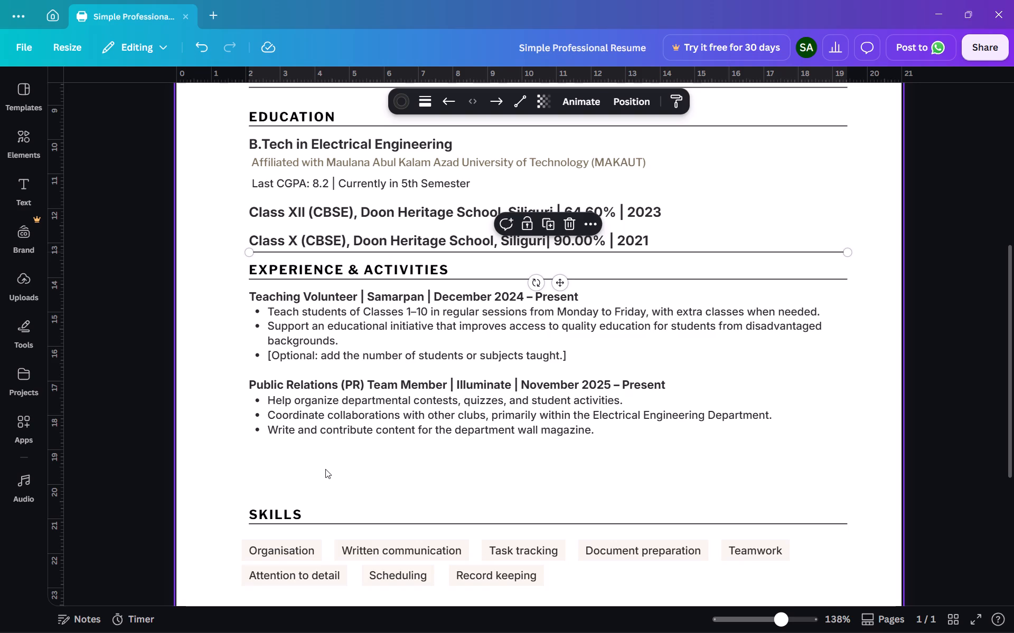
scroll(365, 475, "up", 3)
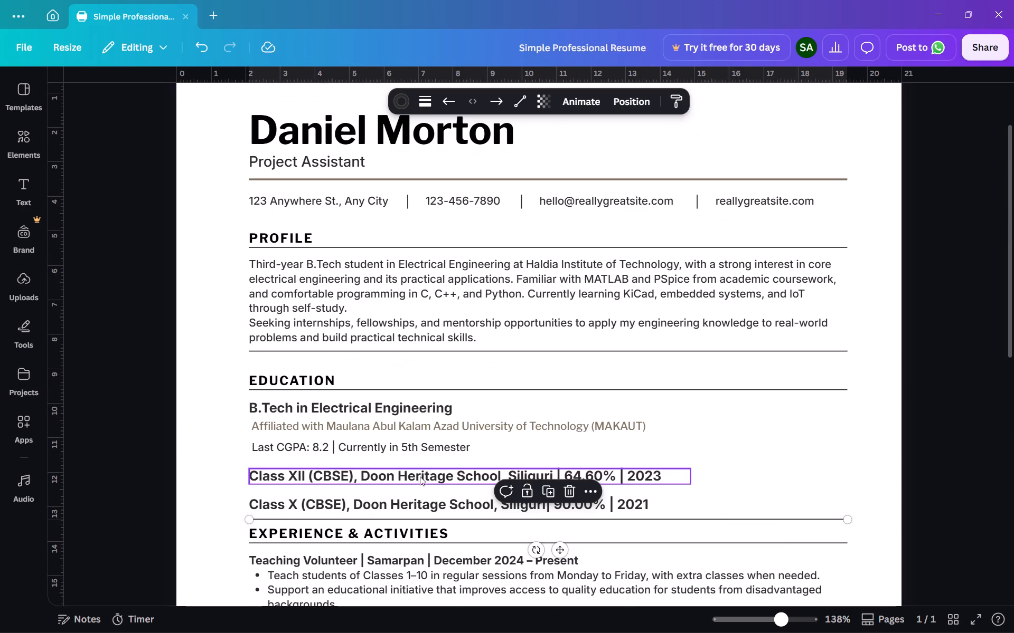
scroll(346, 377, "down", 2)
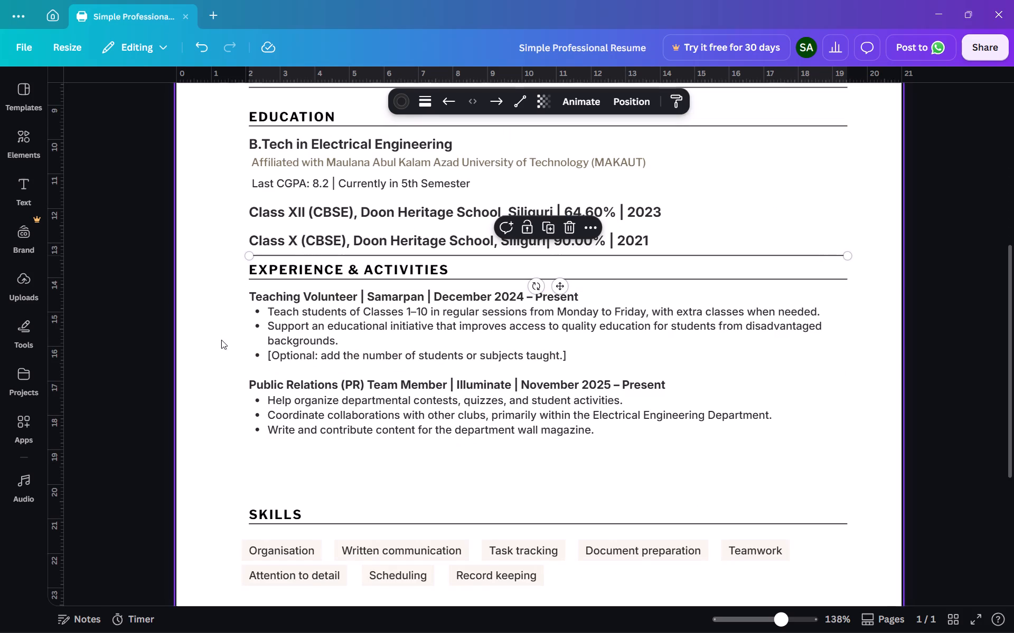
left_click(220, 336)
Shift the Experience & Activities heading, its underline and its text block slightly down from the divider above.
left_click_drag(240, 269, 524, 445)
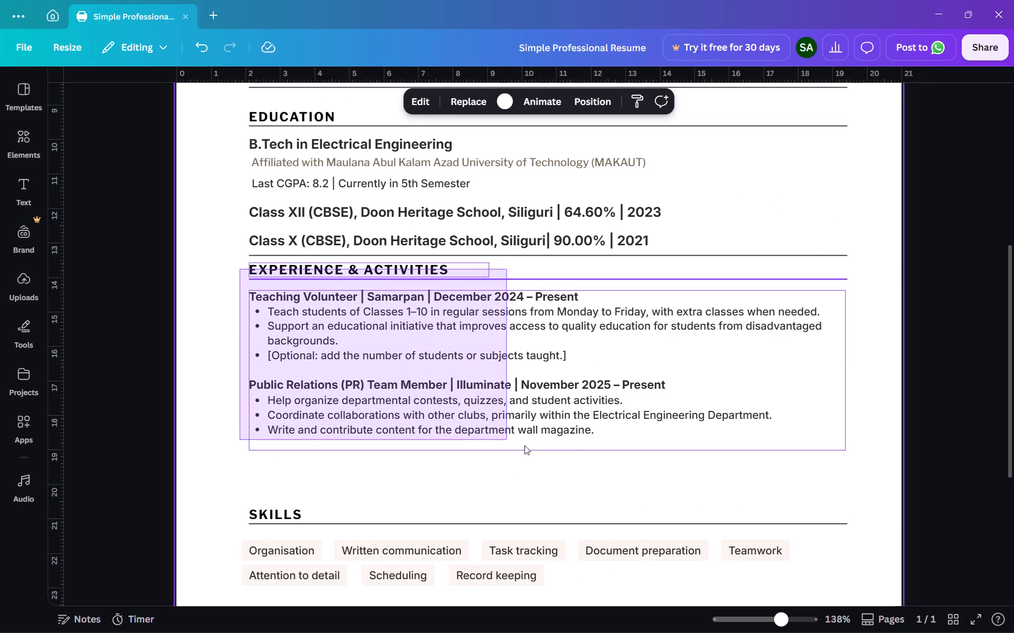
left_click_drag(524, 445, 648, 465)
left_click_drag(494, 350, 493, 362)
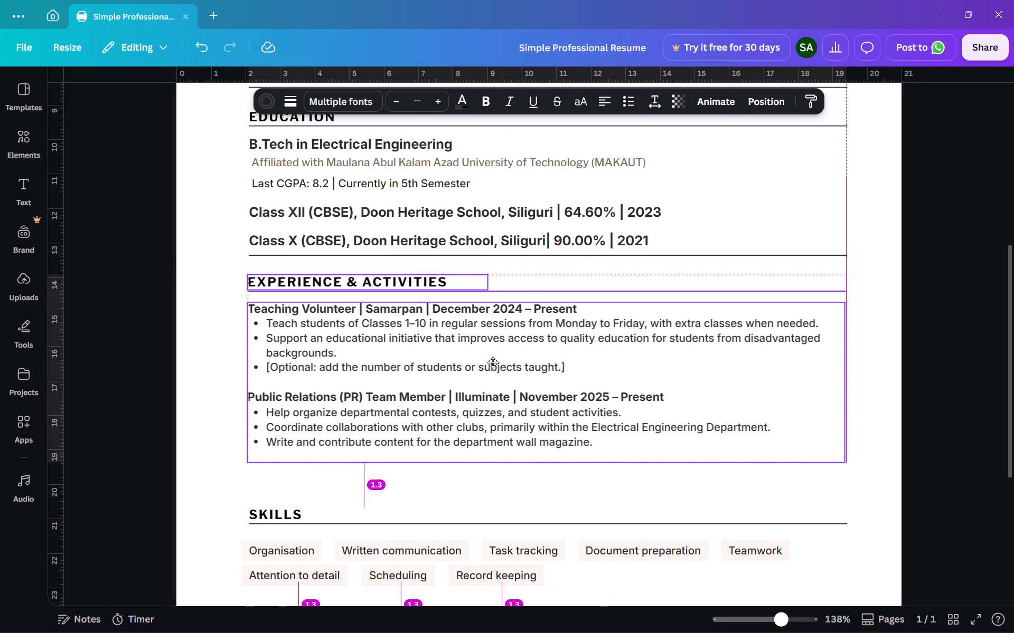
left_click_drag(493, 362, 496, 356)
left_click(226, 292)
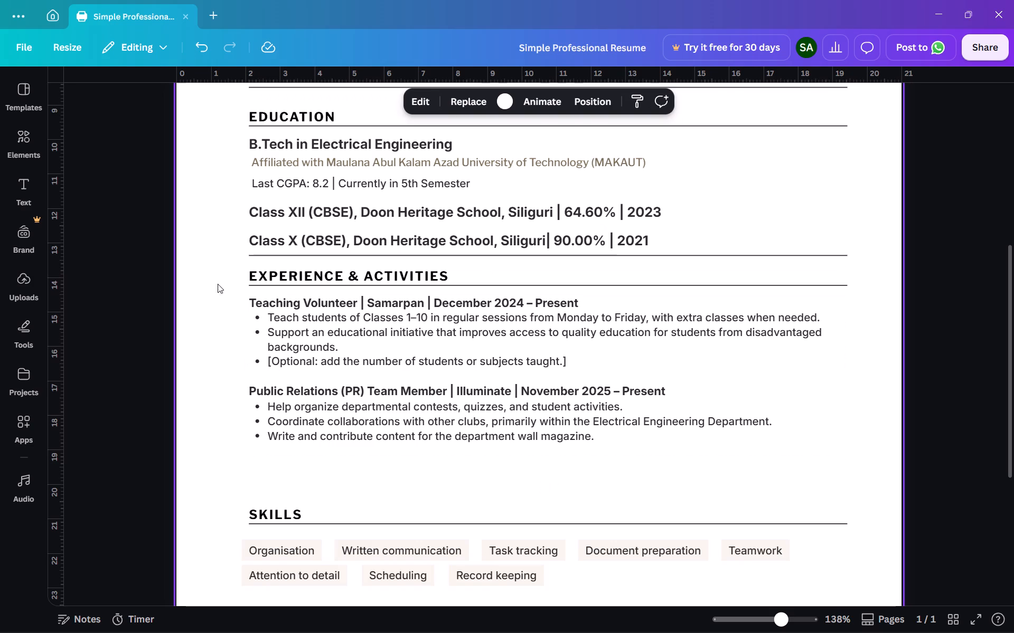
Nudge the whole Education section, from its heading to the divider below the Class X line, slightly upward.
scroll(223, 285, "up", 1)
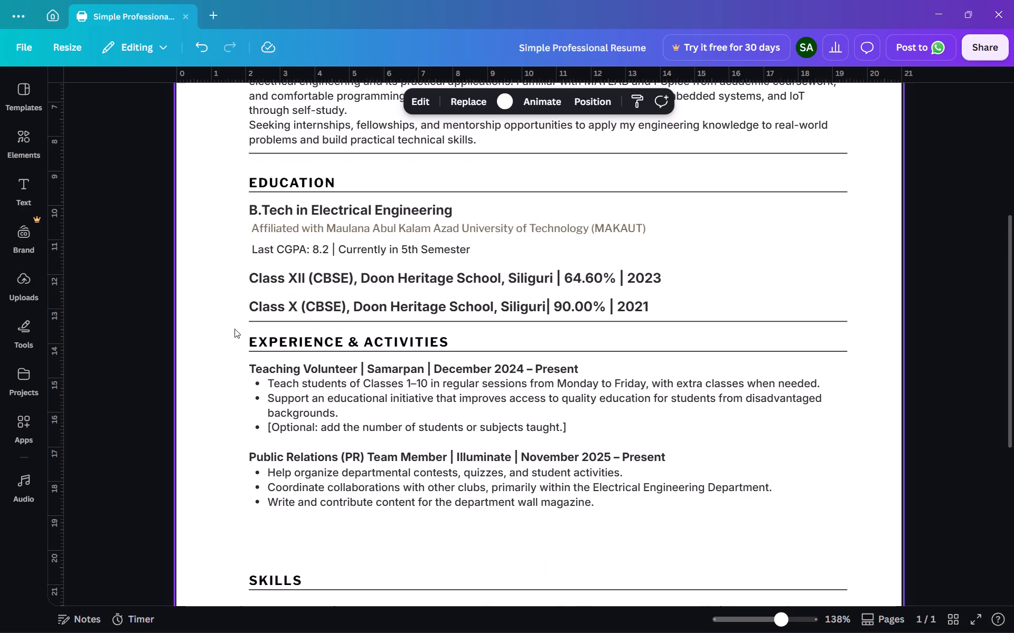
left_click_drag(231, 175, 758, 337)
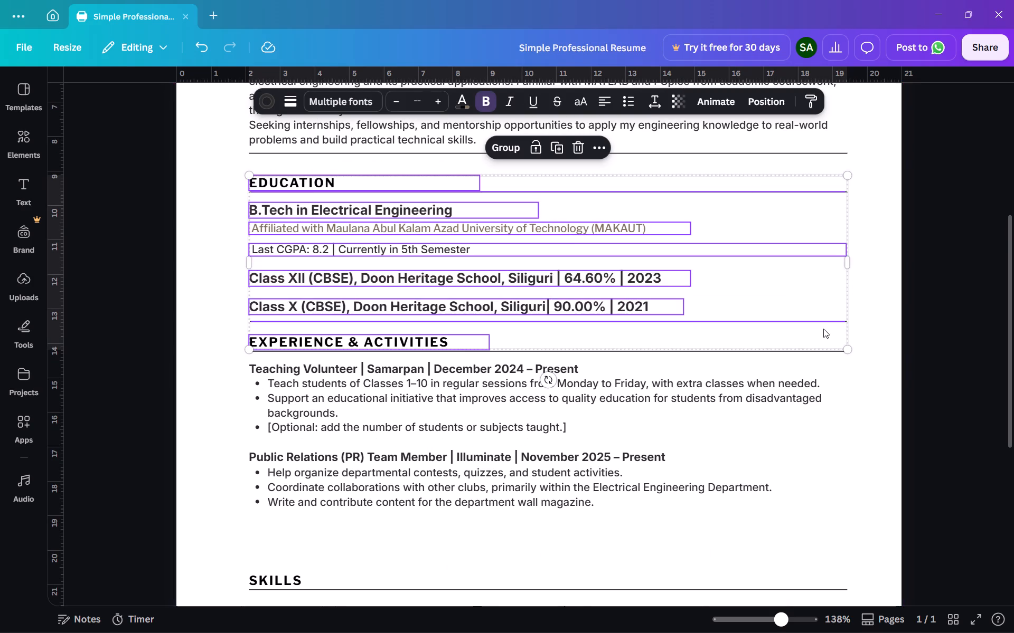
left_click(880, 325)
left_click_drag(864, 322, 716, 240)
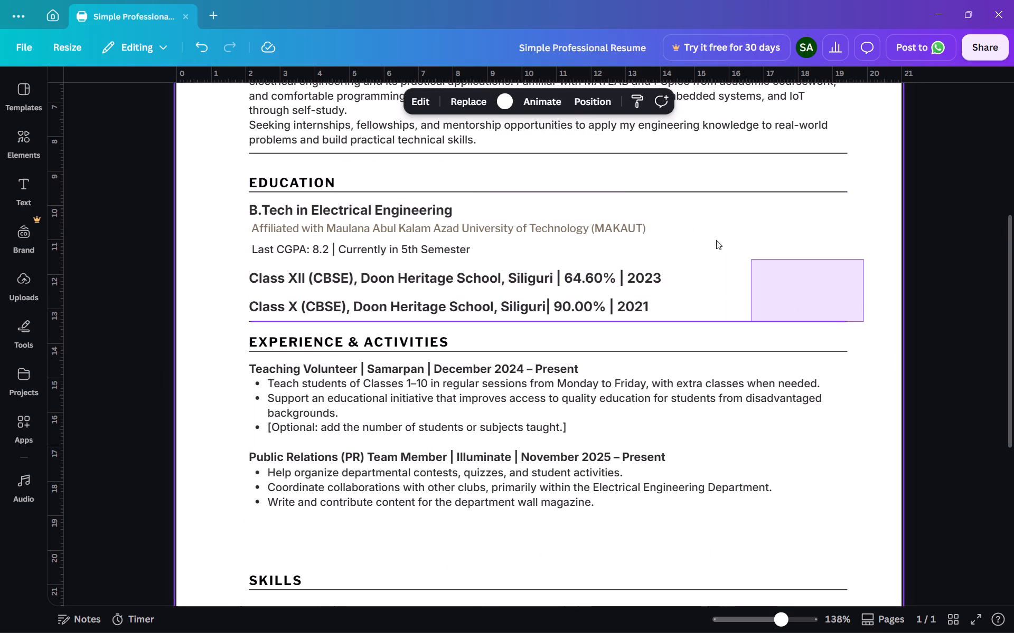
left_click_drag(716, 240, 485, 180)
left_click_drag(228, 172, 250, 188)
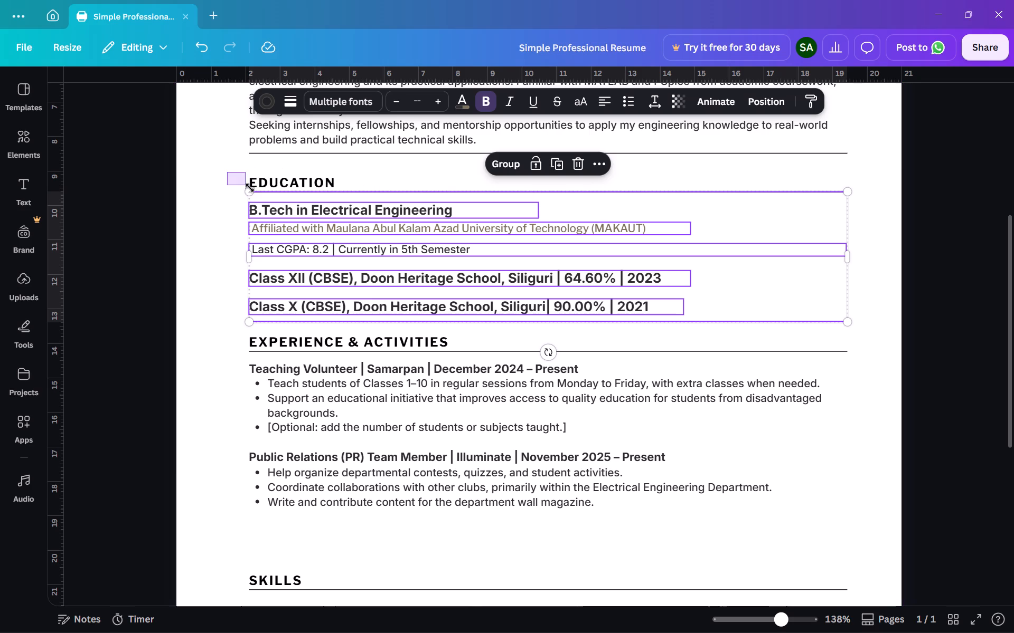
left_click_drag(250, 188, 568, 299)
left_click(231, 162)
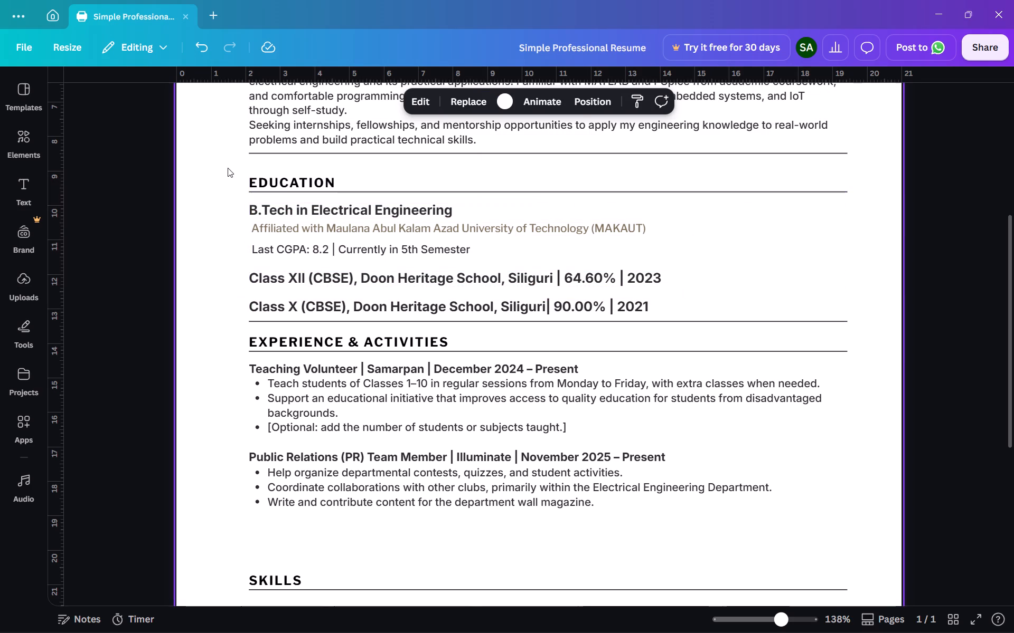
left_click_drag(236, 180, 822, 321)
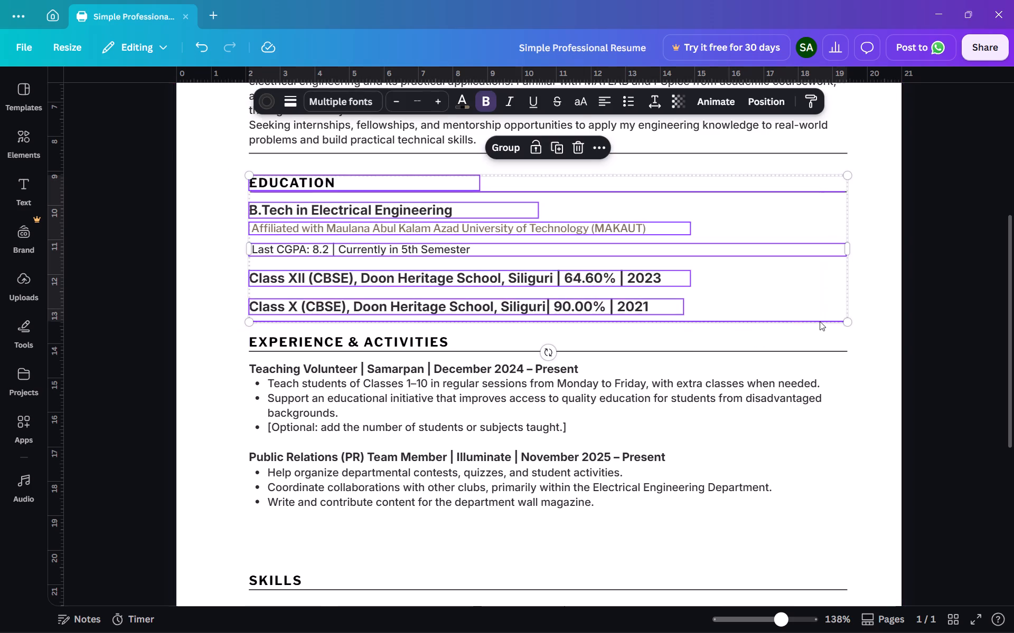
left_click(691, 285)
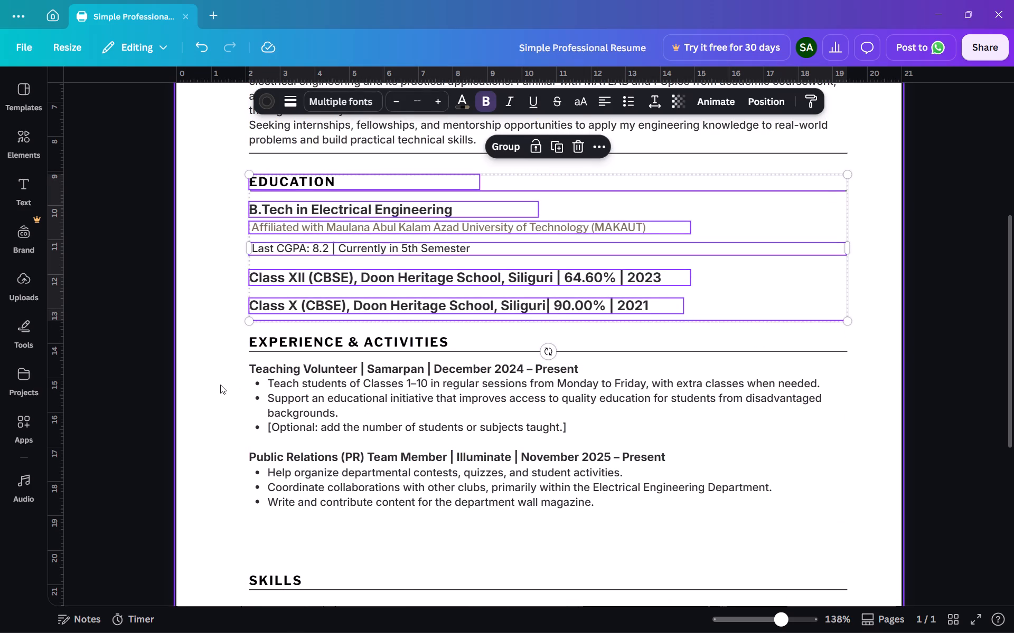
left_click(227, 357)
Nudge the Experience & Activities heading, underline and text block slightly further down to widen the gap below the divider.
scroll(227, 357, "down", 1)
left_click_drag(238, 271, 528, 431)
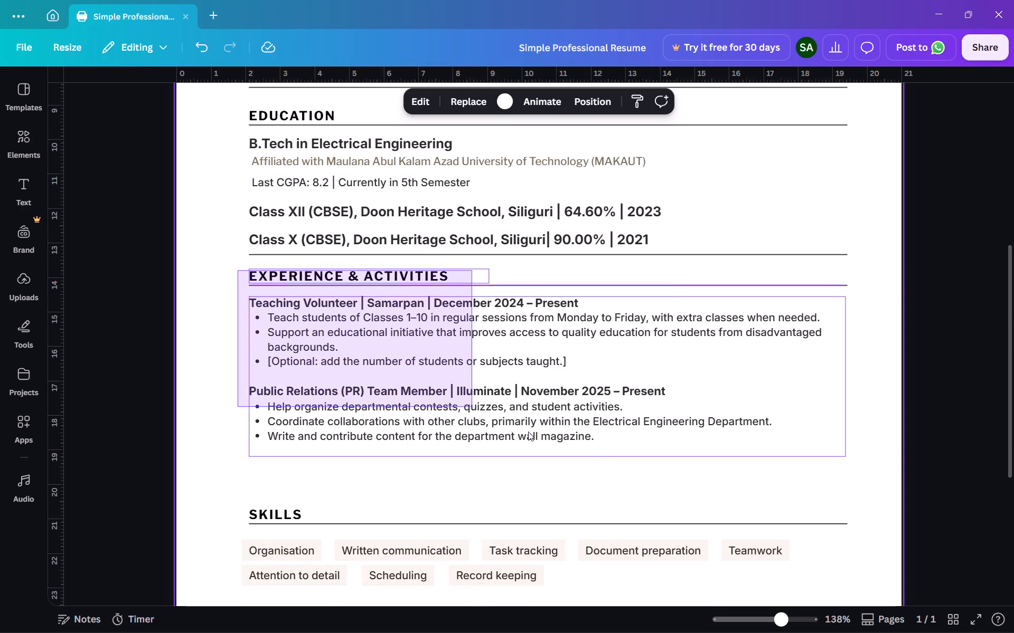
left_click_drag(528, 431, 871, 506)
key("Down")
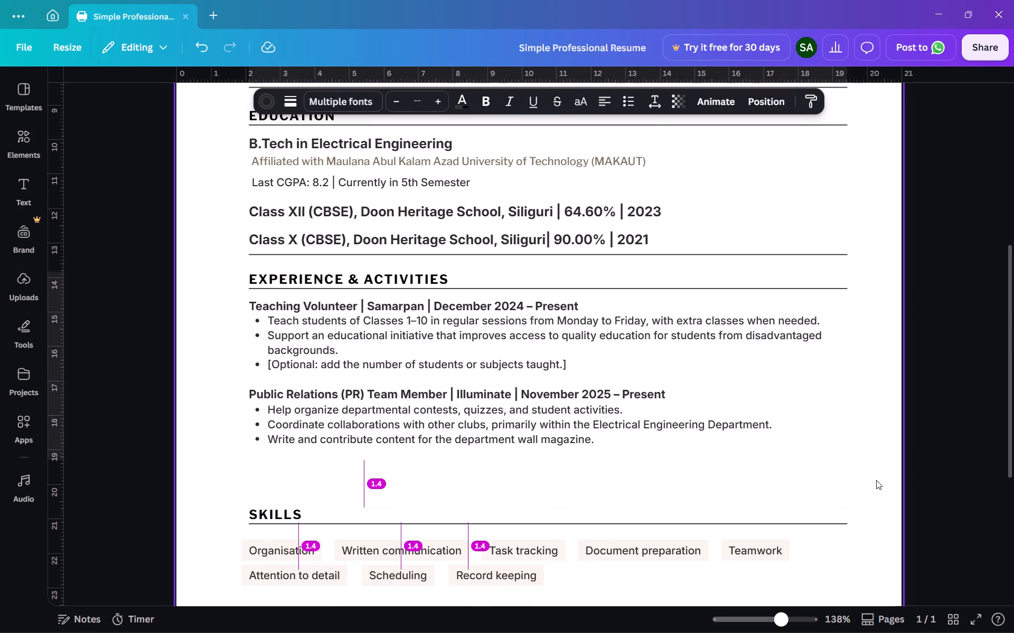
left_click(227, 329)
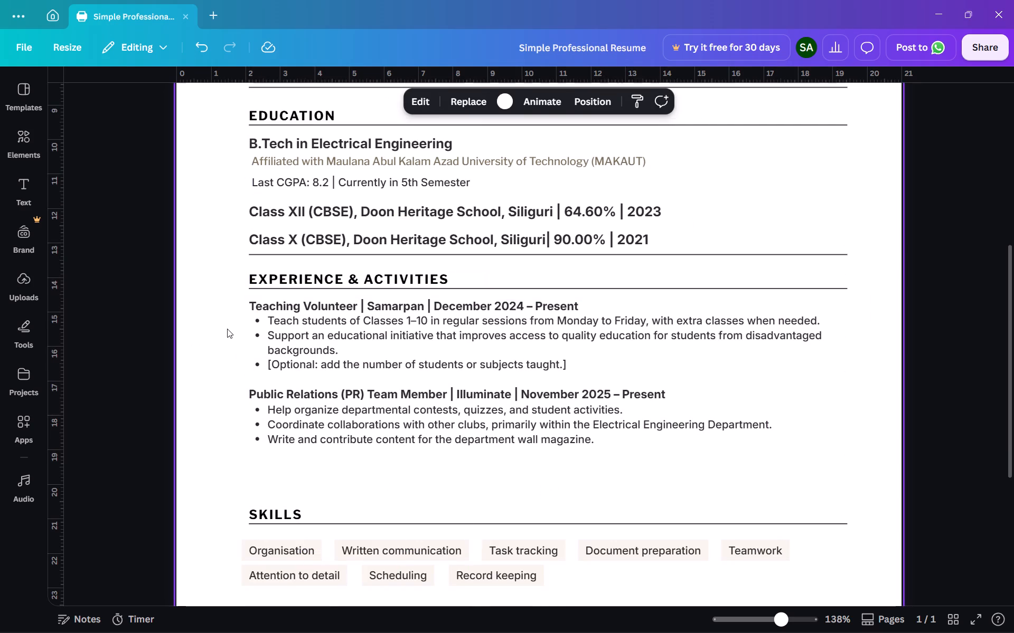
Move the Skills heading, its underline and all the skill tags up closer to the Experience & Activities text.
scroll(229, 352, "down", 2)
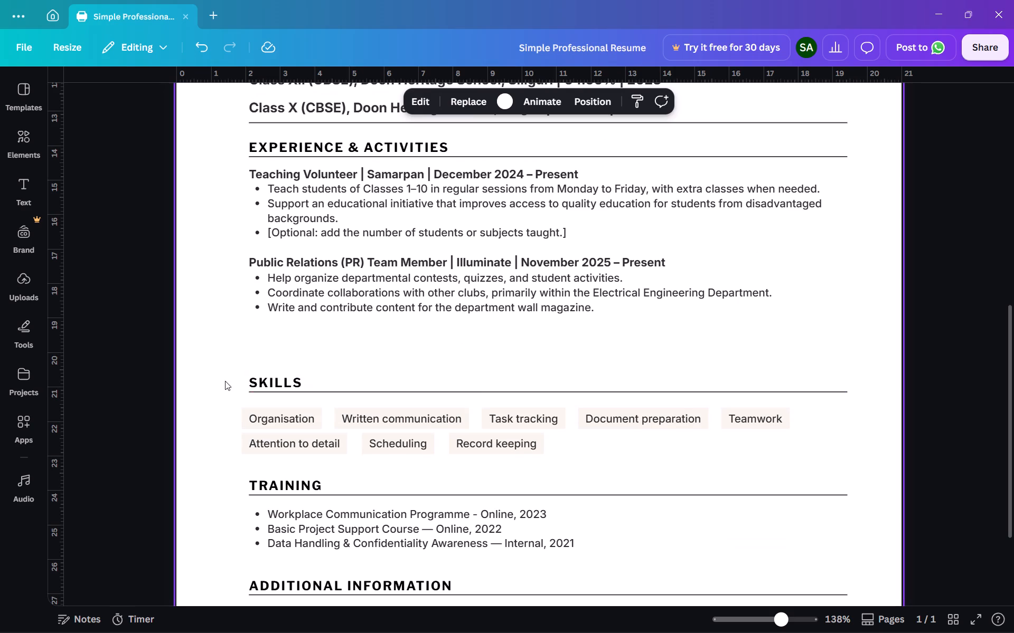
left_click_drag(217, 367, 847, 448)
key("Up")
key("Up")
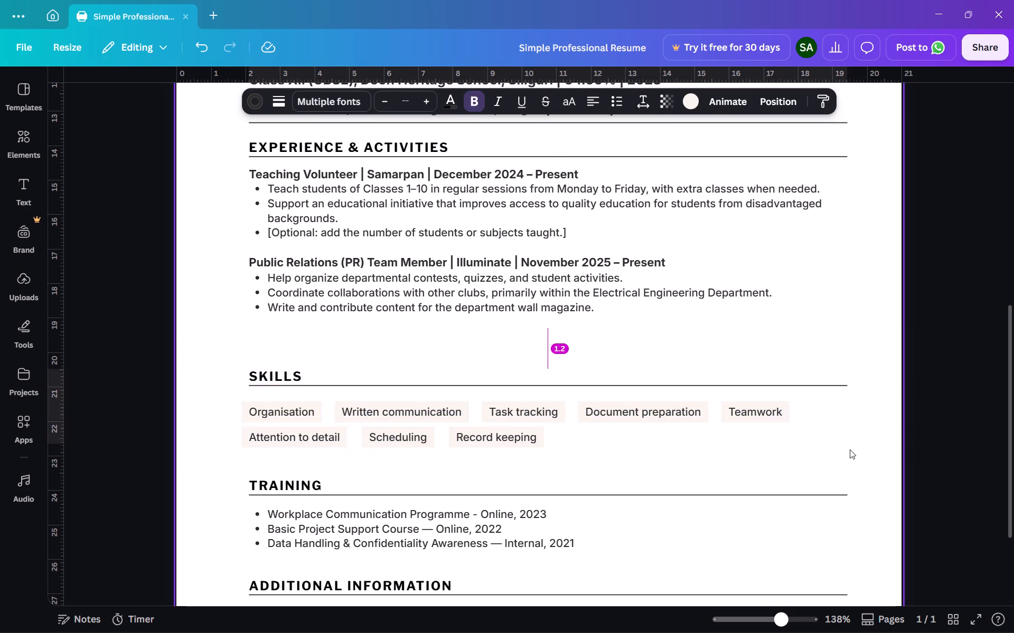
key("Up")
key("Up")
key("Up")
key("Up")
key("Up")
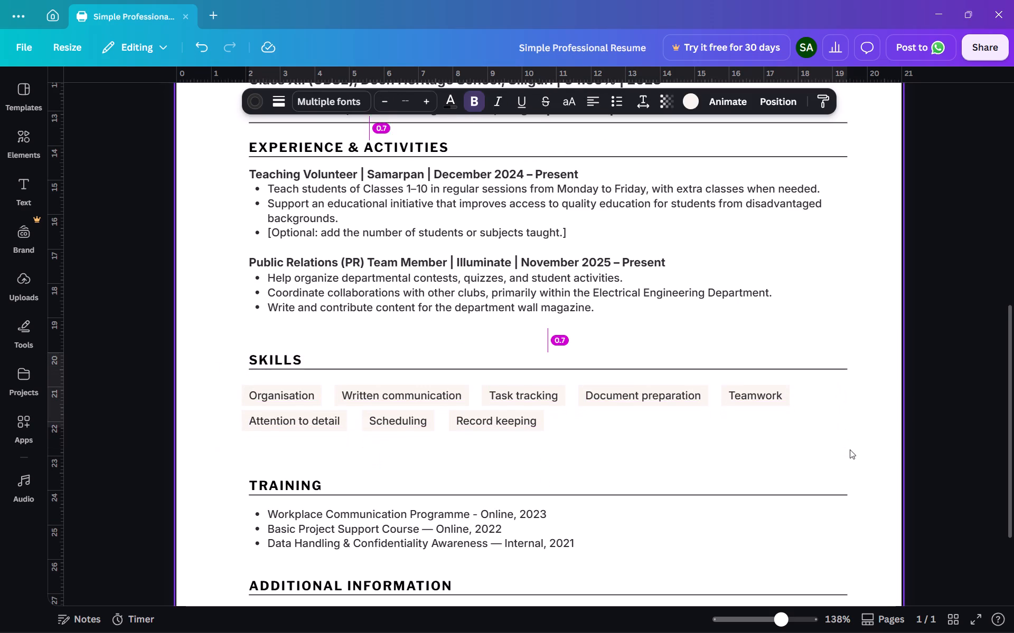
key("Up")
key("Up")
key("Up")
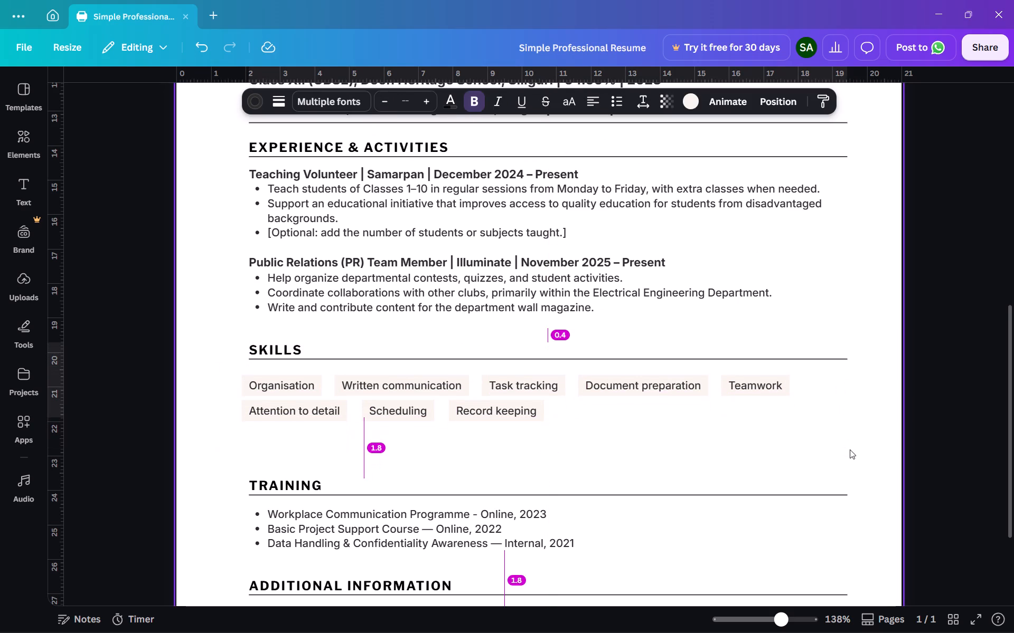
key("Down")
left_click(210, 274)
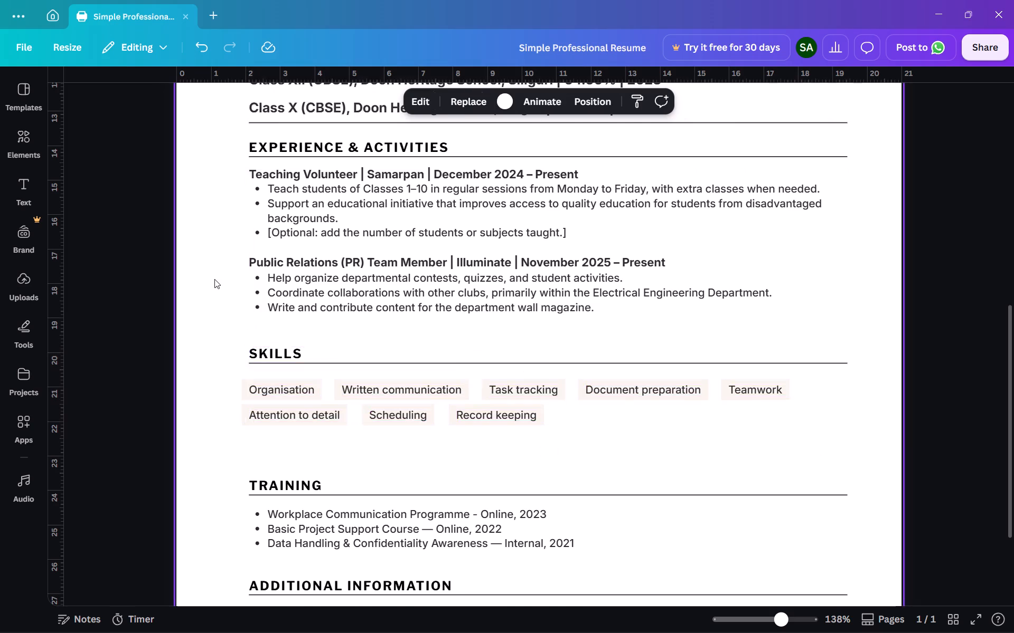
Duplicate the divider line below the Class X line and align the copy horizontally with the original.
scroll(214, 279, "up", 1)
left_click(341, 187)
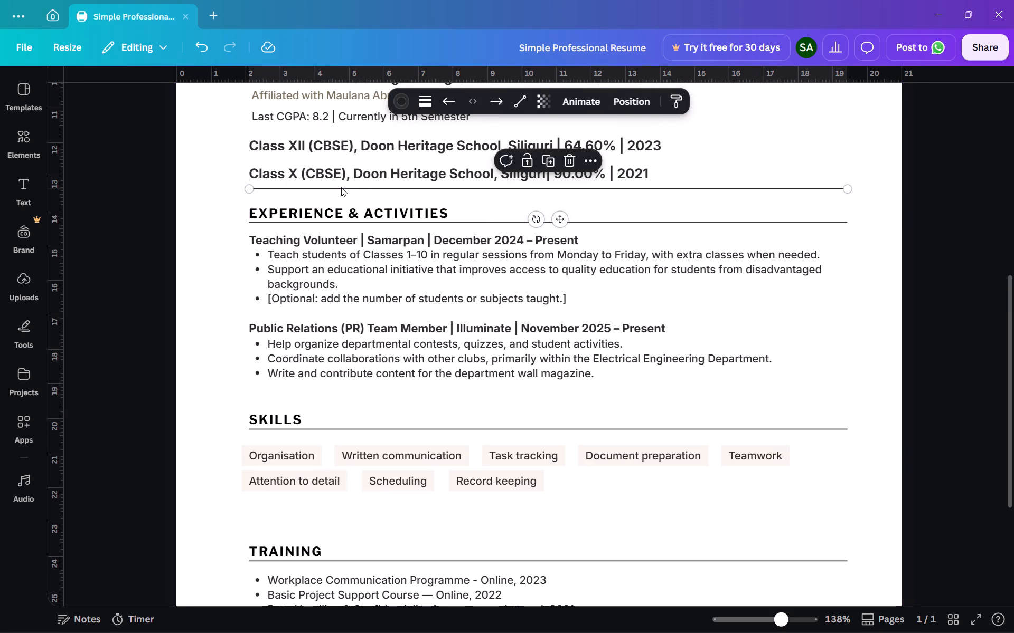
key("ctrl+c")
key("ctrl+v")
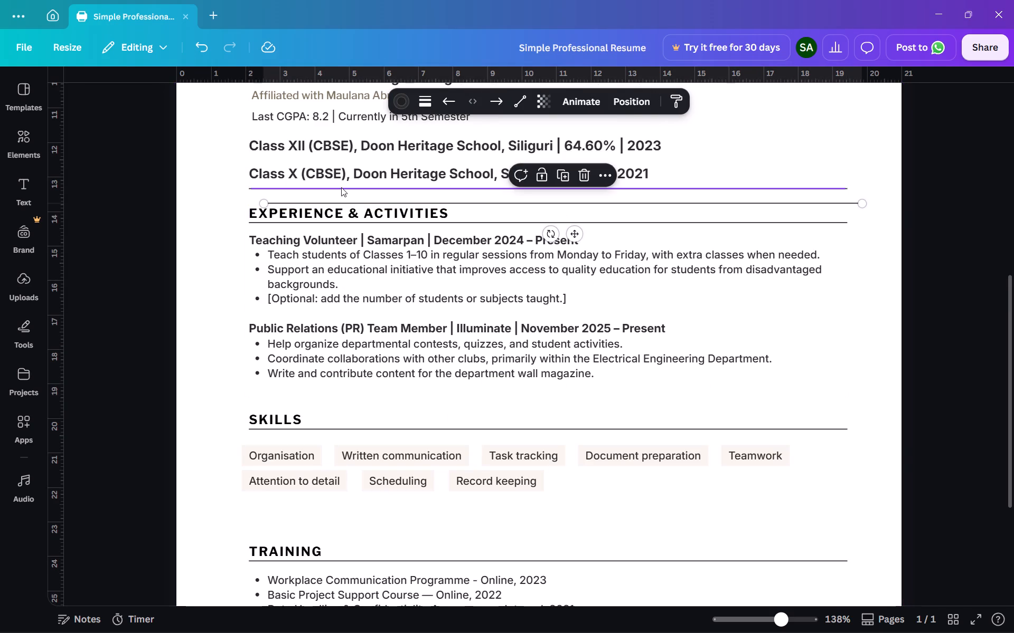
key("Left")
key("Left")
key("Left")
key("Left")
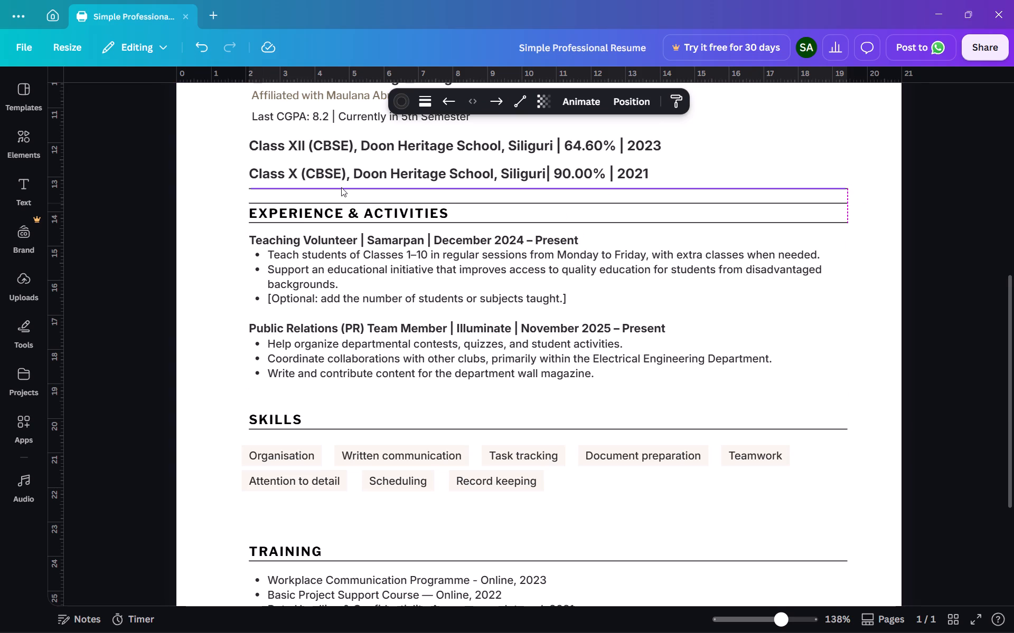
Move the copied divider down to just below the last Experience & Activities bullet, above the Skills heading.
key("Down")
key("Down")
key("Down")
key("Down")
key("Down")
key("Down")
key("Down")
key("Down")
key("Down")
key("Down")
key("Down")
key("Down")
key("Down")
key("Down")
key("Down")
key("Down")
key("Down")
key("Down")
key("Down")
key("Down")
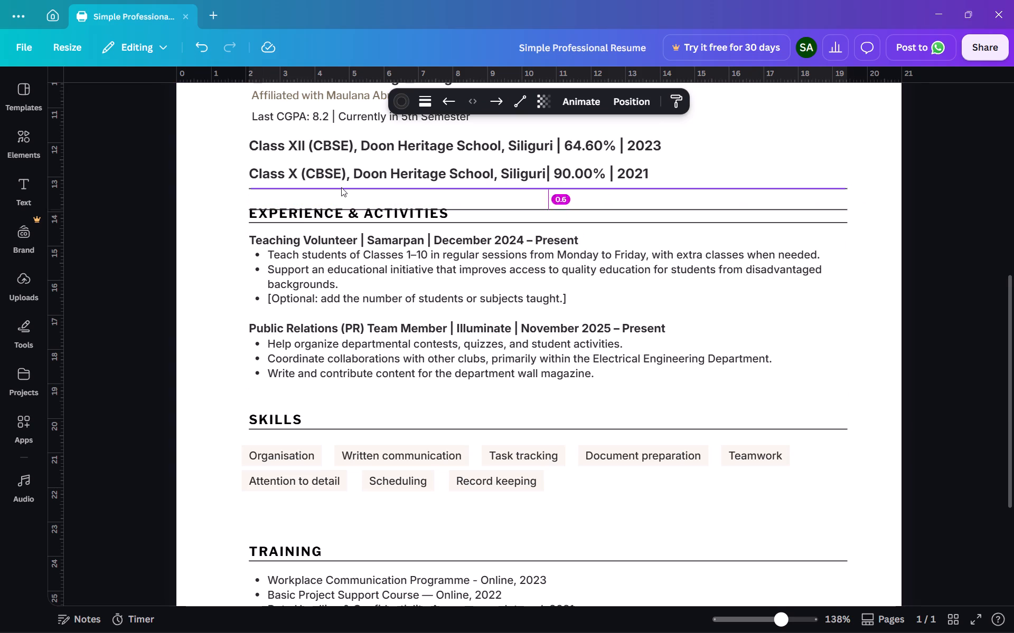
key("Down")
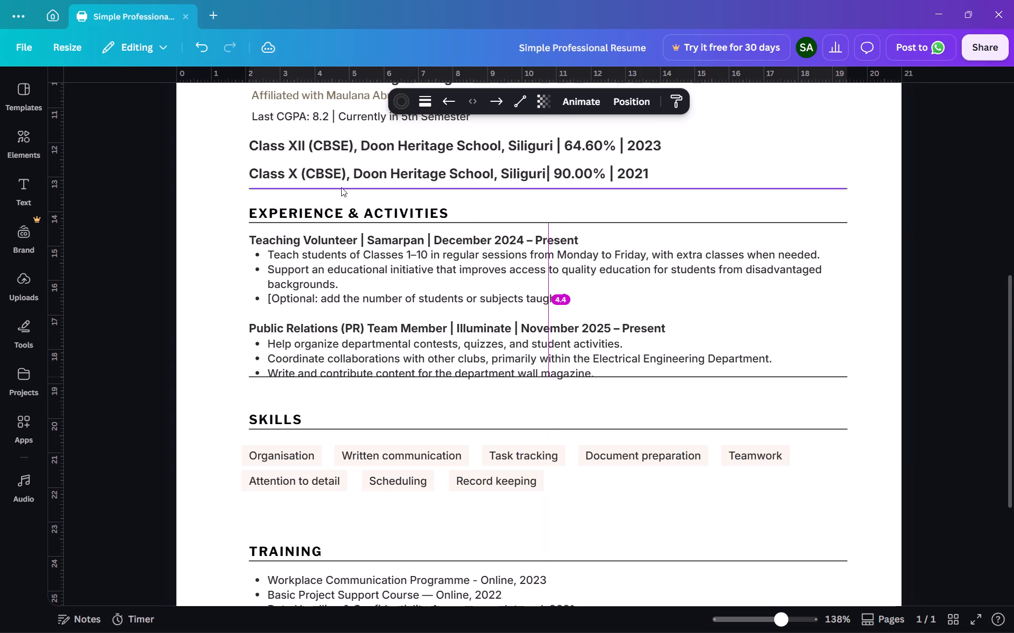
key("Down")
key("Down")
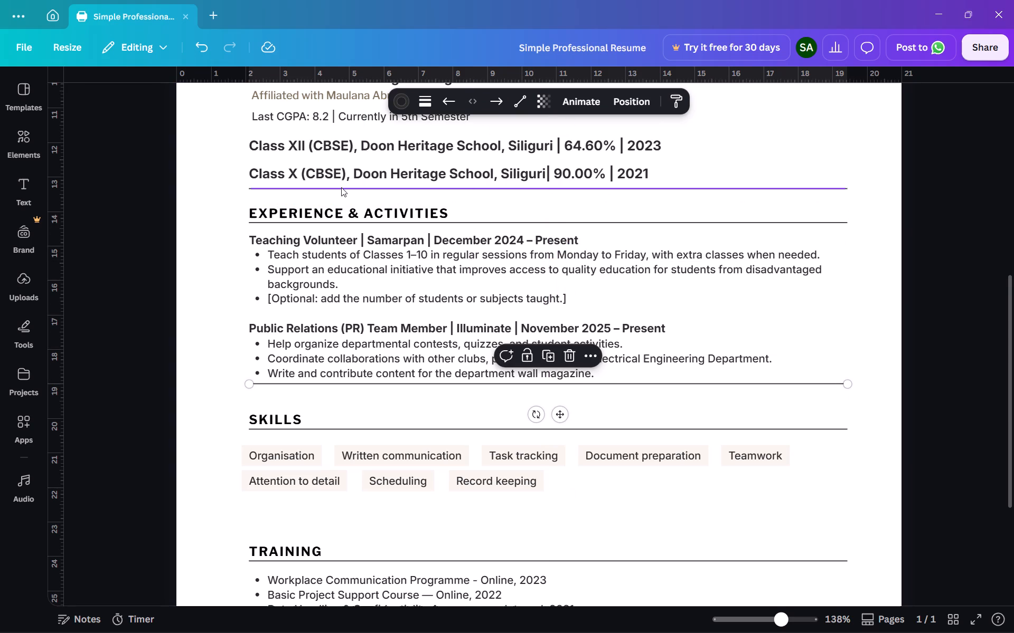
key("Down")
left_click(221, 373)
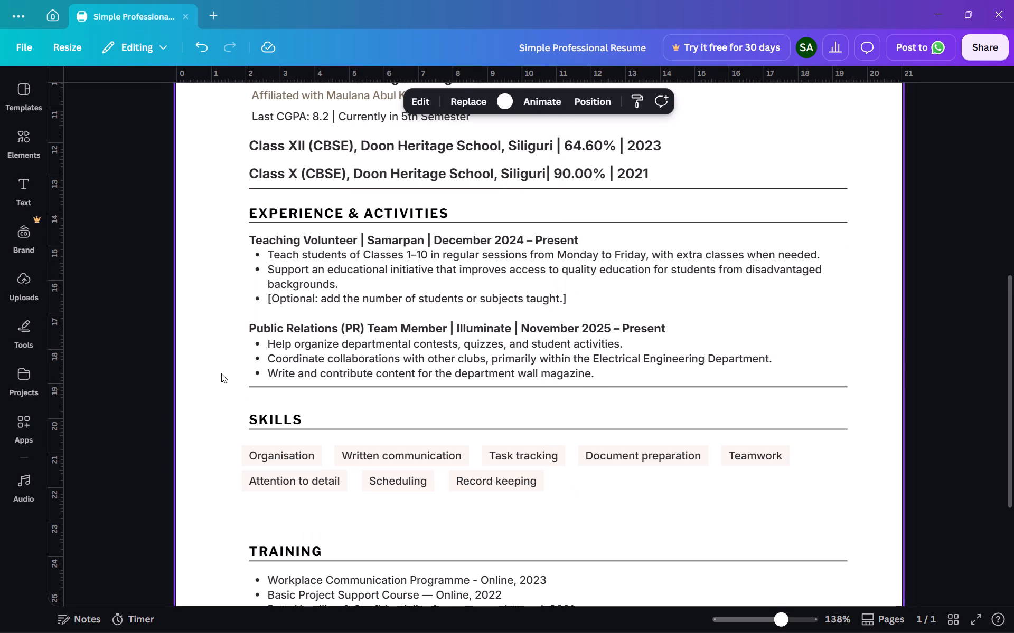
left_click(321, 389)
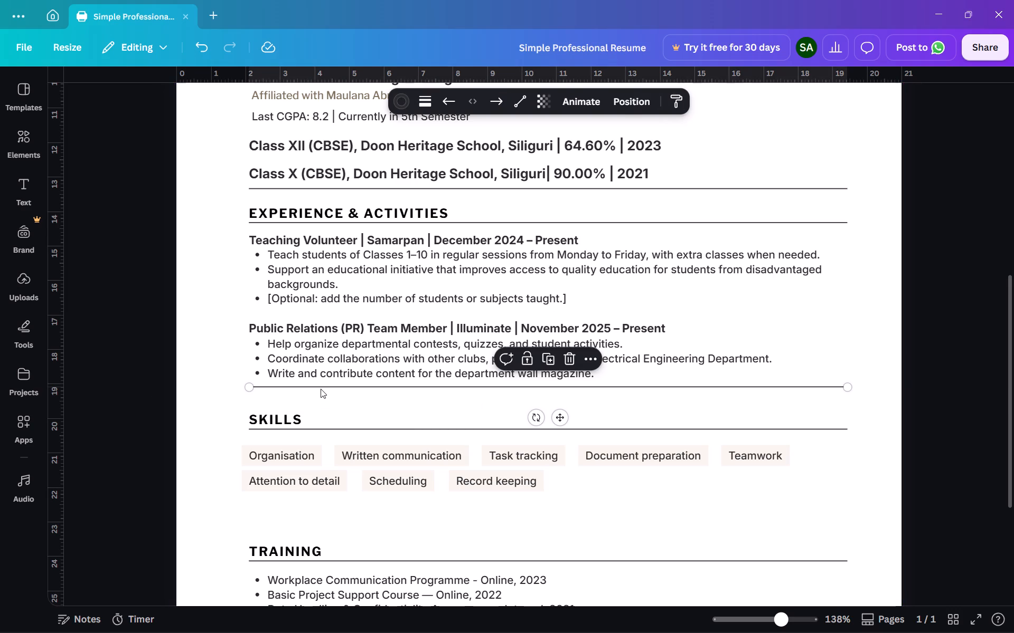
left_click(332, 387)
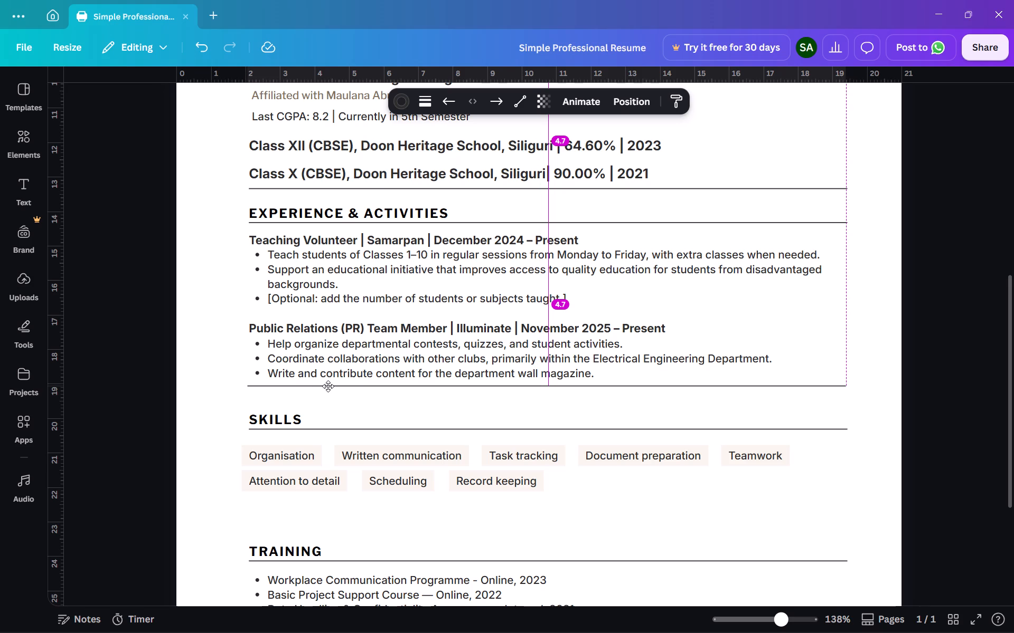
left_click(203, 404)
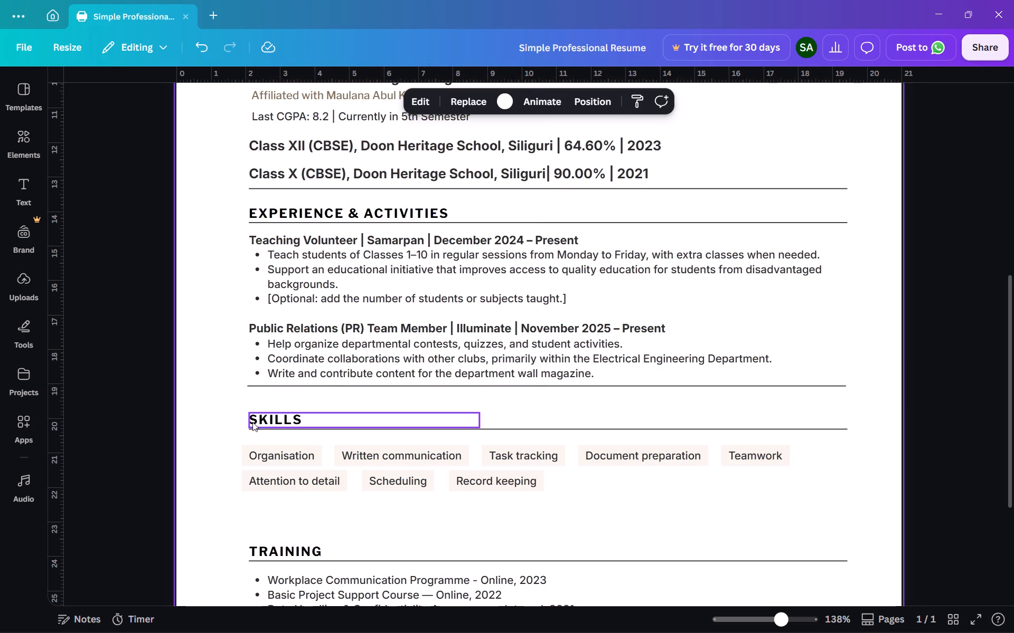
Nudge the Skills heading, its underline and the skill tags slightly up towards the new divider.
left_click_drag(227, 412, 768, 523)
key("Down")
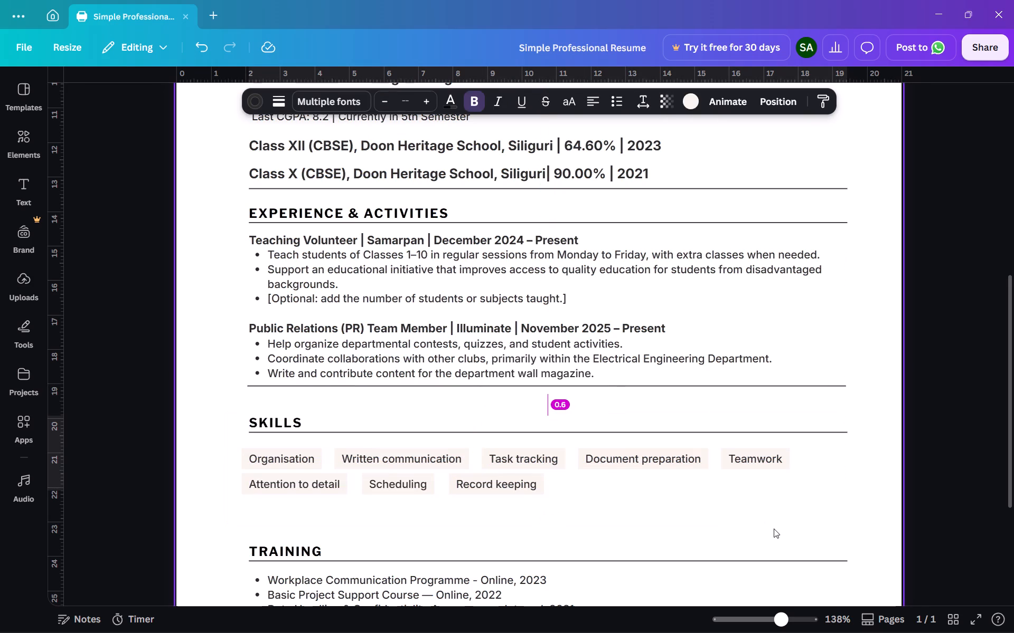
key("Up")
key("Up")
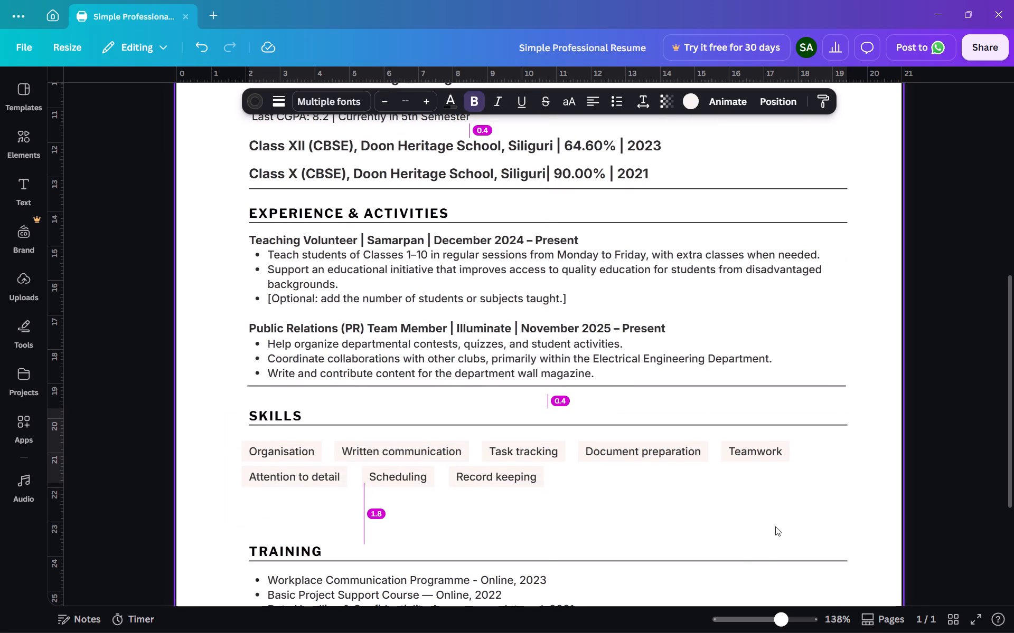
left_click(213, 421)
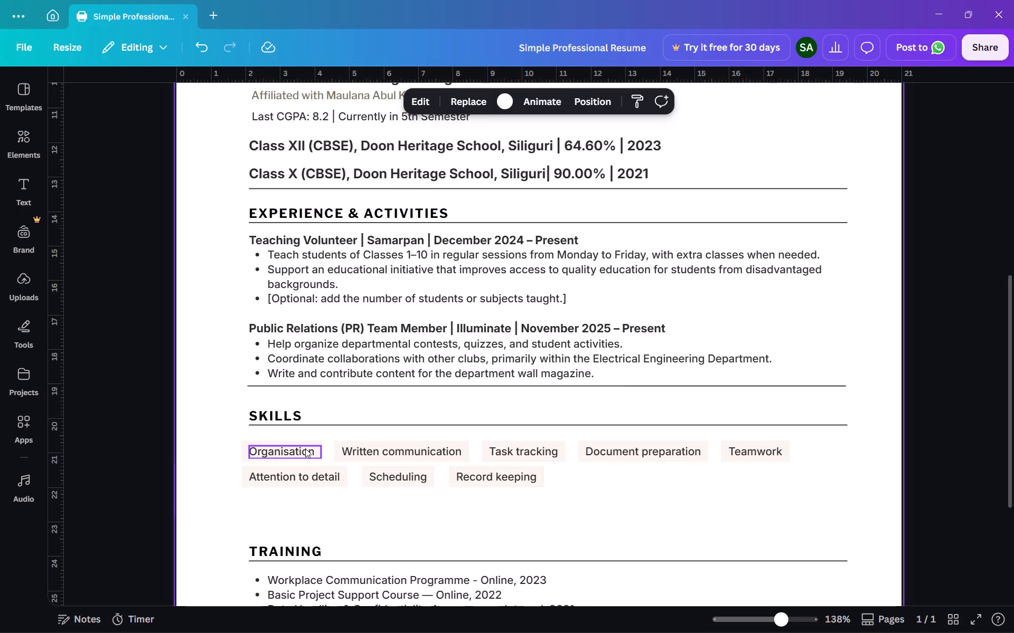
double_click(286, 451)
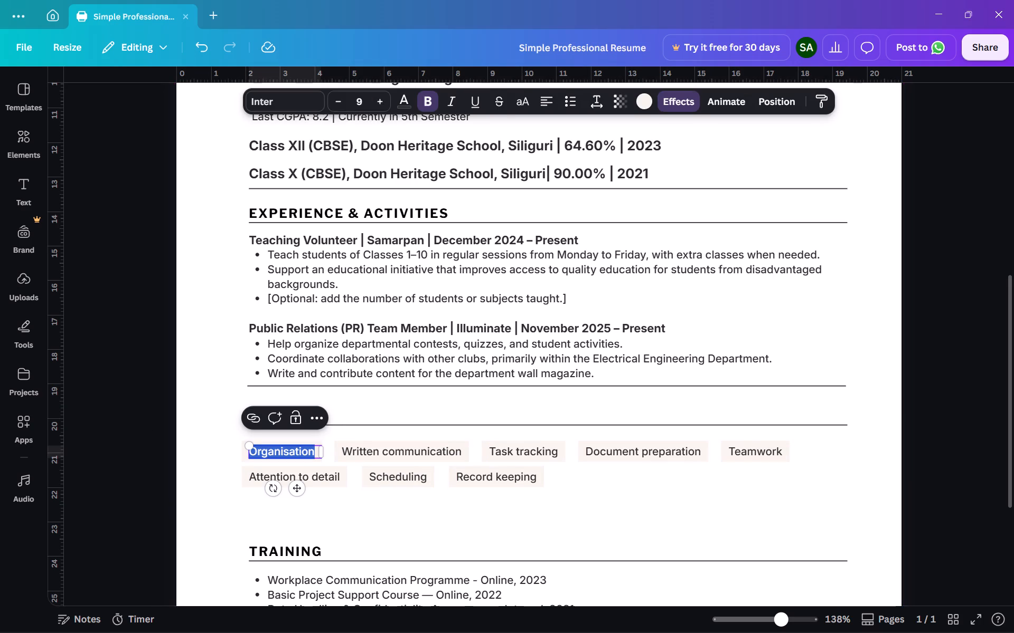
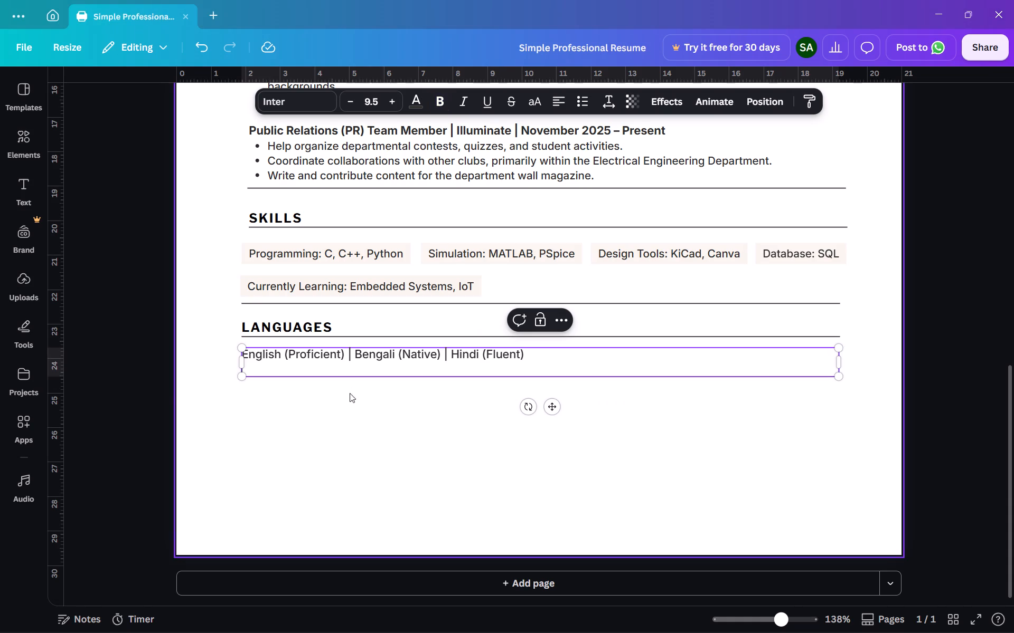
Remove the empty line below the languages text and narrow its text box to just past "Hindi (Fluent)".
left_click(352, 414)
left_click(330, 358)
left_click(543, 360)
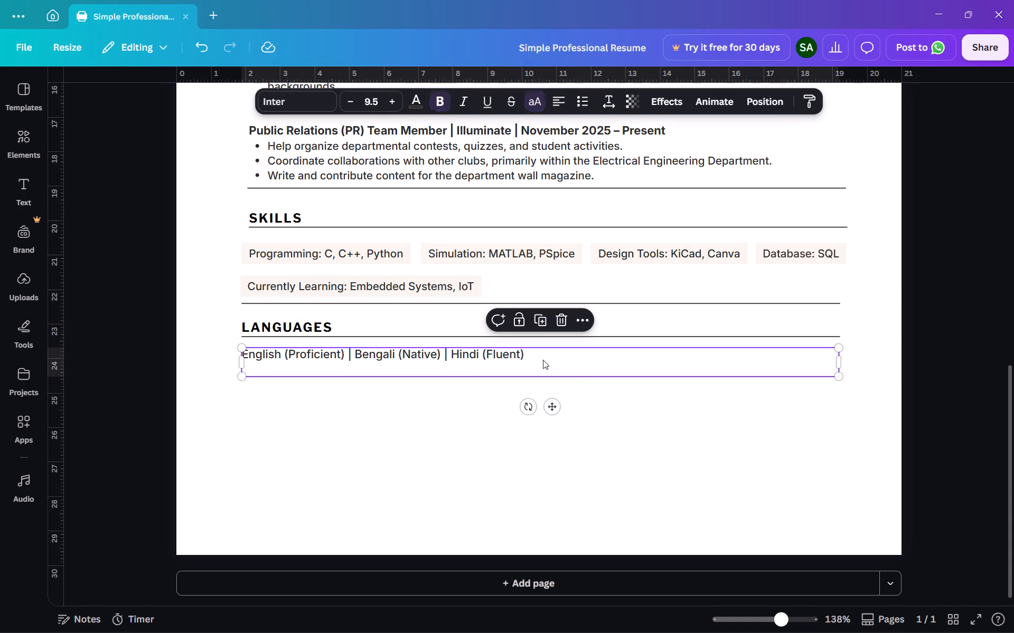
left_click(515, 367)
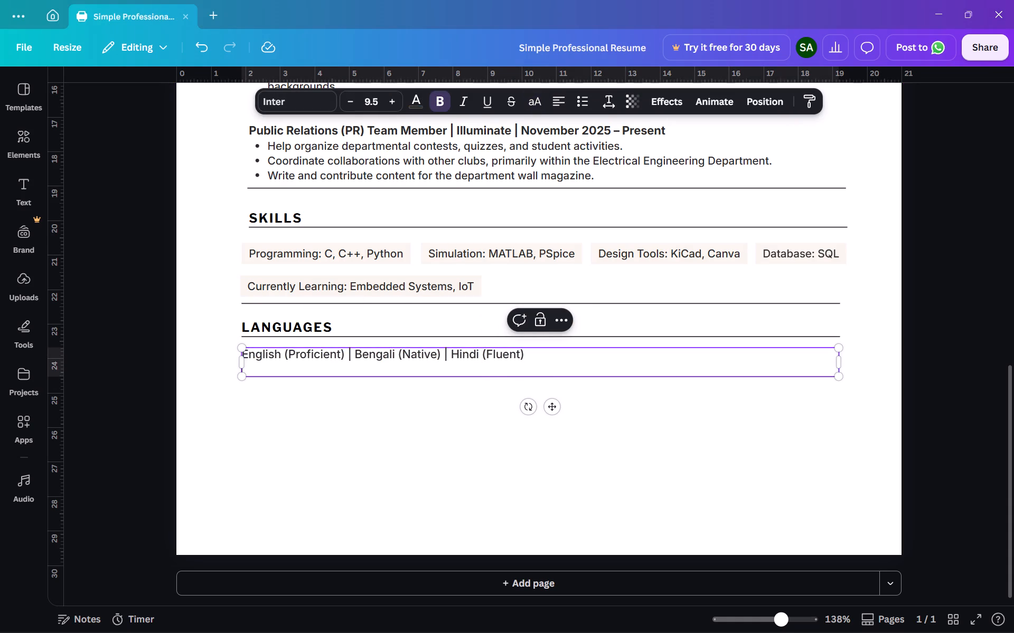
left_click(438, 365)
left_click(532, 359)
key("Return")
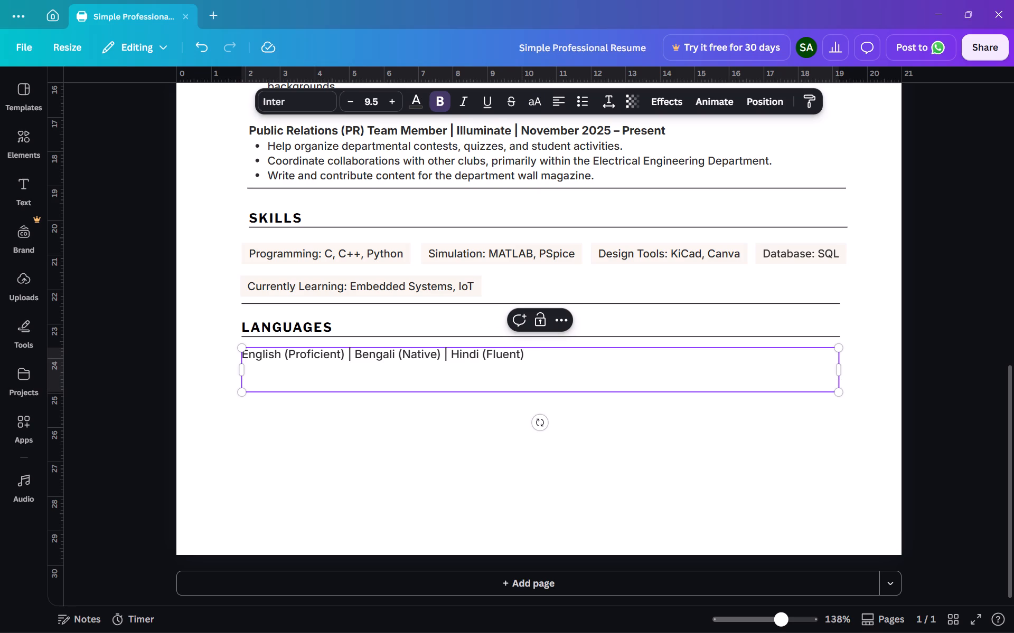
key("Down")
key("BackSpace")
key("BackSpace")
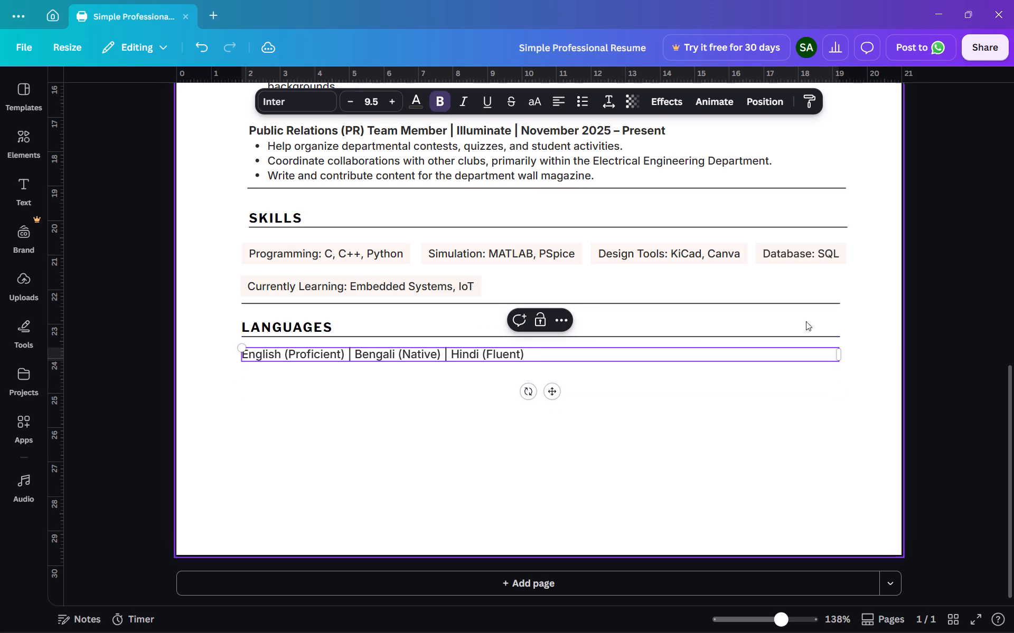
left_click_drag(841, 357, 545, 357)
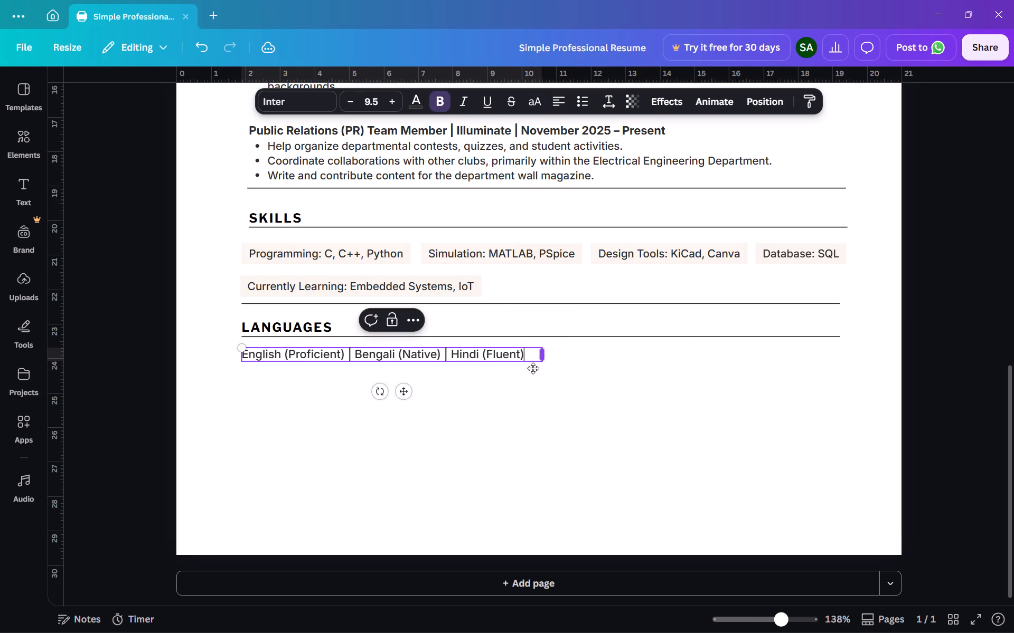
left_click(468, 410)
Delete "(Fluent)" after Hindi in the languages text.
left_click(439, 354)
left_click(439, 353)
triple_click(435, 353)
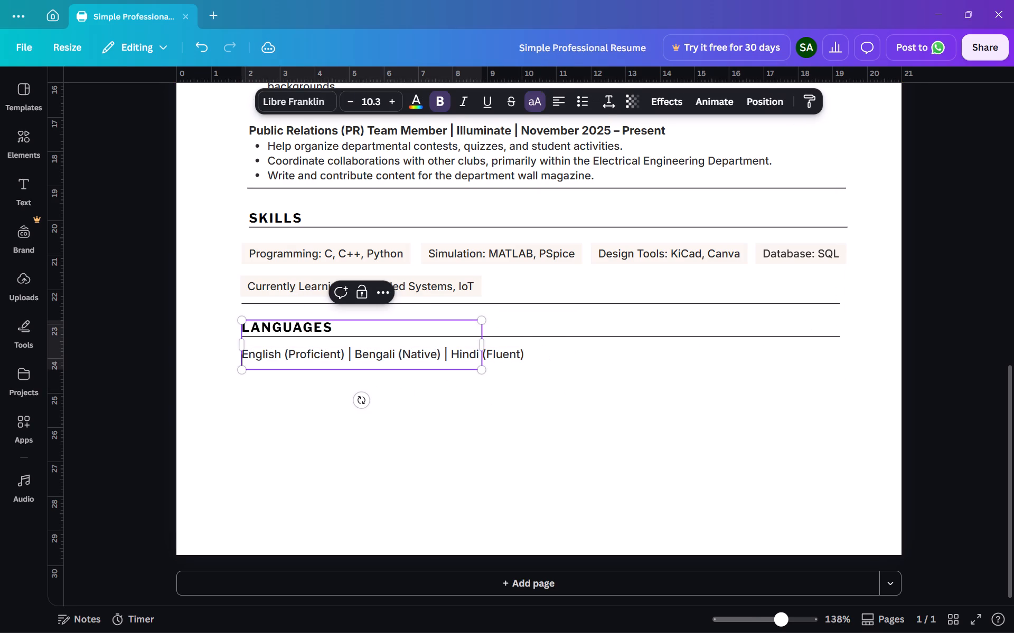
left_click(428, 357)
double_click(401, 353)
left_click(579, 359)
left_click(527, 356)
left_click(523, 354)
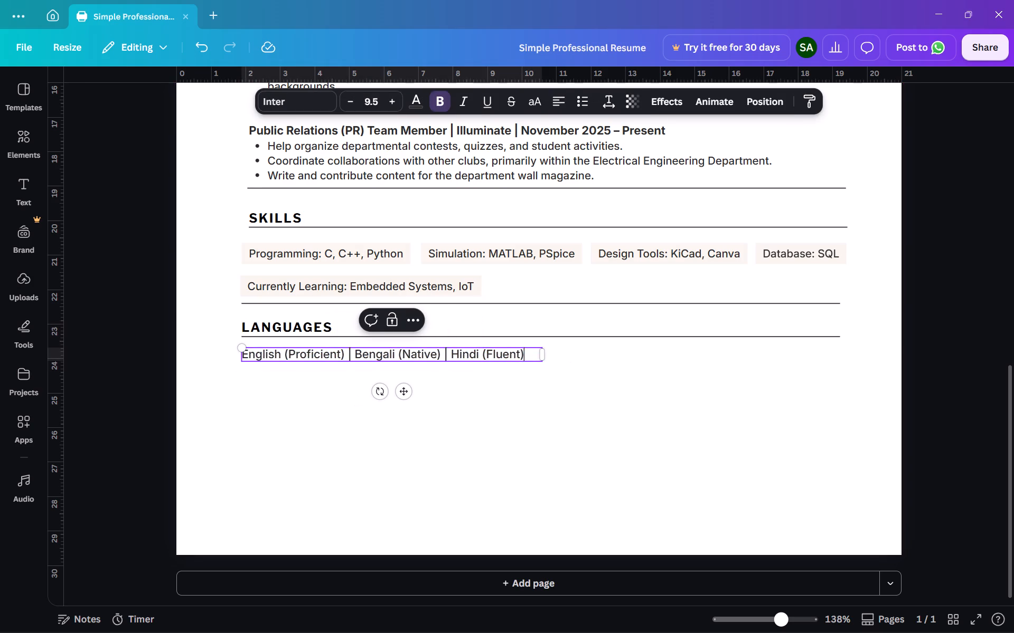
key("BackSpace")
key("BackSpace")
key("BackSpace")
key("BackSpace")
key("BackSpace")
key("BackSpace")
key("BackSpace")
key("BackSpace")
Delete "(Native)" after Bengali in the languages text.
key("Left")
key("Left")
key("Left")
key("Left")
key("Left")
key("Left")
key("Left")
key("Left")
key("Left")
key("BackSpace")
key("BackSpace")
key("BackSpace")
key("BackSpace")
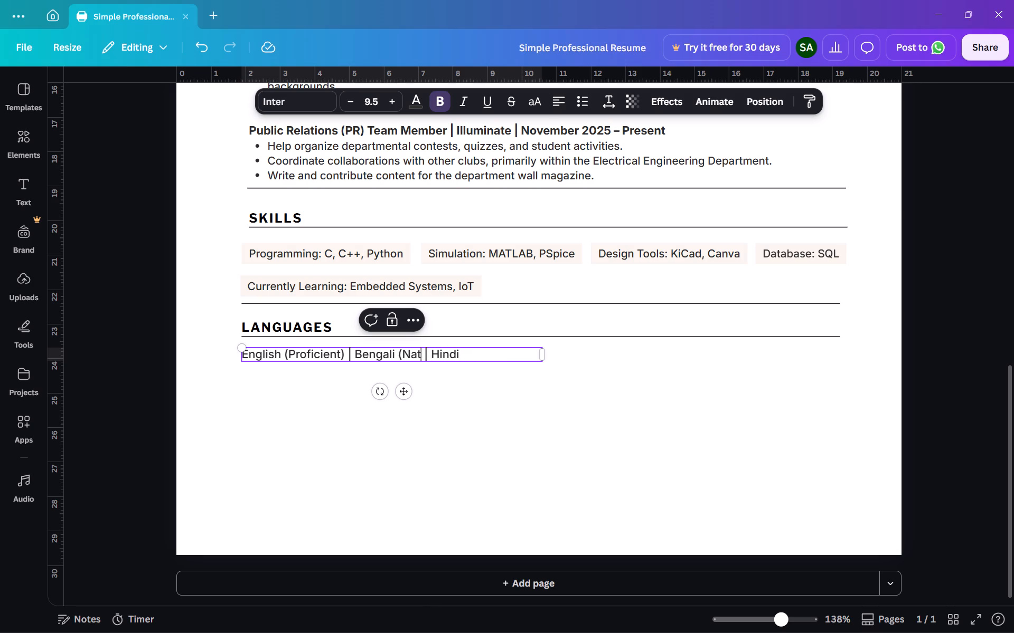
key("BackSpace")
key("BackSpace")
key("BackSpace")
key("BackSpace")
Delete "(Proficient)" after English so the languages text starts with "English | Bengali".
key("Left")
key("Left")
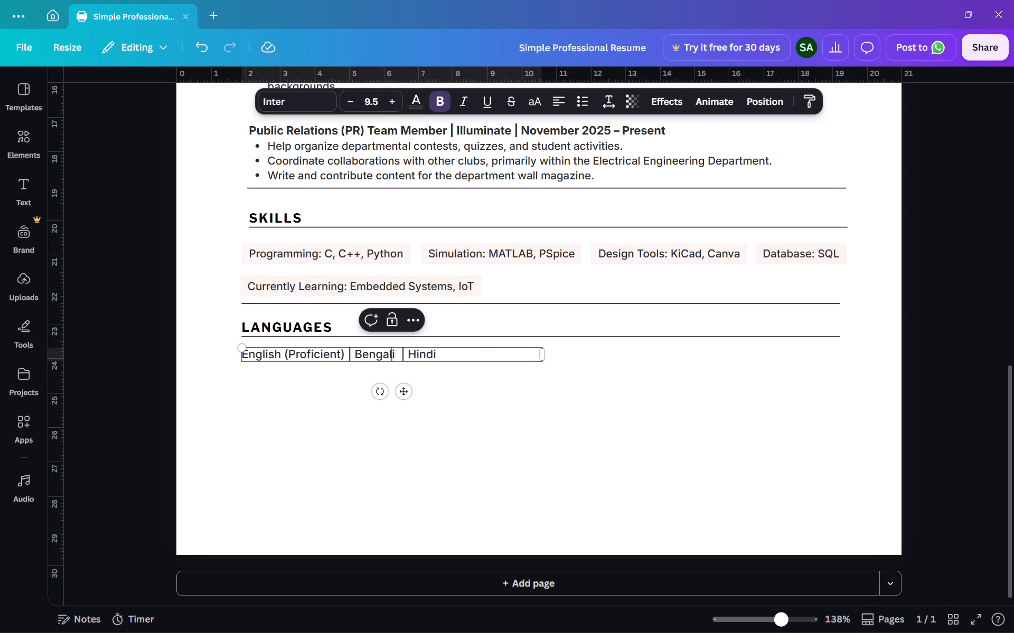
key("Left")
key("Left")
key("Left")
key("Left")
key("Left")
key("Left")
key("Left")
key("Left")
key("Left")
key("Left")
key("Right")
key("BackSpace")
key("BackSpace")
key("BackSpace")
key("BackSpace")
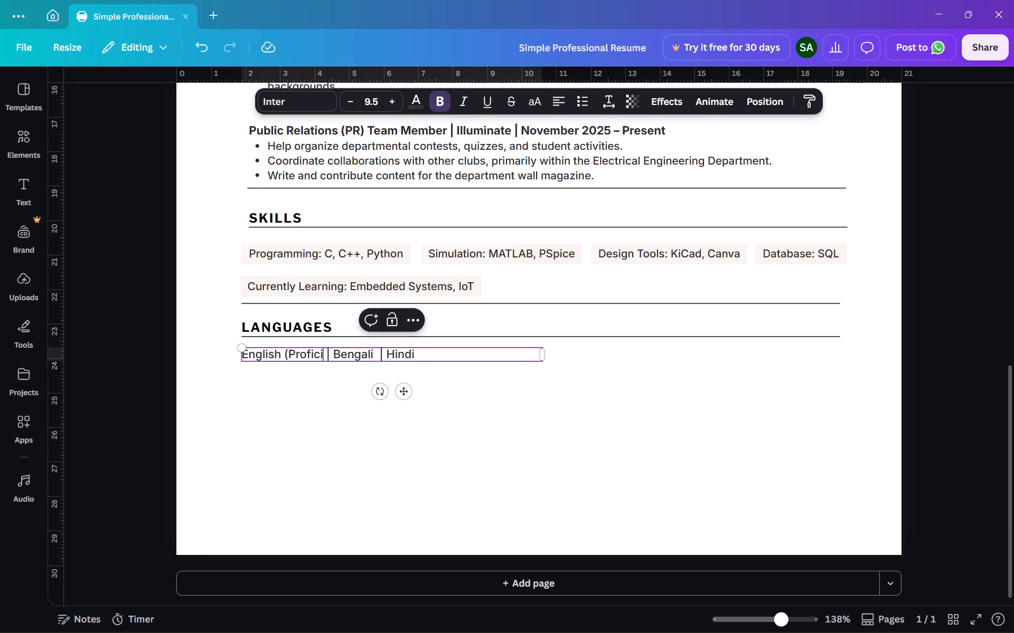
key("BackSpace")
key("BackSpace")
key("BackSpace")
key("BackSpace")
key("BackSpace")
key("BackSpace")
key("BackSpace")
key("BackSpace")
key("BackSpace")
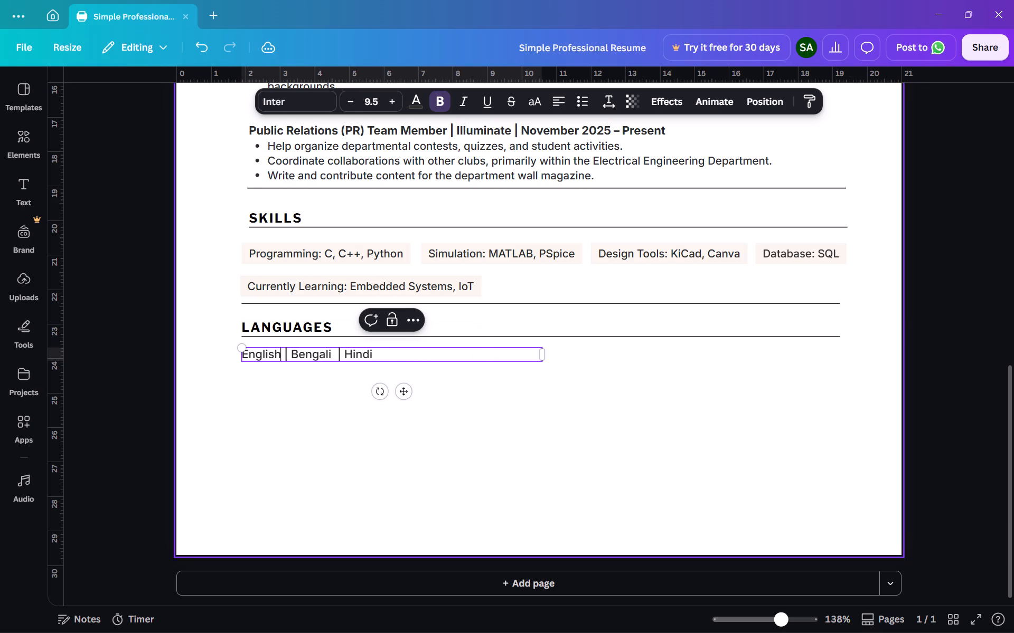
Narrow the languages text box to end just past the word Hindi.
left_click_drag(546, 354, 405, 351)
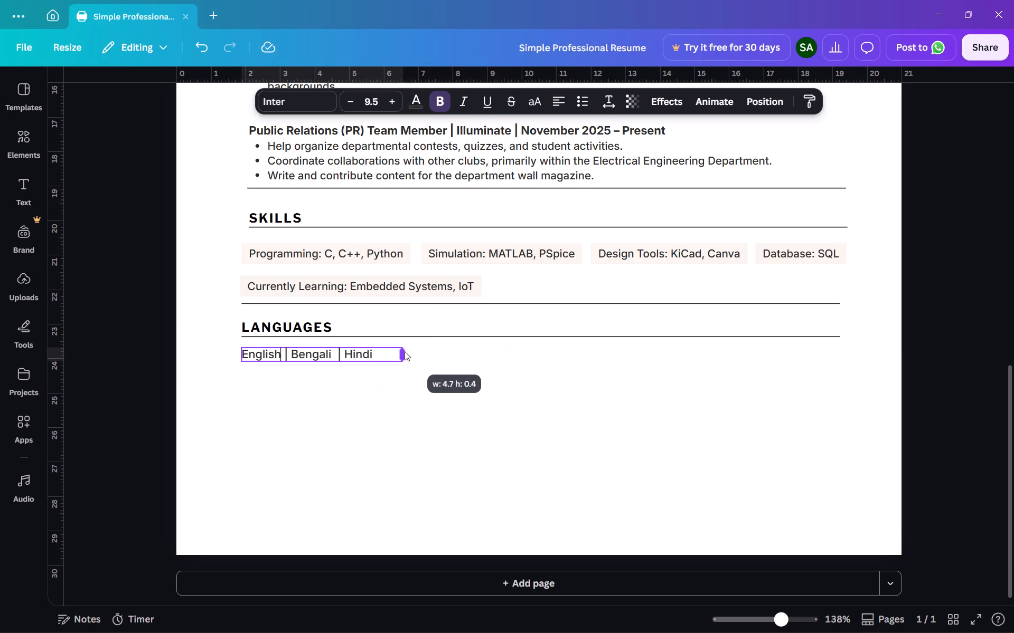
left_click_drag(405, 351, 394, 351)
left_click(557, 370)
left_click(434, 444)
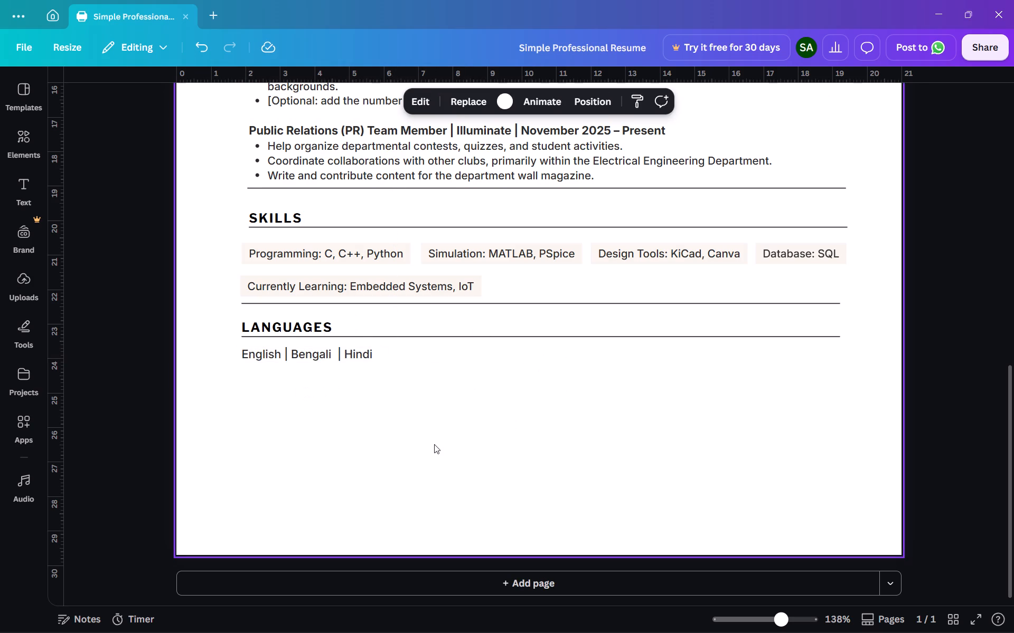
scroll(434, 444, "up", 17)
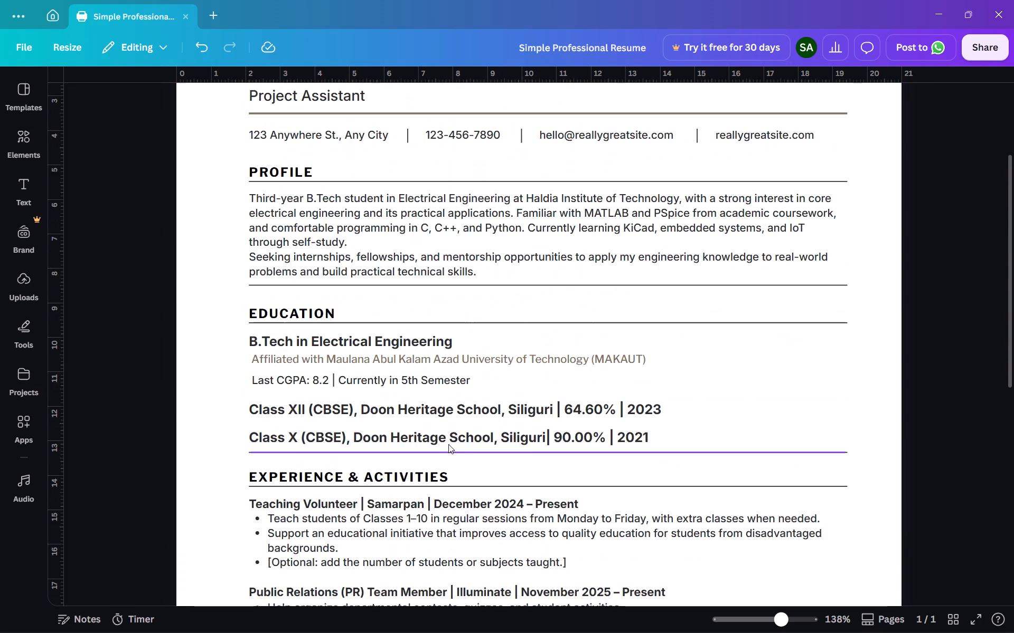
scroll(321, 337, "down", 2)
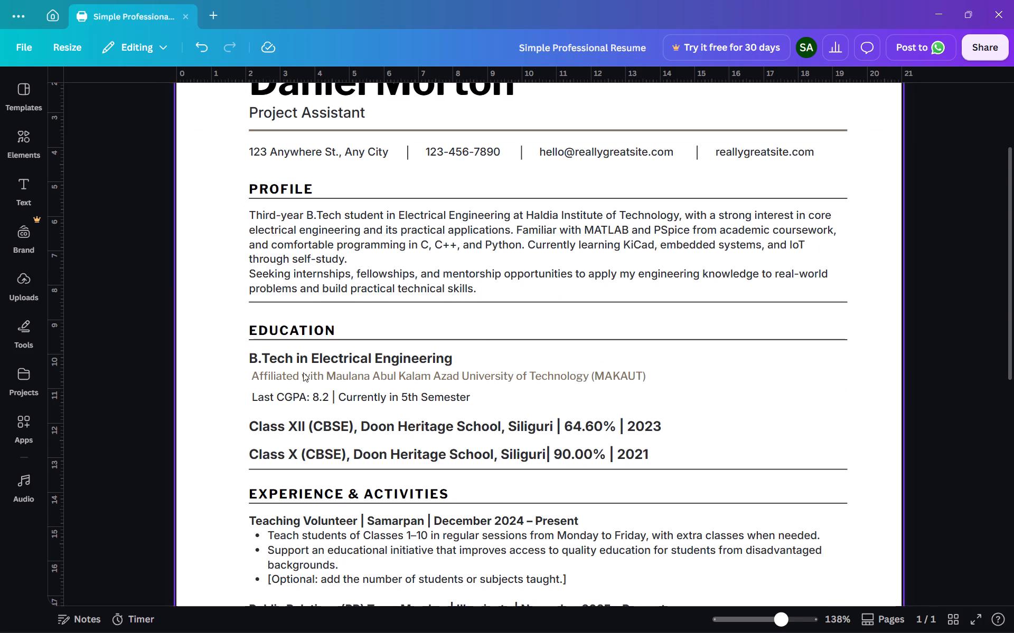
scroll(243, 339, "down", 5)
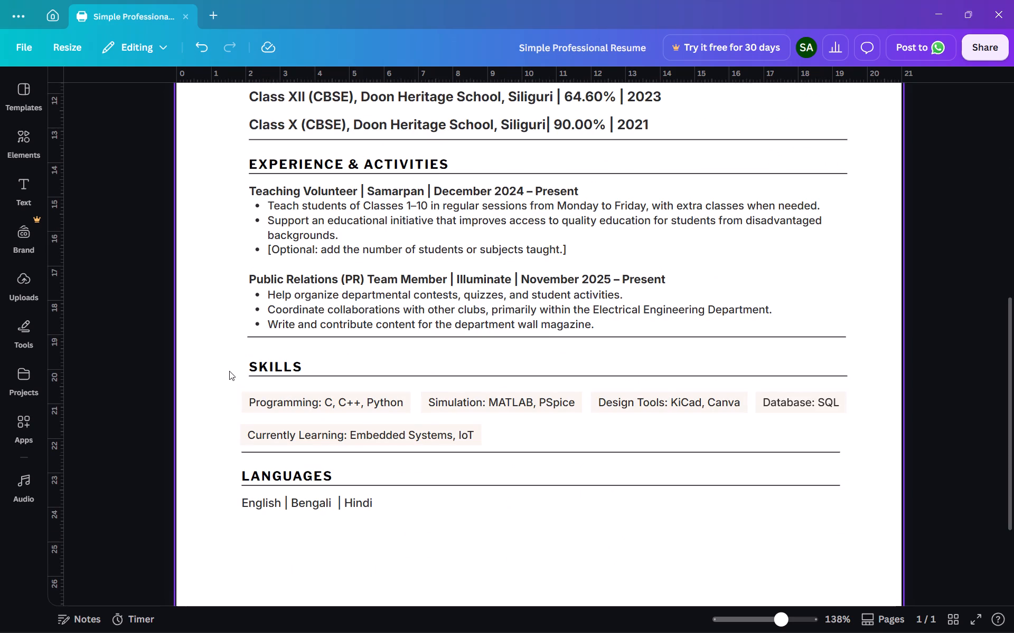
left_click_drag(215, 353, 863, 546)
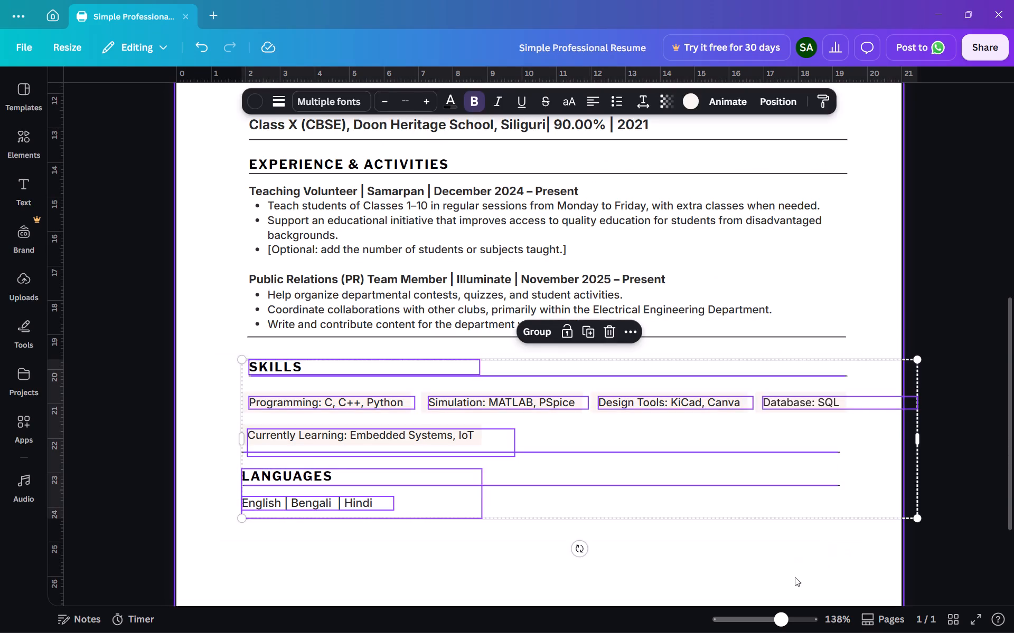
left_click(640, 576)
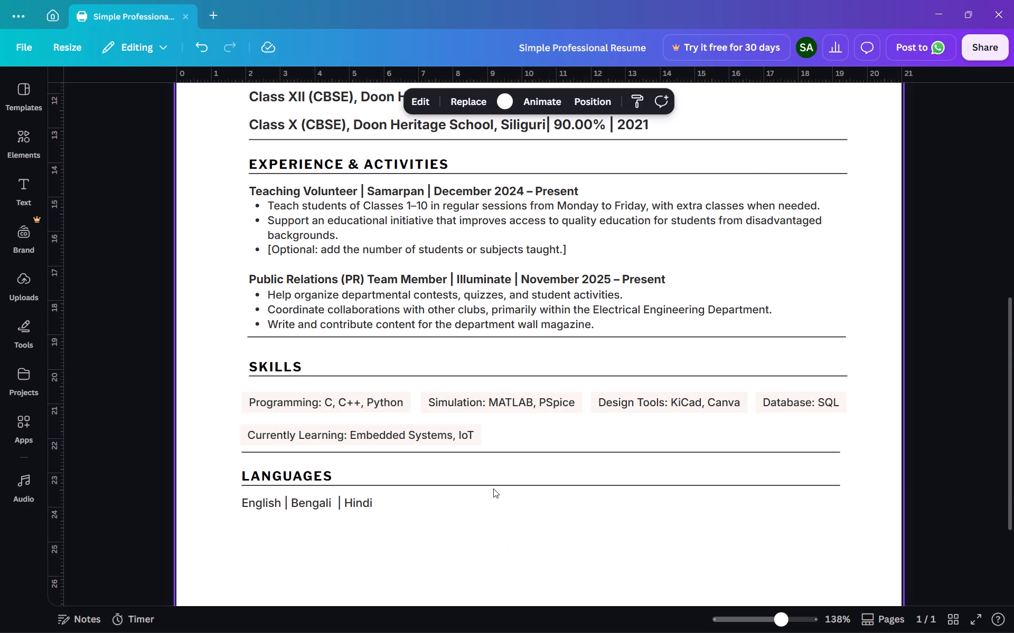
Duplicate the divider line under the Languages heading and align the copy's ends with the original line.
left_click(493, 488)
key("ctrl+c")
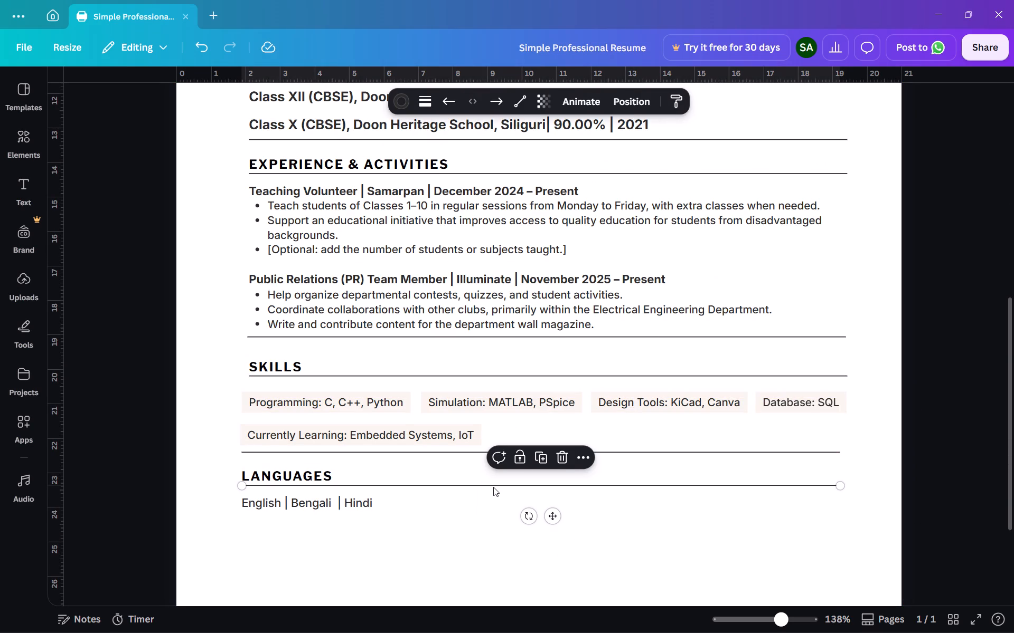
key("ctrl+v")
key("Left")
key("Left")
key("Left")
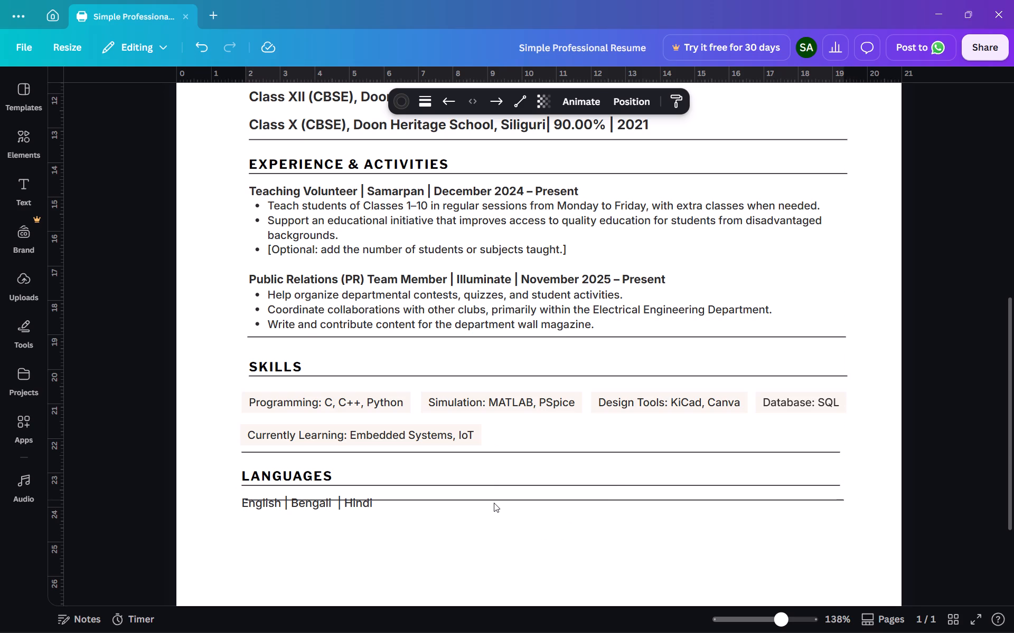
key("Left")
key("Right")
key("Left")
Move the duplicated divider down to sit just below the English, Bengali and Hindi text, closing the Languages section.
key("Down")
key("Down")
key("Down")
key("Down")
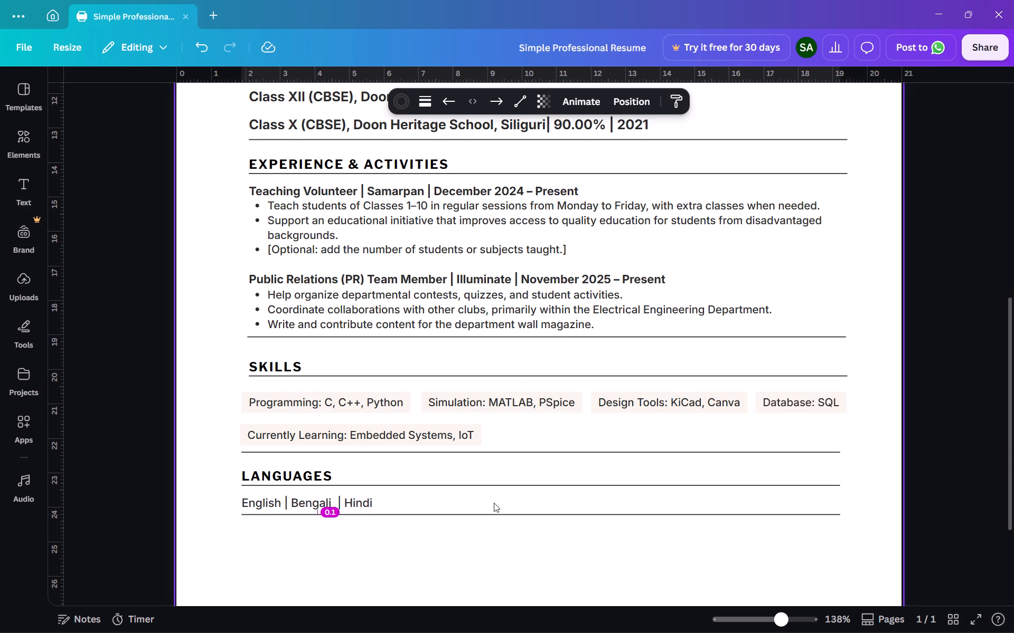
key("Down")
key("Down")
key("Up")
left_click(395, 540)
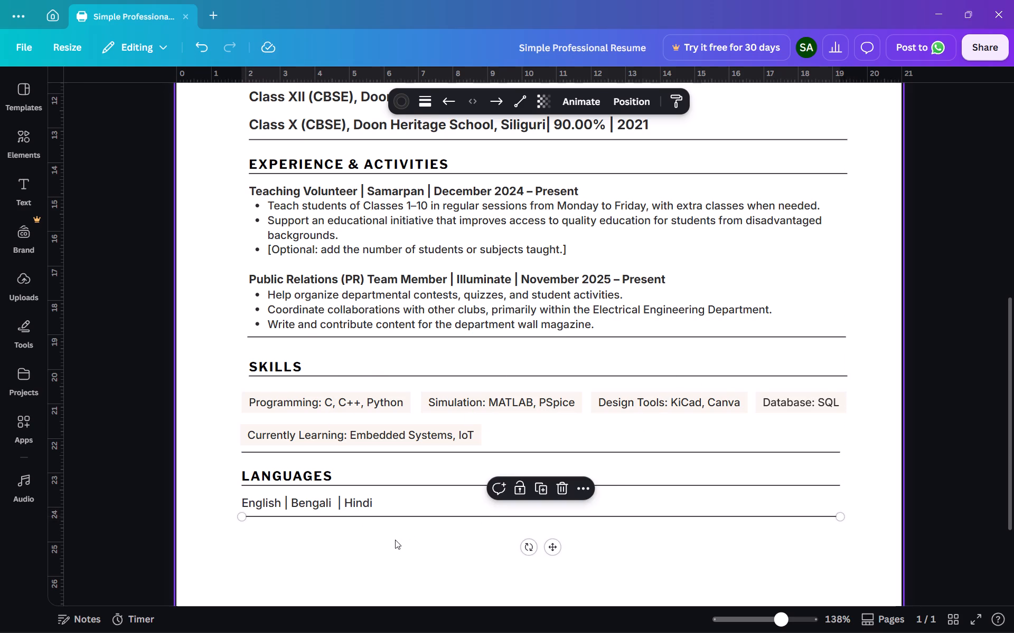
key("Up")
key("Down")
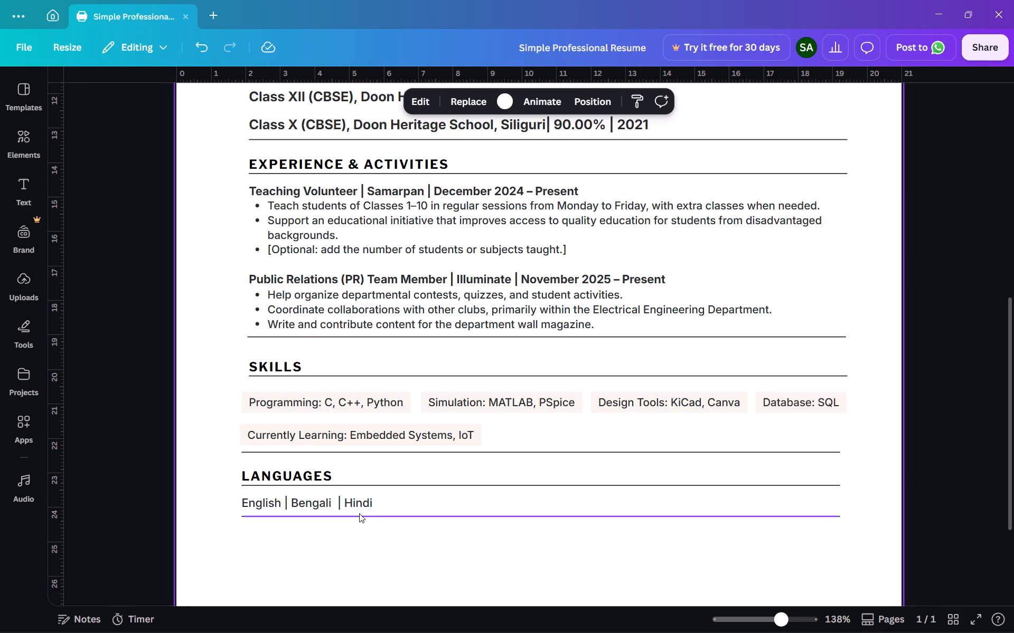
left_click(358, 521)
key("Down")
left_click(345, 536)
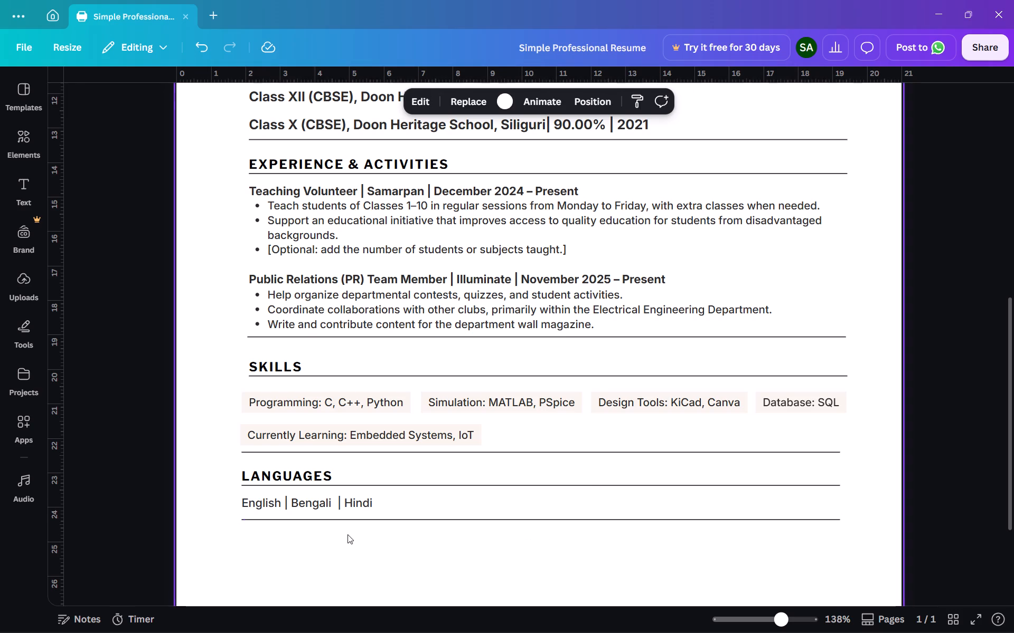
Review the resume from the header down to the Languages section to check the overall spacing.
left_click(357, 521)
scroll(334, 518, "up", 12)
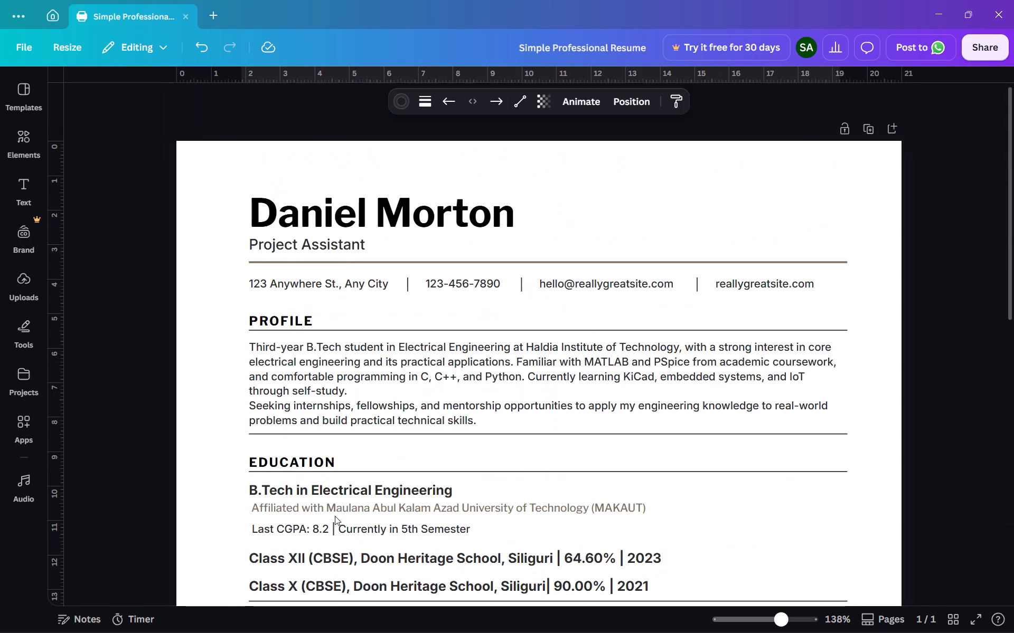
scroll(335, 516, "down", 8)
left_click(336, 515)
scroll(306, 512, "up", 3)
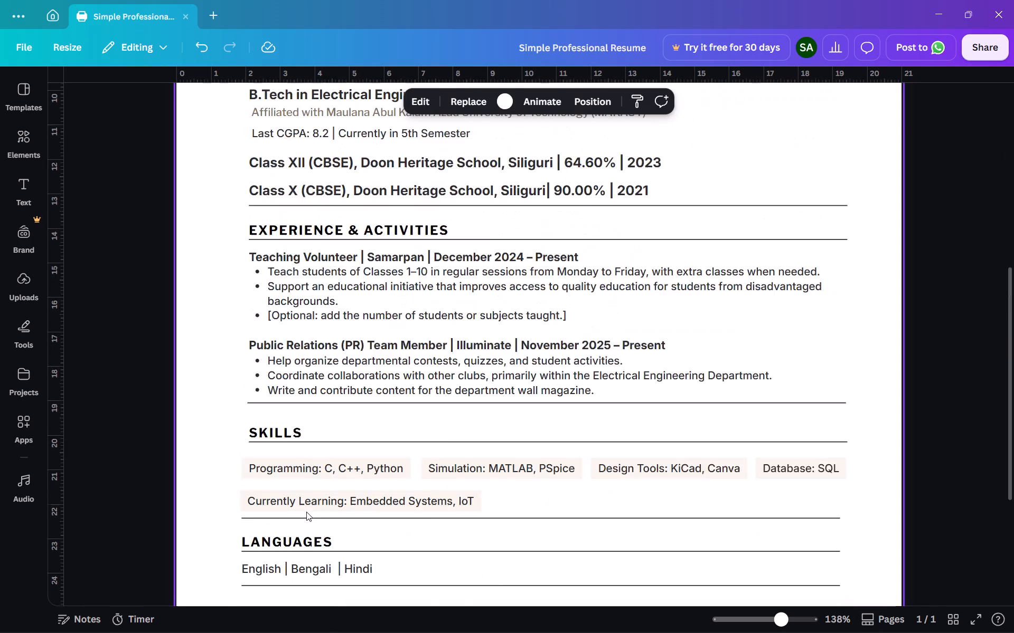
scroll(306, 512, "up", 5)
scroll(217, 382, "down", 7)
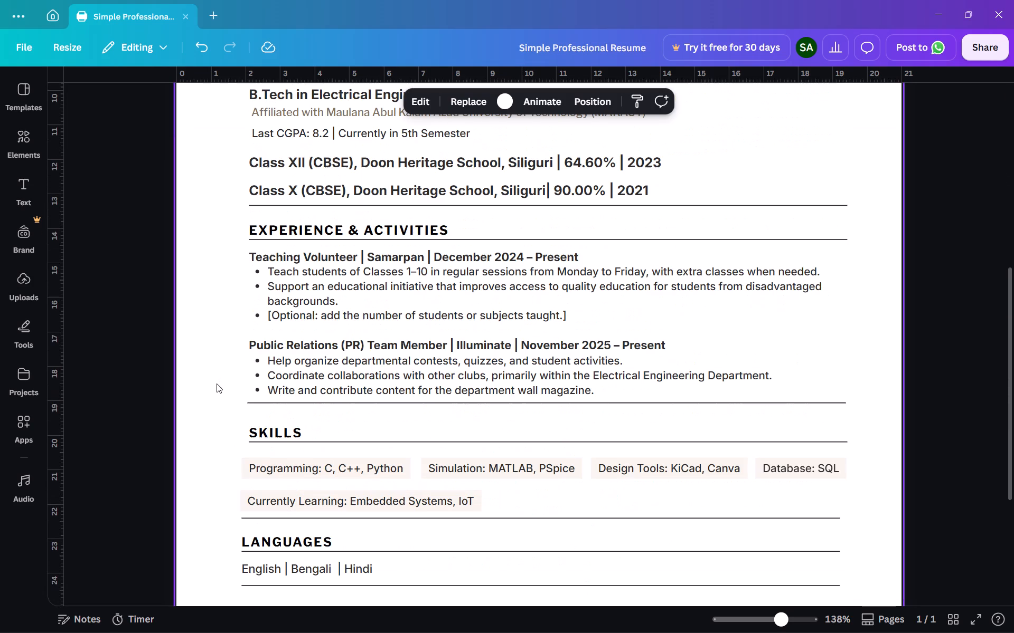
Move the Skills and Languages sections, dividers included, straight down together so the last divider sits just above the page's bottom edge.
left_click_drag(229, 368, 849, 538)
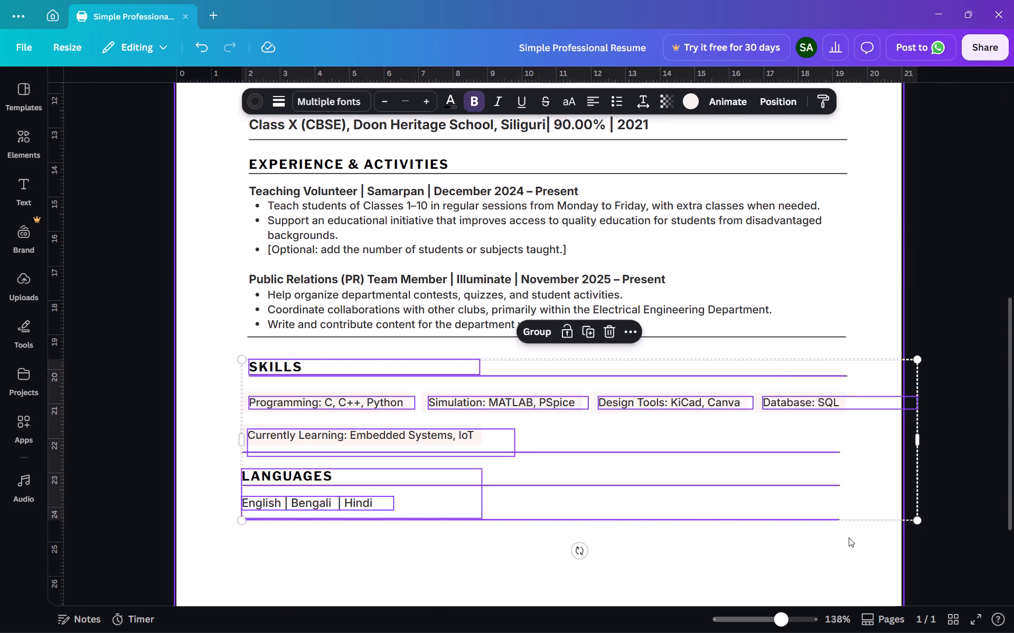
scroll(848, 539, "down", 2)
key("Down")
key("Down")
key("Down")
key("Down")
key("Down")
key("Down")
key("Down")
key("Down")
key("Down")
key("Down")
key("Down")
key("Down")
key("Down")
key("Down")
key("Down")
key("Down")
key("Down")
key("Down")
key("Down")
key("Down")
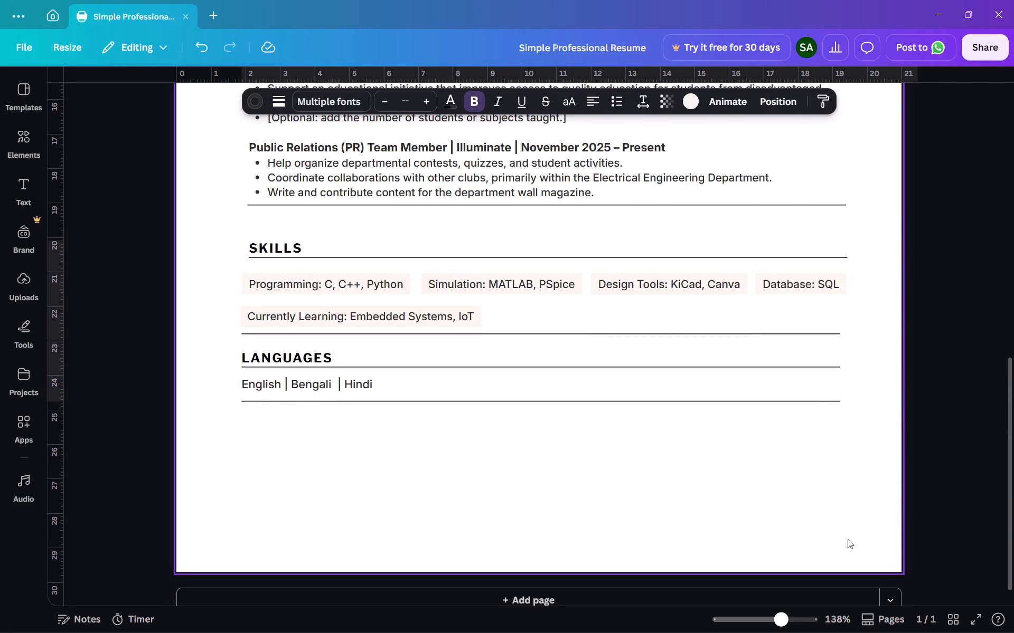
key("Down")
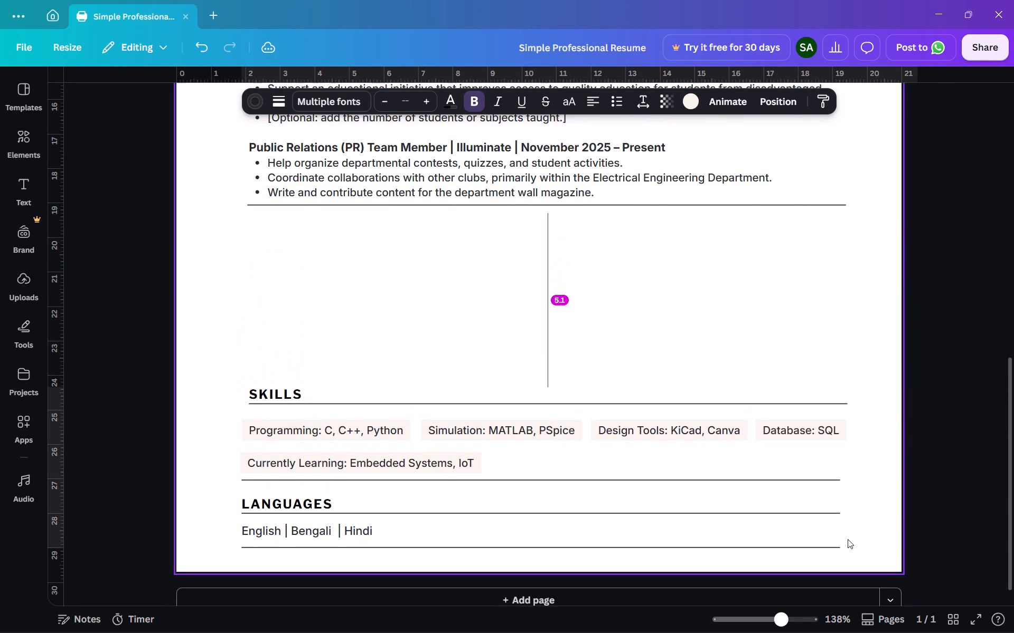
key("Up")
key("Up")
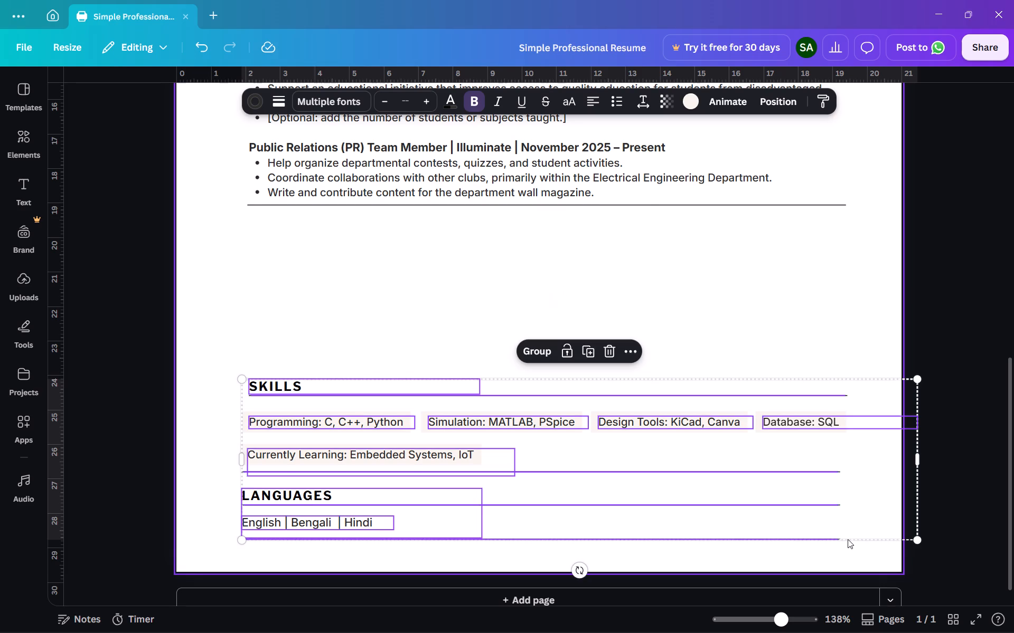
key("Down")
key("Down")
key("Down")
key("Down")
key("Down")
key("Down")
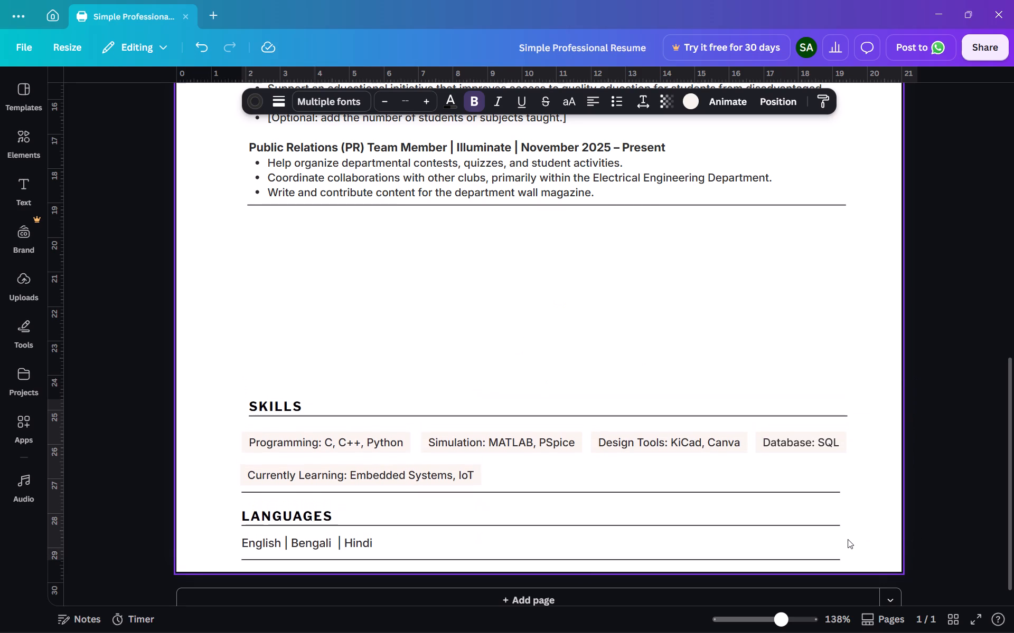
key("Up")
key("Up")
key("Up")
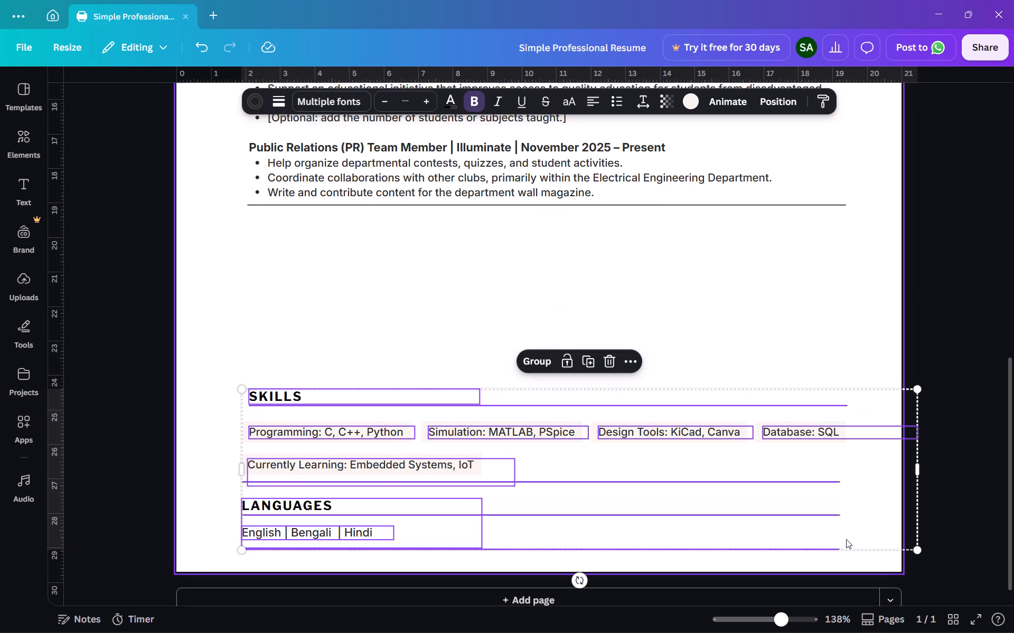
key("Up")
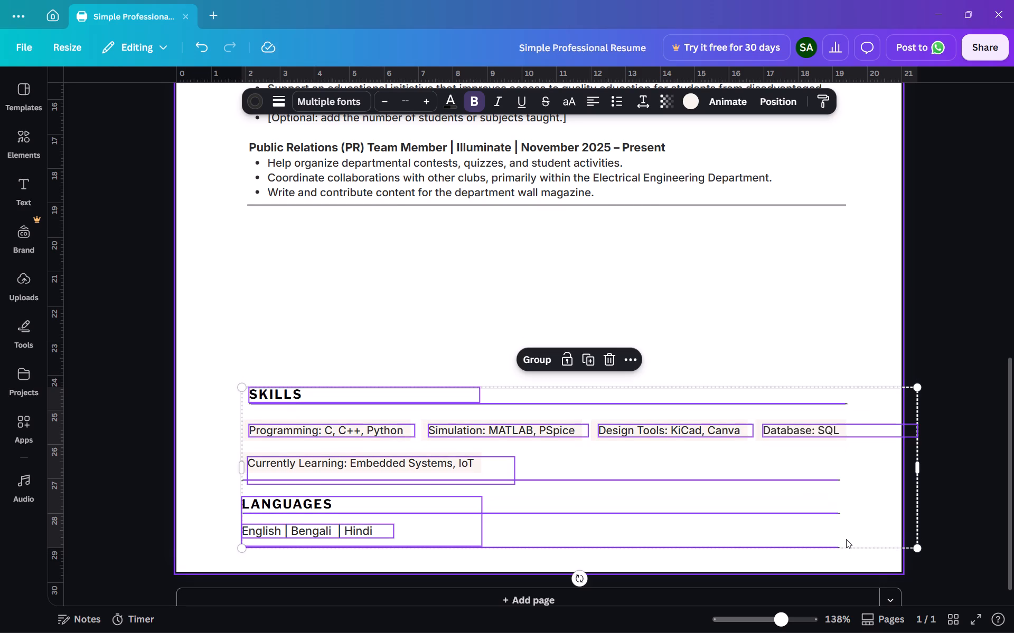
key("Up")
key("Down")
key("Up")
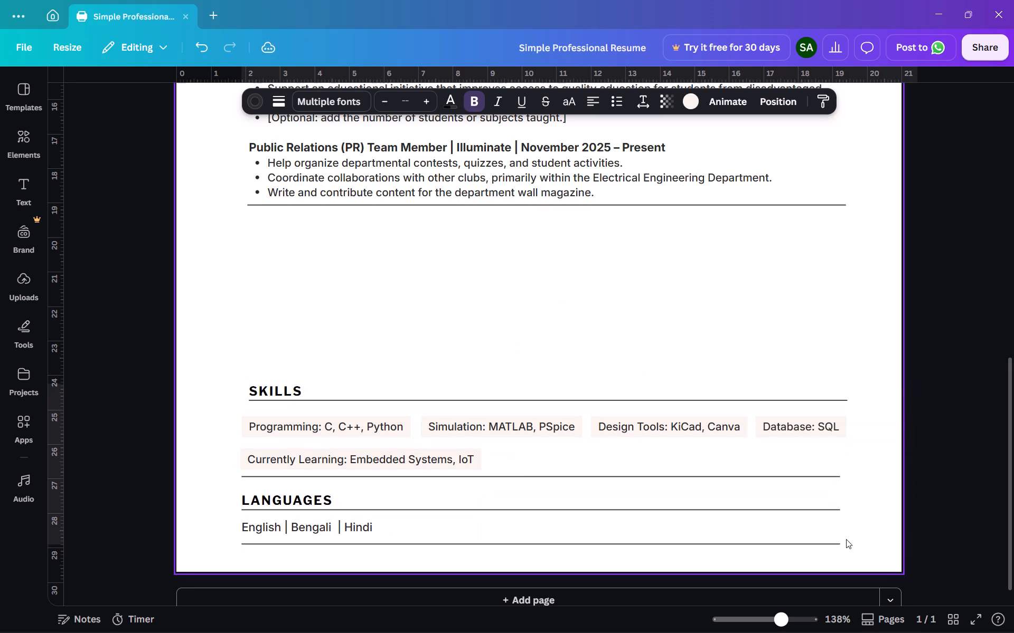
Nudge the whole Experience & Activities section down to a 0.6 cm gap below the divider, matching the gap above Education.
left_click(412, 322)
scroll(415, 329, "up", 4)
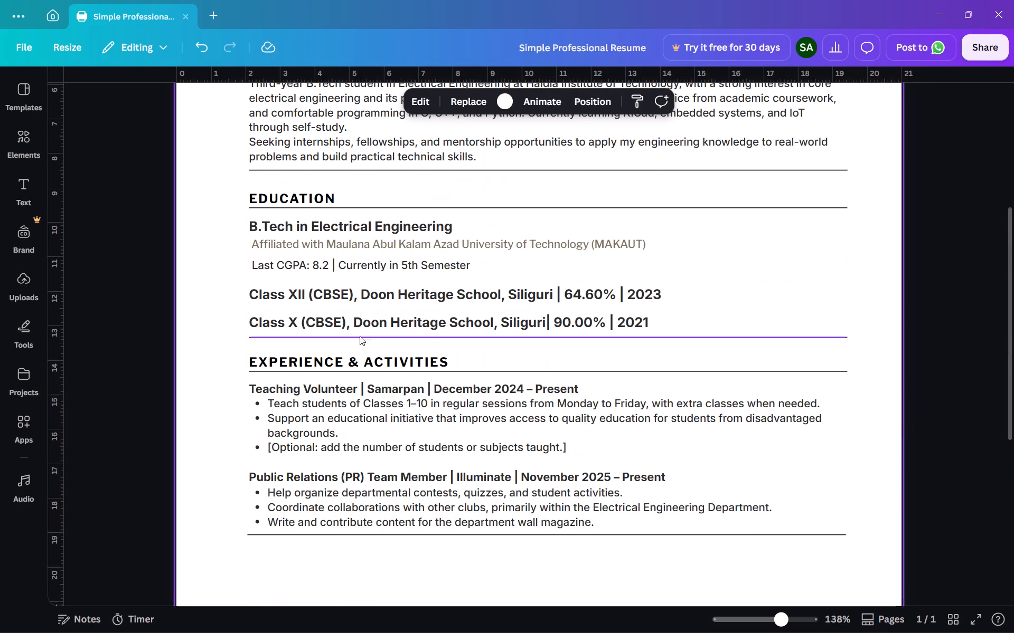
left_click_drag(233, 352, 788, 570)
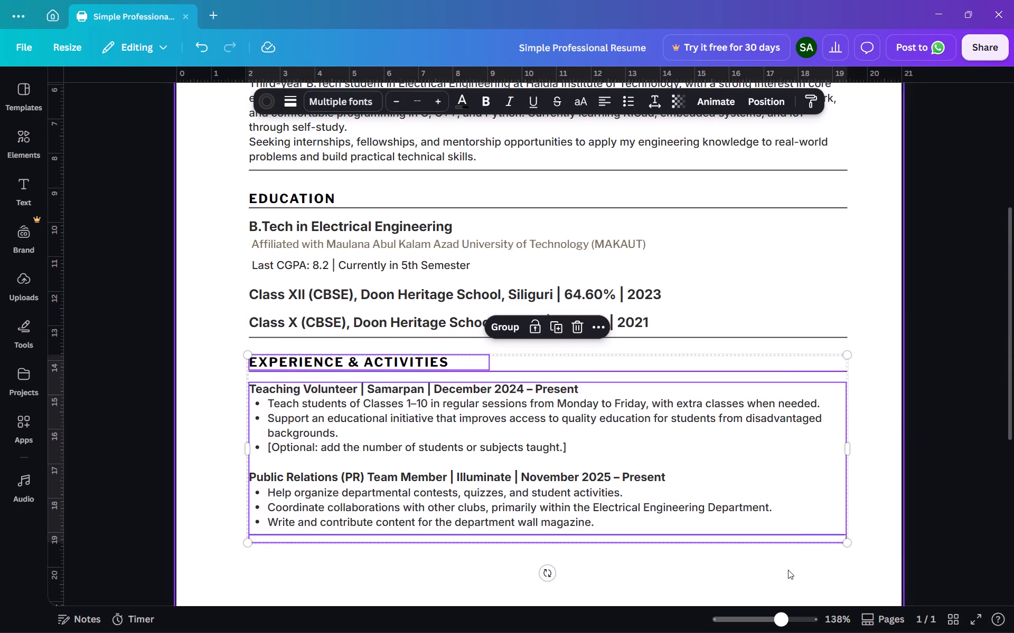
key("Down")
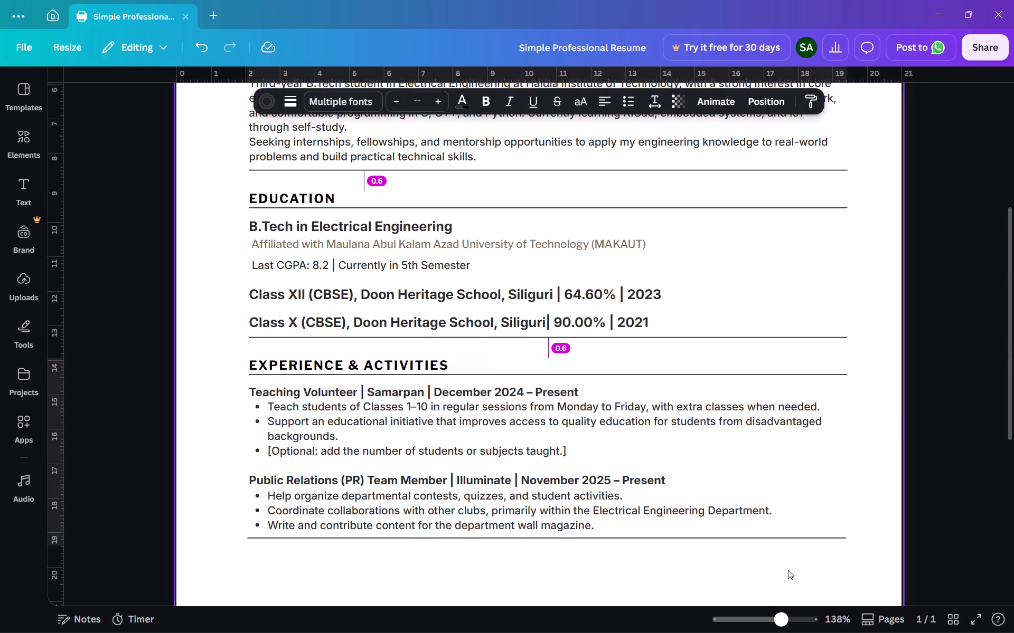
left_click(210, 327)
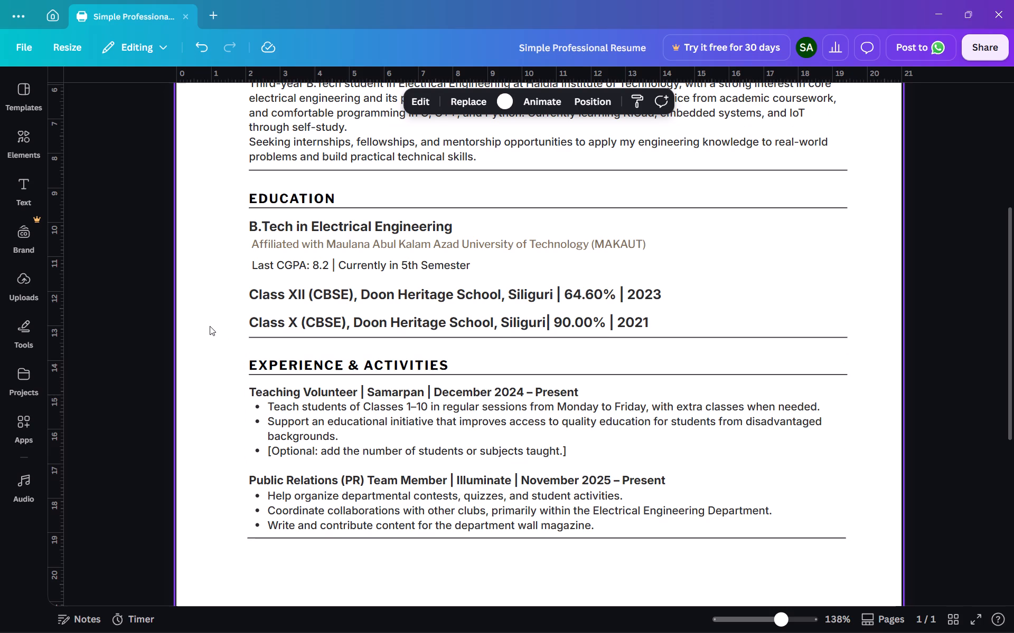
Remove the bold formatting from the Class XII and Class X lines in the Education section.
triple_click(369, 295)
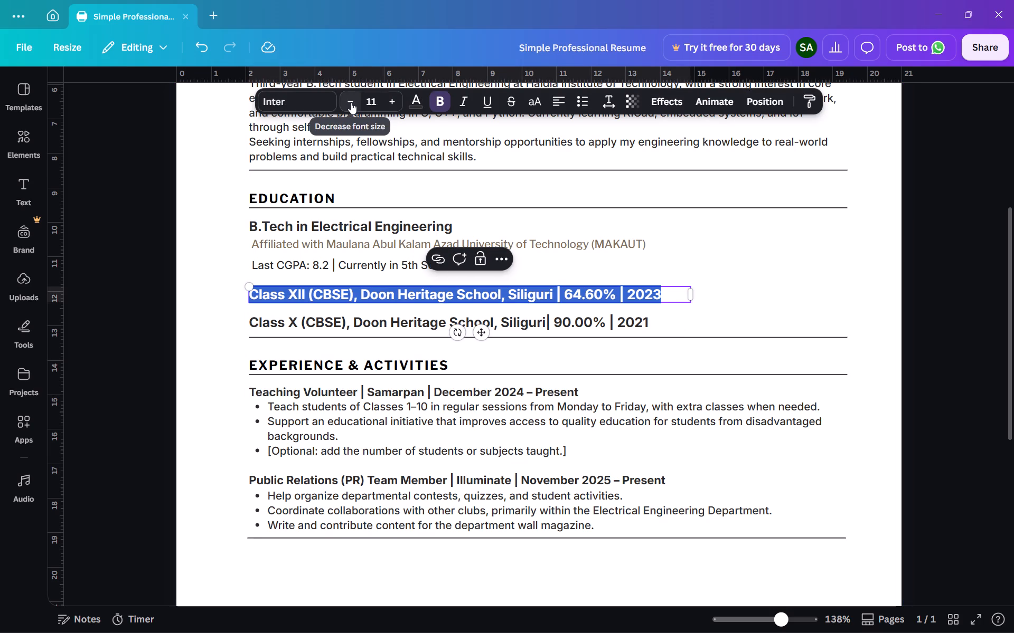
left_click(436, 104)
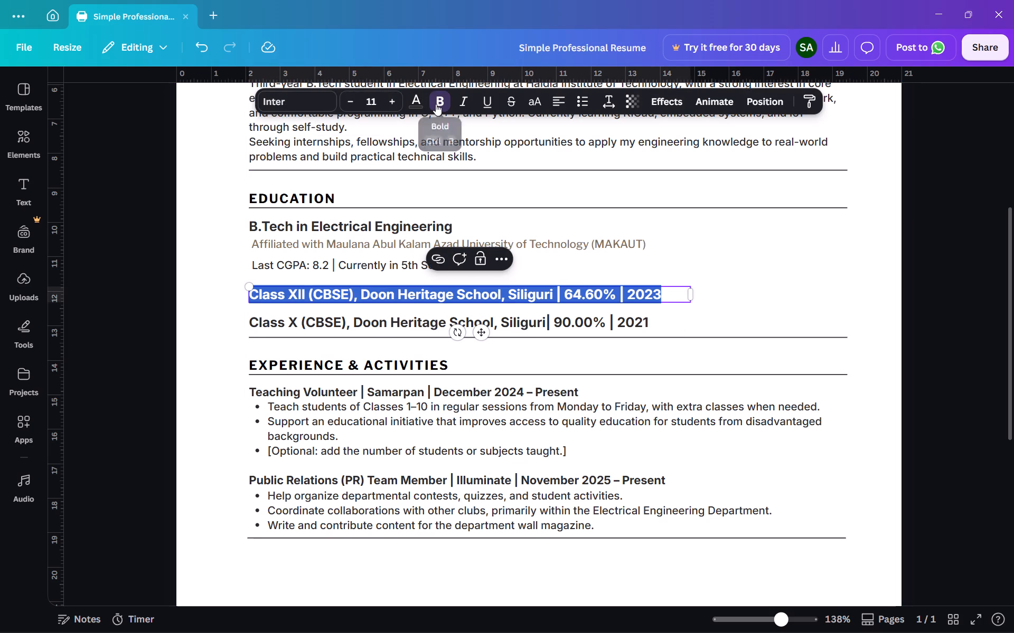
left_click(232, 292)
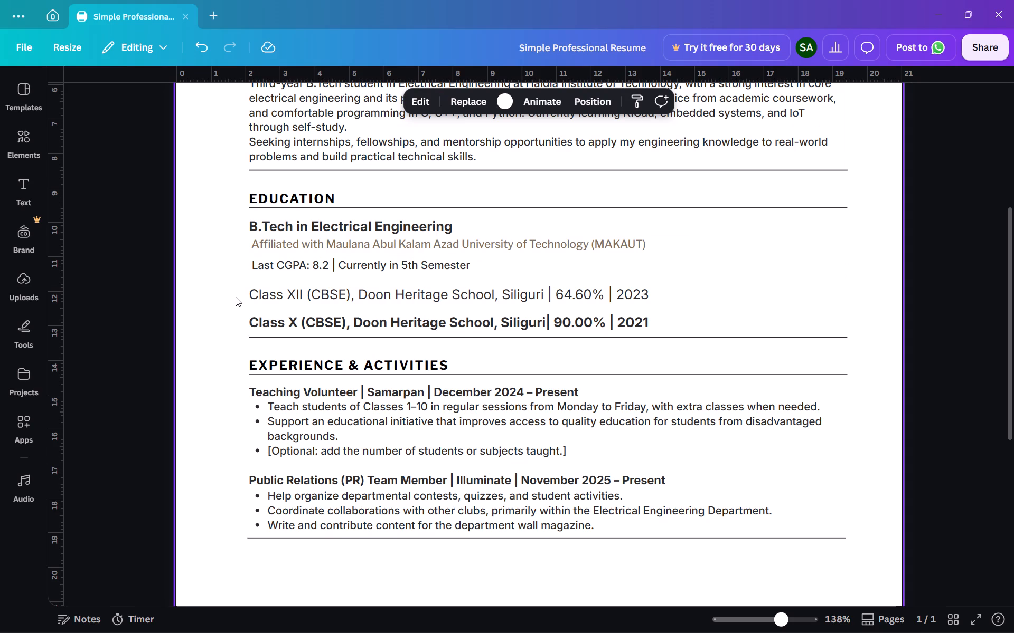
double_click(336, 324)
double_click(336, 324)
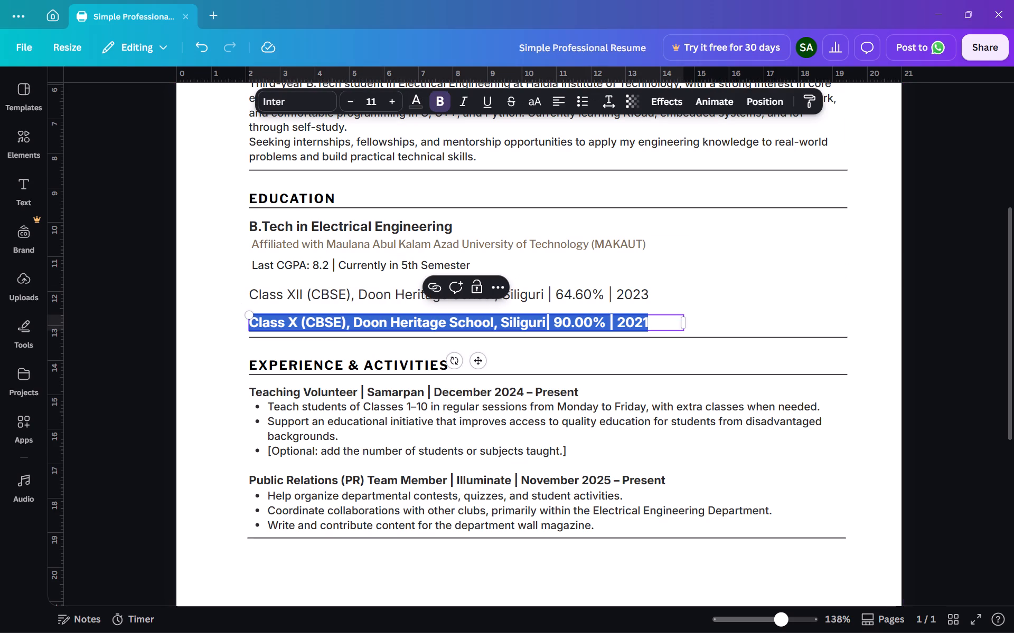
left_click(440, 101)
left_click(231, 282)
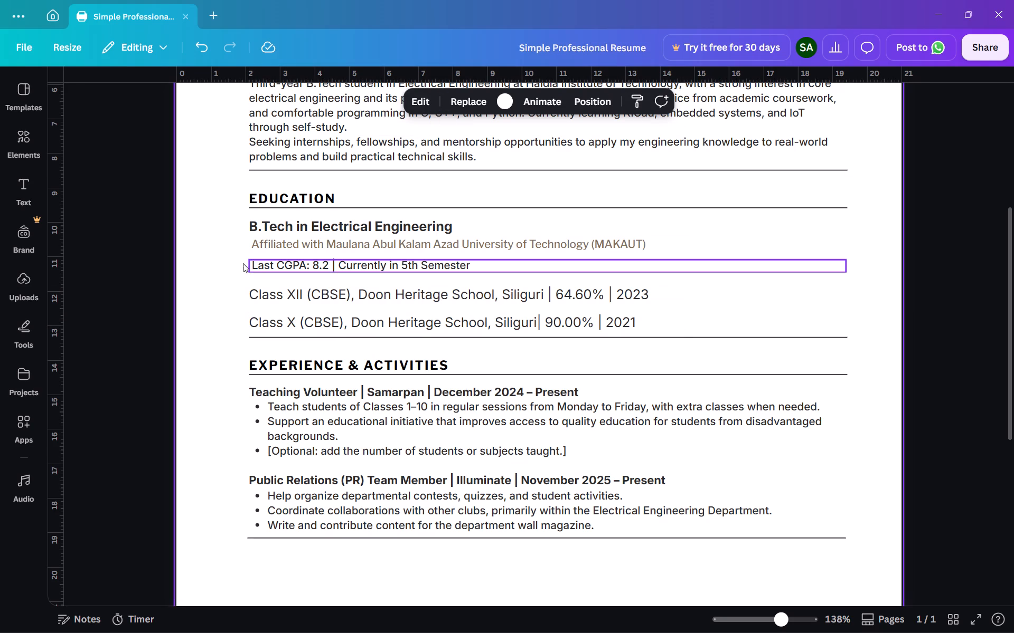
Set the EDUCATION heading's font size to 11.3.
double_click(287, 203)
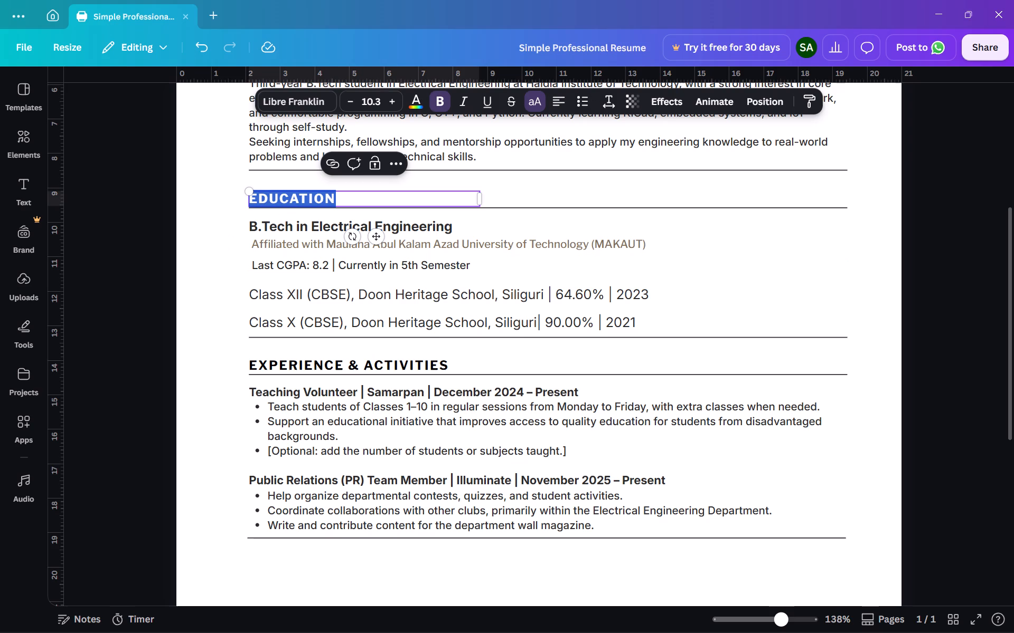
left_click(396, 97)
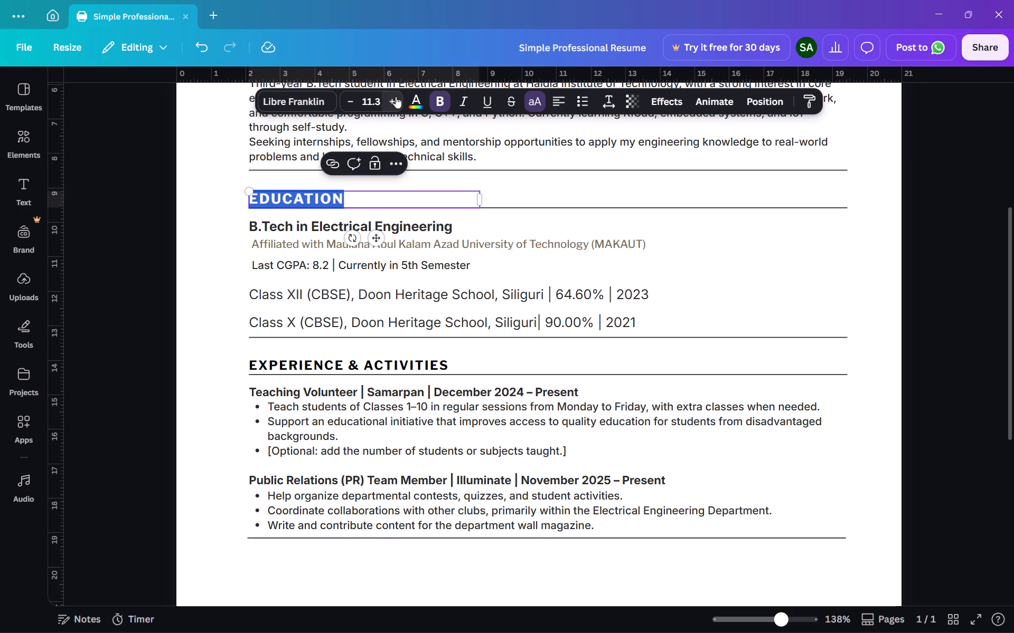
left_click(396, 97)
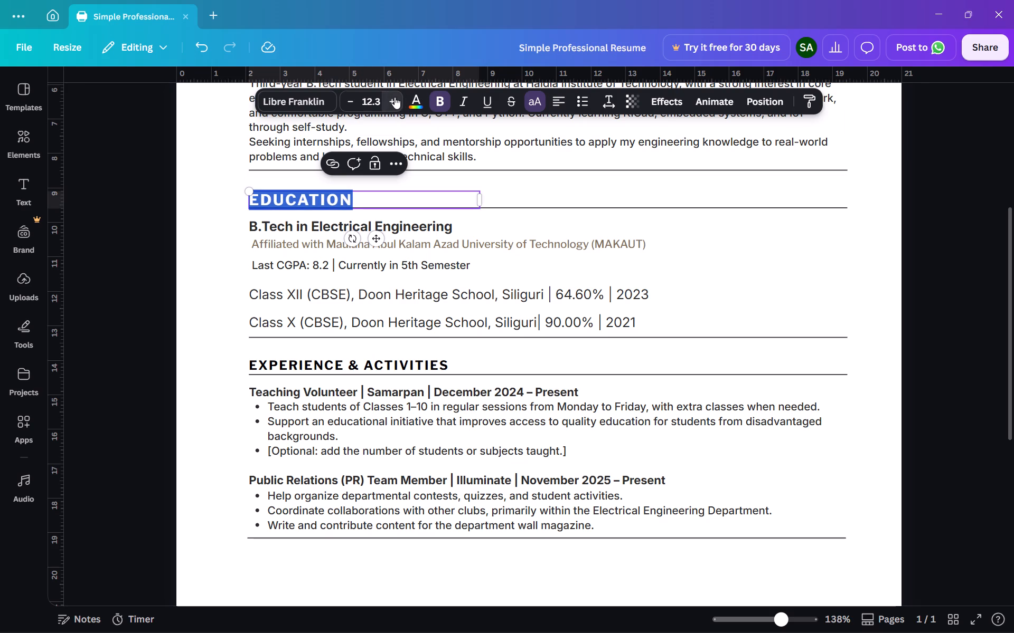
left_click(349, 101)
left_click(221, 224)
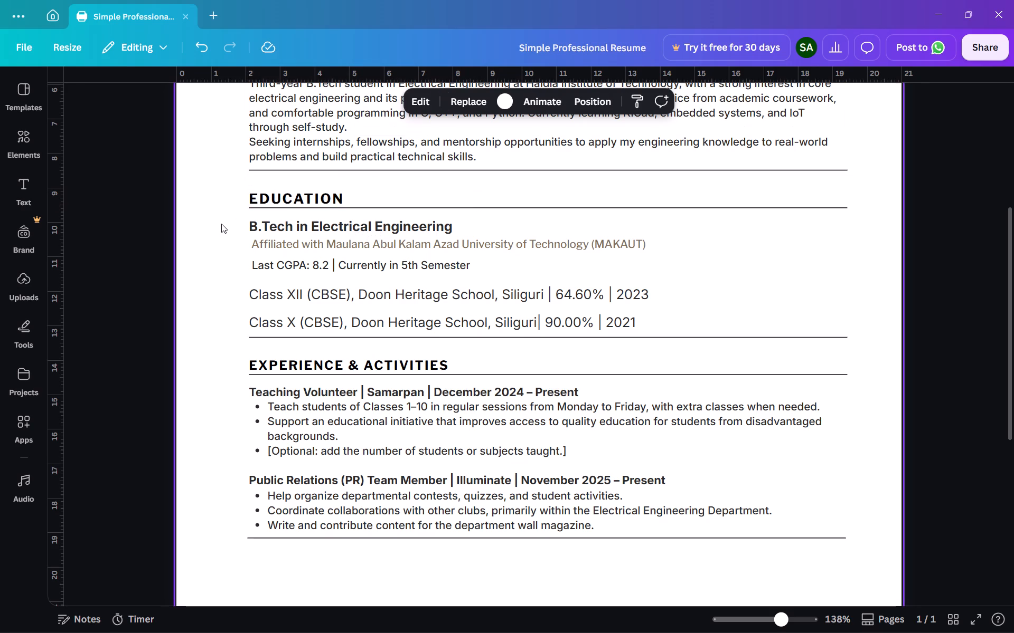
Raise the EXPERIENCE & ACTIVITIES heading's font size by one to 11.3, matching the EDUCATION heading.
double_click(343, 365)
left_click(343, 365)
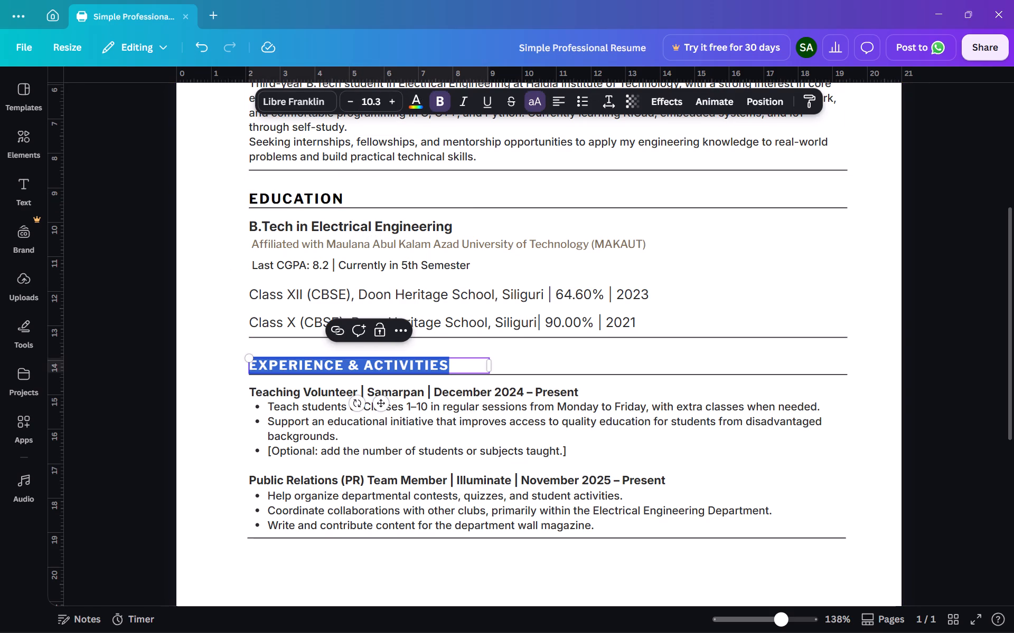
left_click(395, 102)
left_click(217, 303)
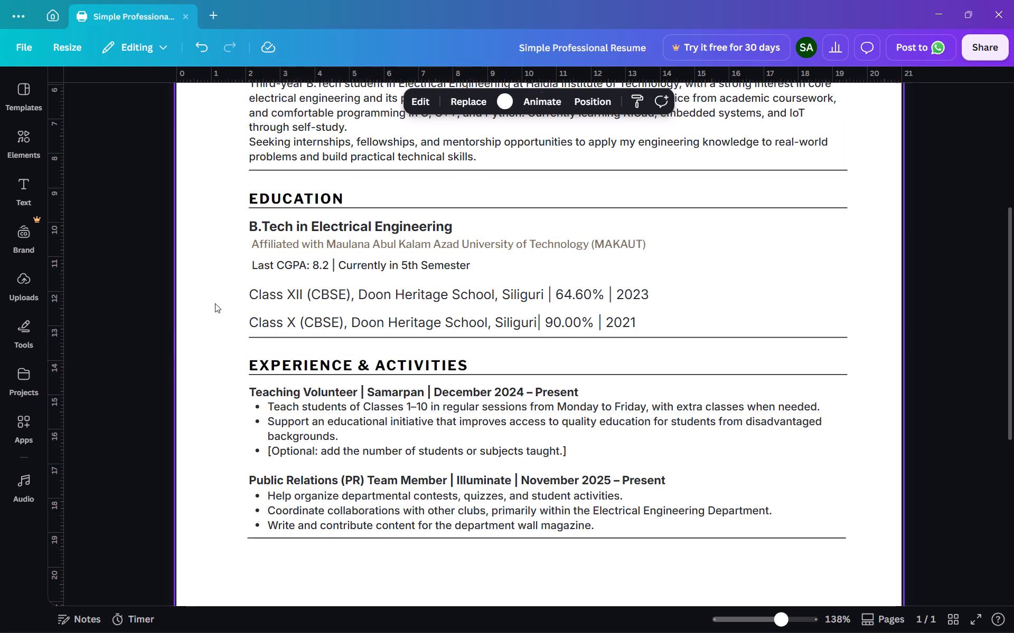
Raise the SKILLS heading's font size by one to 11.3, matching the other enlarged section headings.
scroll(215, 305, "down", 3)
double_click(271, 517)
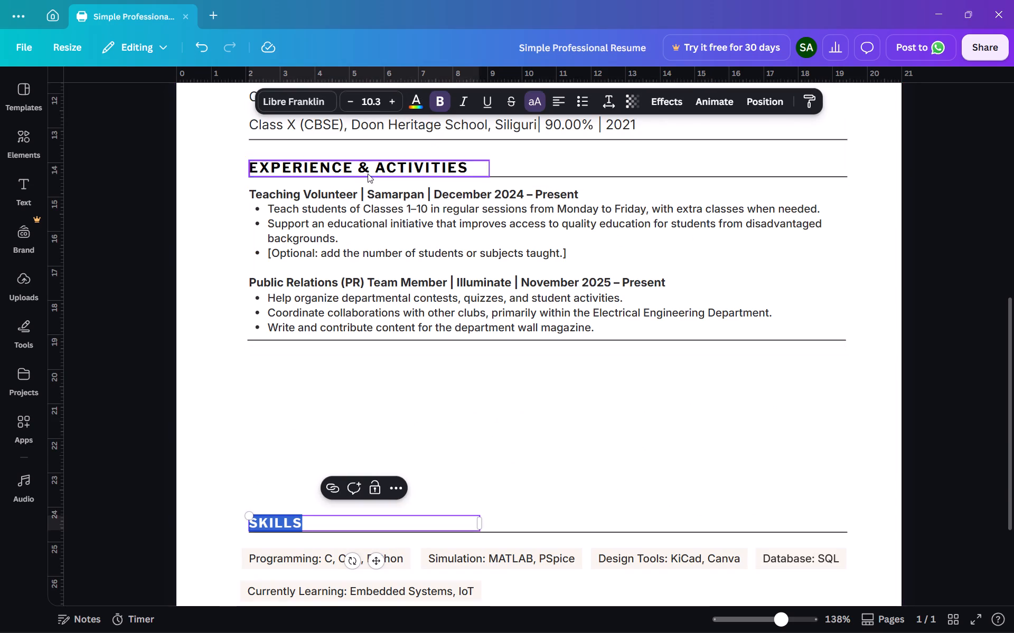
left_click(392, 103)
left_click(226, 308)
Narrow the LANGUAGES heading's text box to about 6 cm wide.
scroll(226, 308, "down", 4)
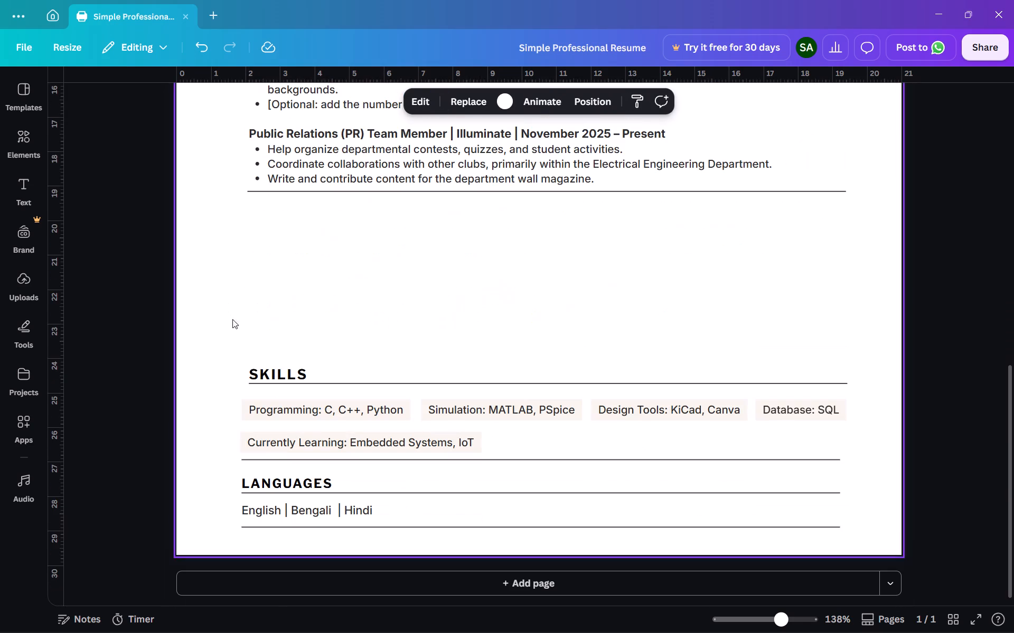
scroll(232, 319, "down", 3)
double_click(296, 482)
left_click(214, 463)
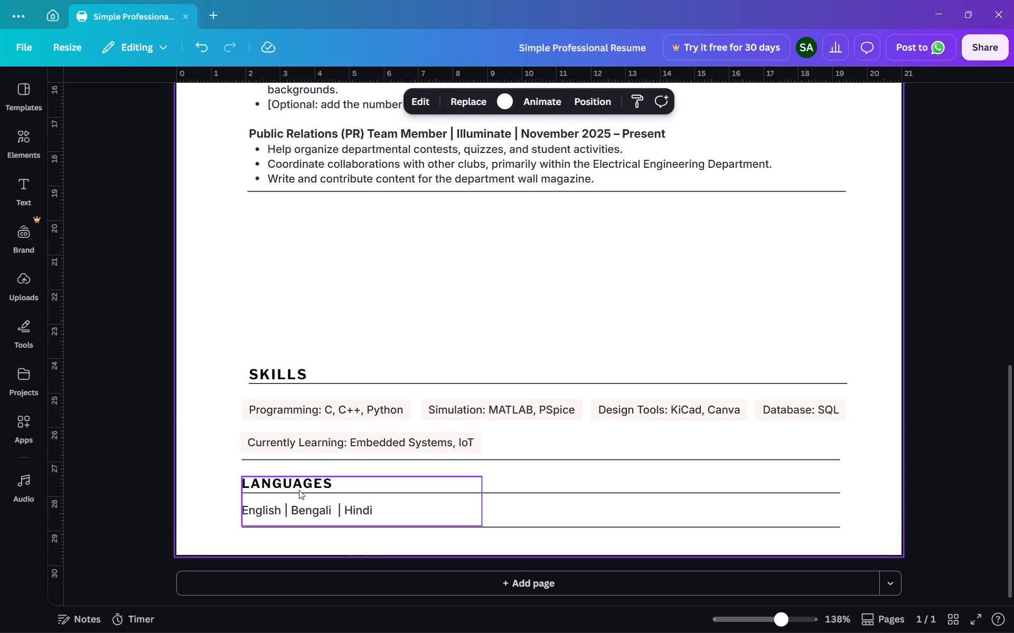
triple_click(305, 484)
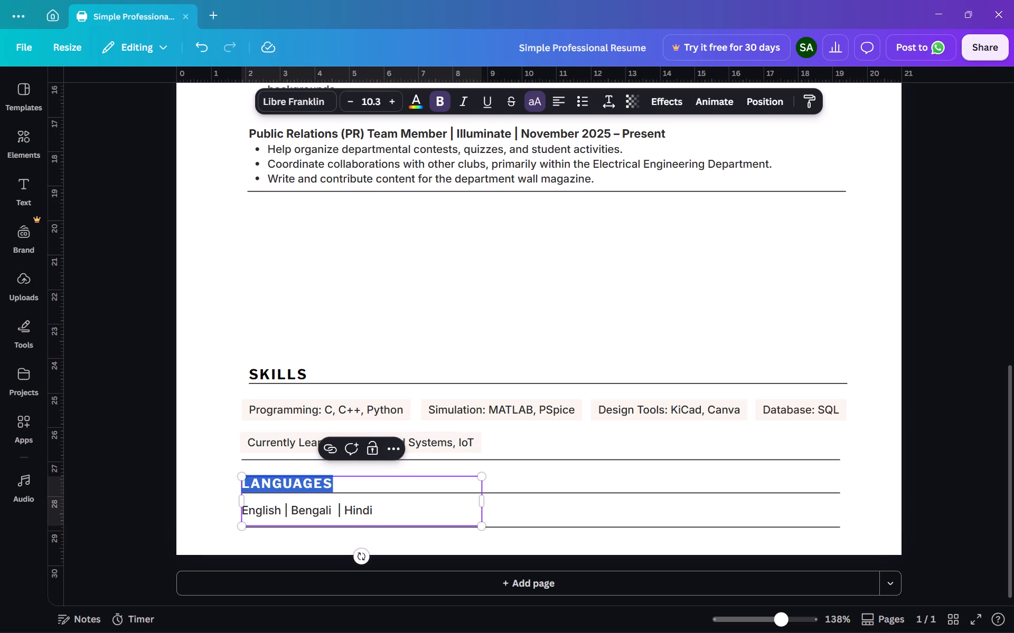
left_click_drag(483, 505, 487, 489)
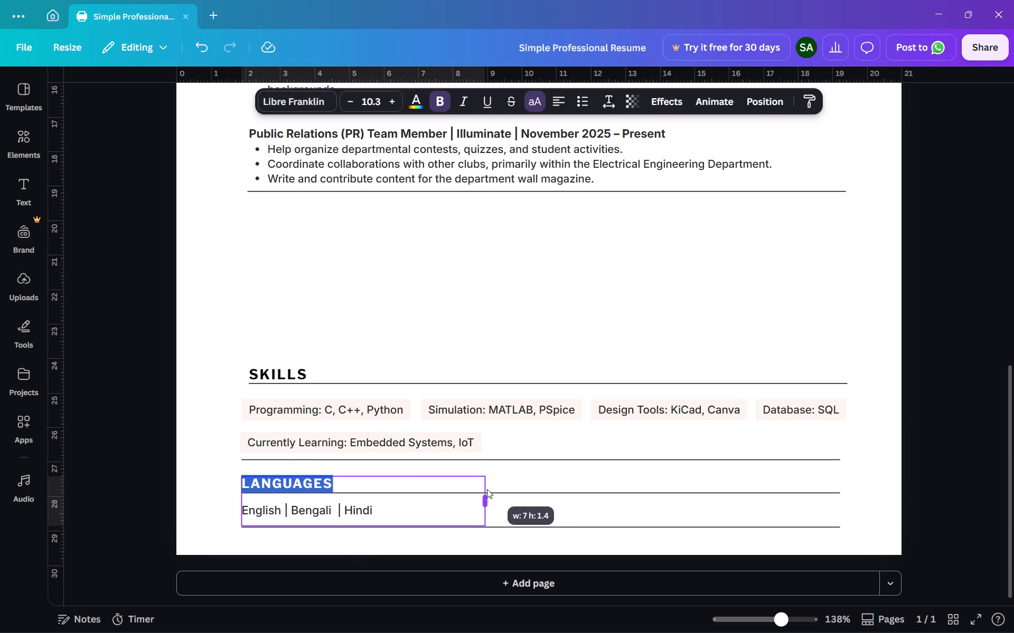
left_click_drag(487, 489, 460, 469)
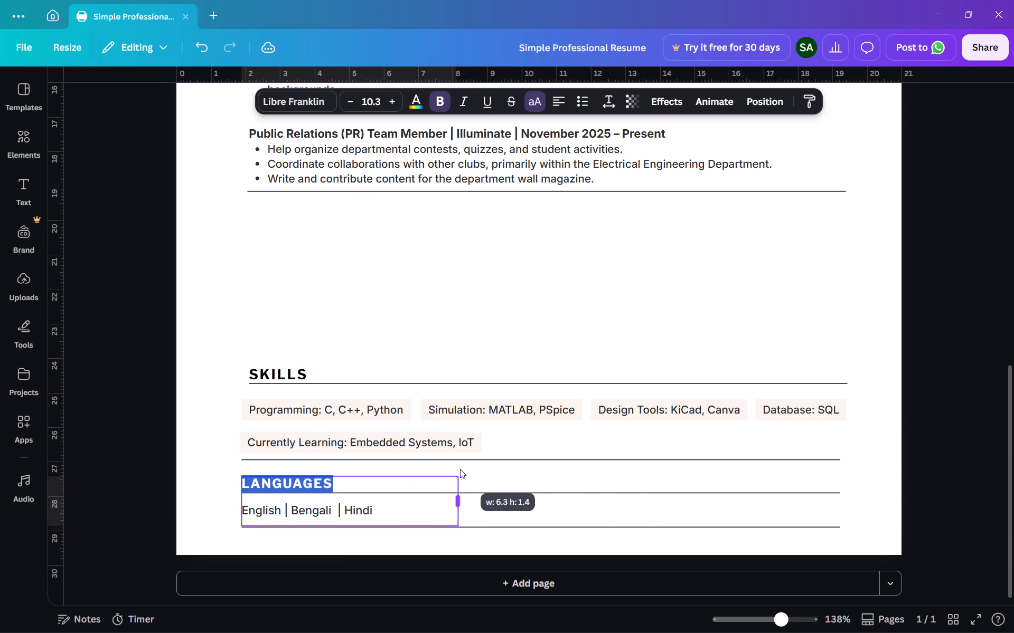
left_click_drag(460, 469, 456, 469)
Delete the two blank lines after the LANGUAGES heading so its text box fits a single line.
left_click(353, 487)
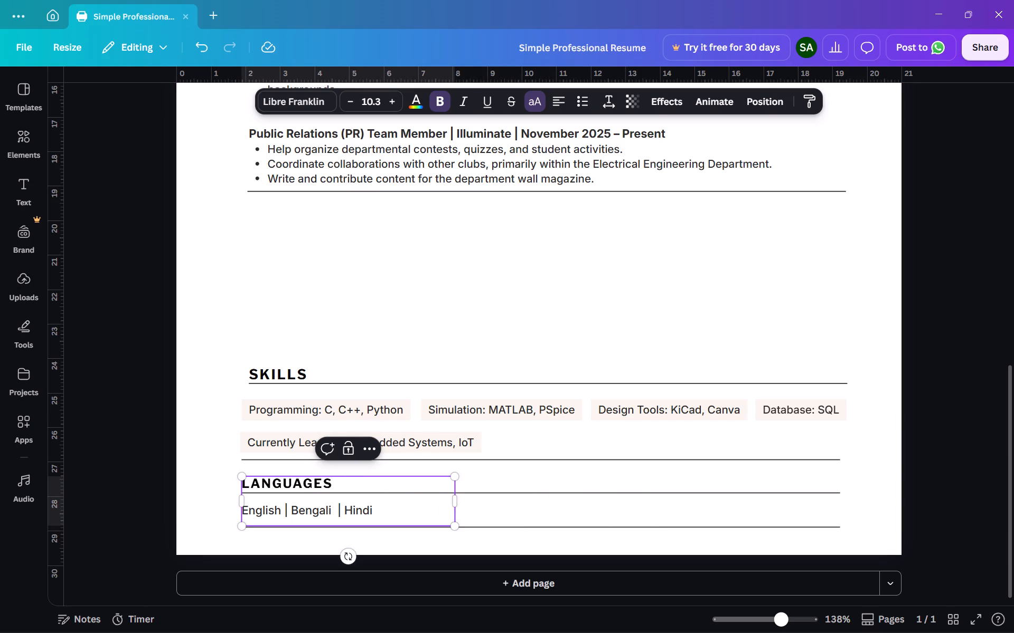
key("Down")
key("Down")
key("BackSpace")
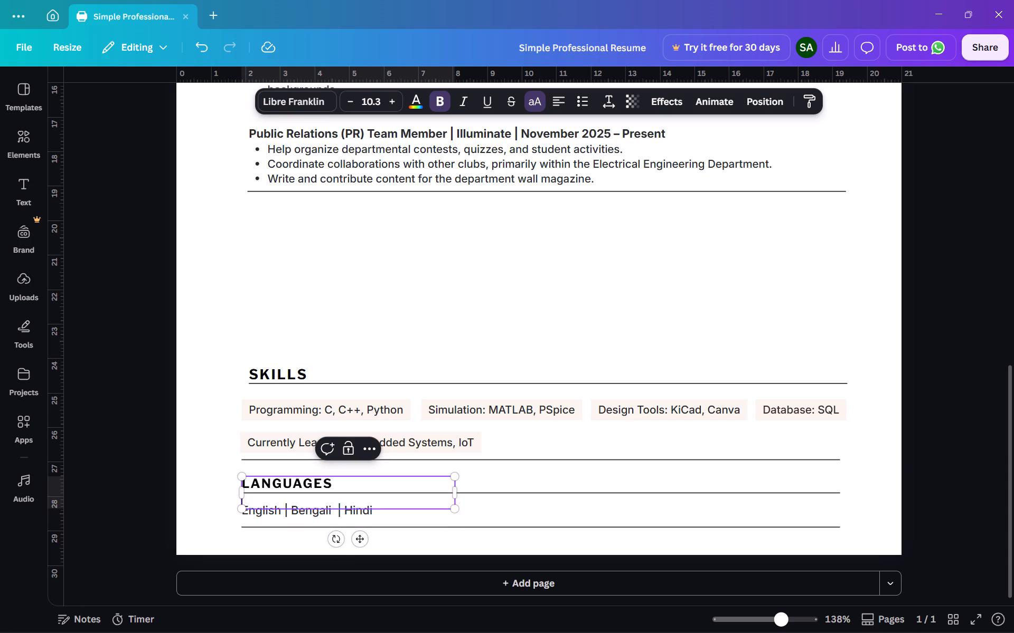
key("BackSpace")
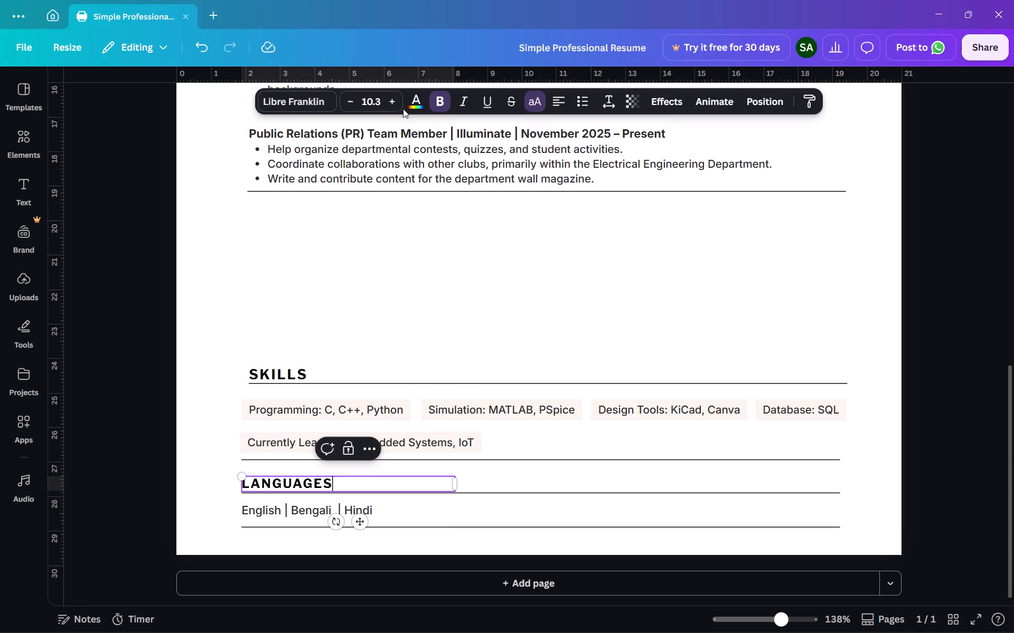
Raise the LANGUAGES heading's font size by one to 11.3, matching the SKILLS heading.
left_click(398, 101)
left_click(231, 290)
scroll(250, 349, "up", 3)
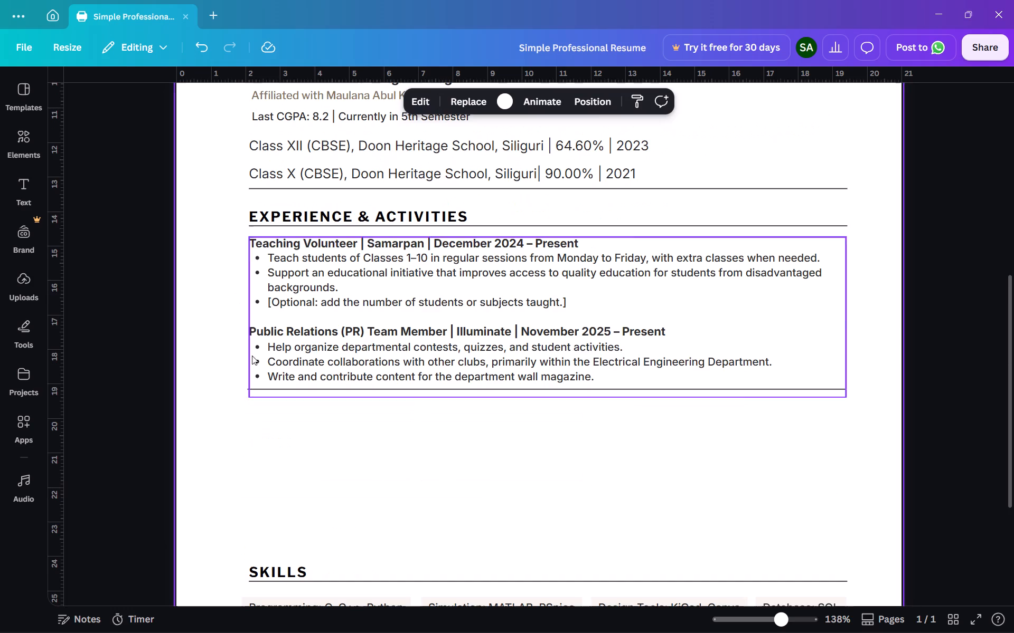
scroll(256, 366, "down", 4)
left_click(279, 379)
Remove the bold formatting from the "B.Tech in Electrical Engineering" line in the EDUCATION section.
scroll(235, 395, "up", 3)
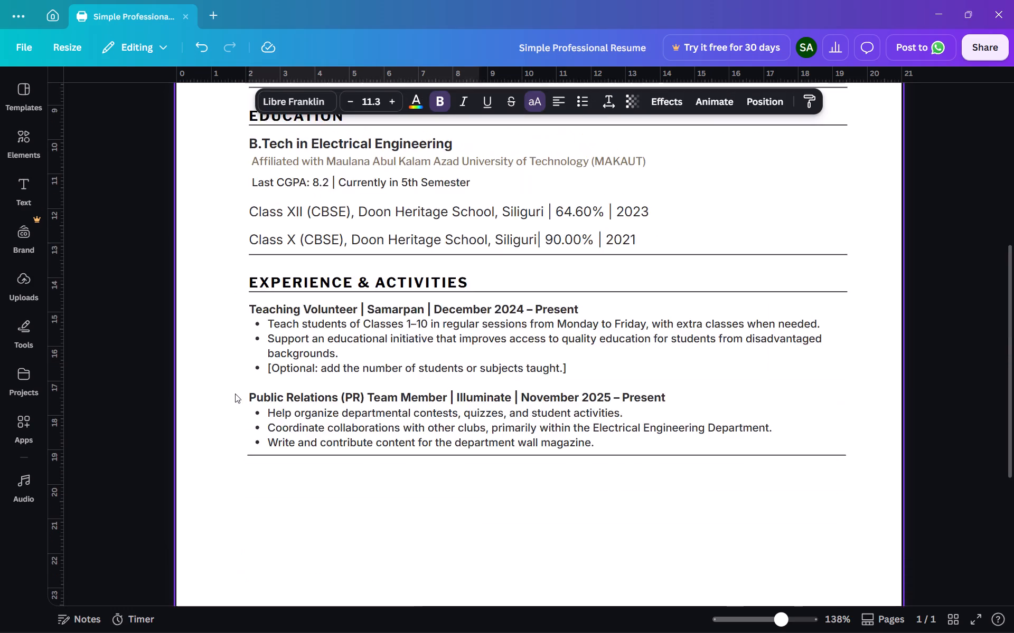
scroll(235, 394, "up", 3)
left_click(283, 244)
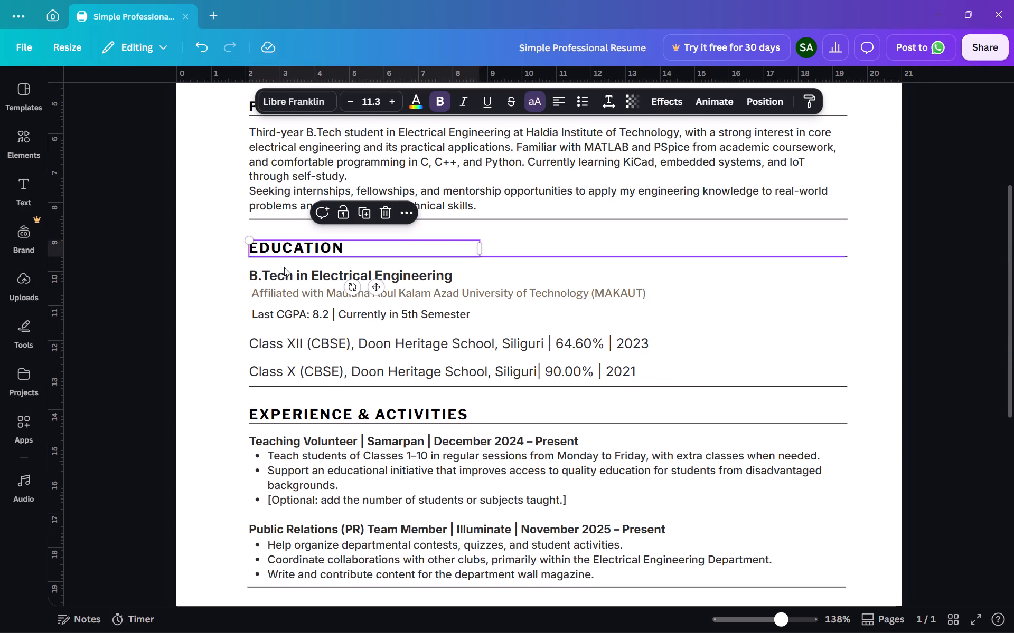
left_click(286, 272)
triple_click(296, 279)
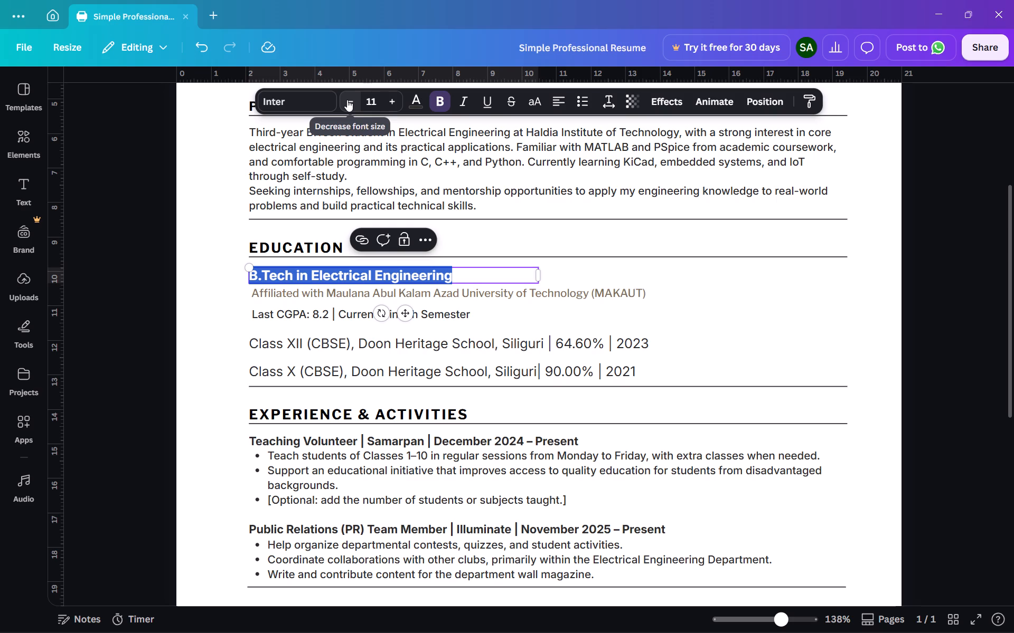
left_click(439, 91)
left_click(229, 256)
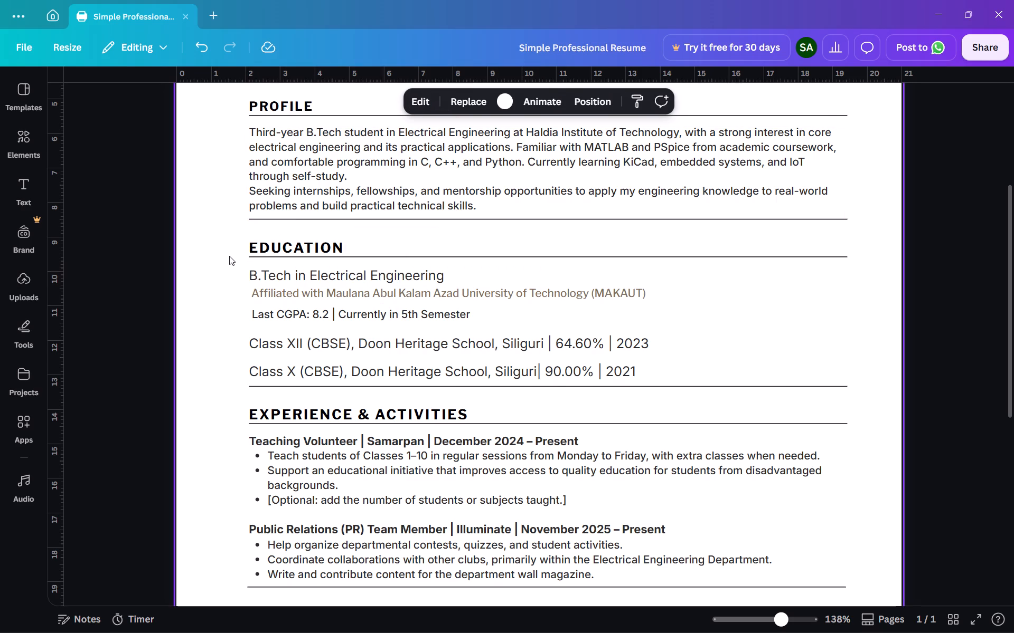
Raise the PROFILE heading's font size by one to 11.3, matching the EDUCATION heading.
scroll(233, 320, "down", 1)
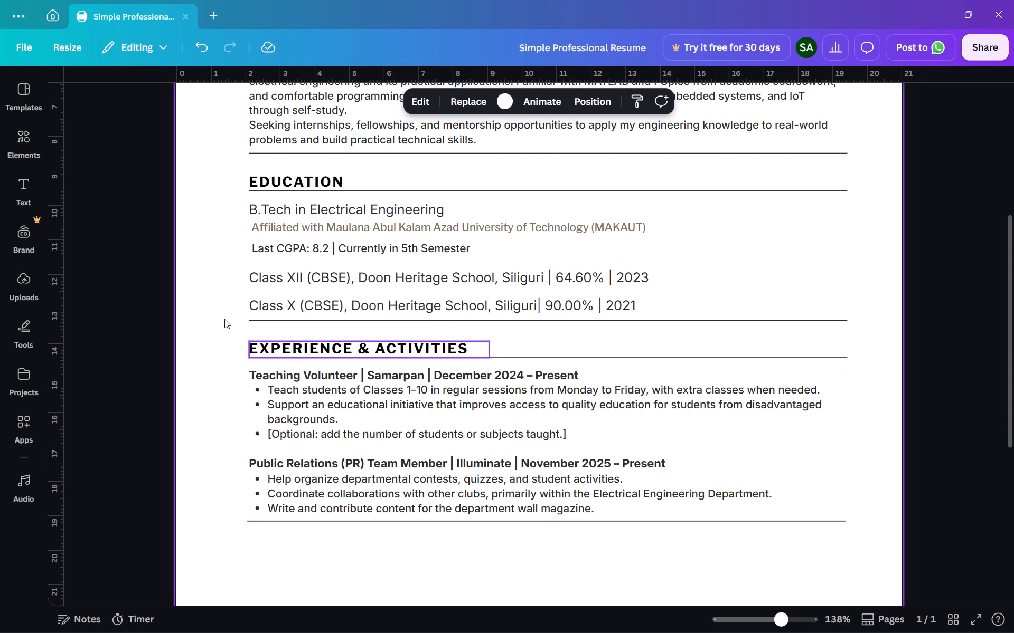
scroll(224, 319, "up", 3)
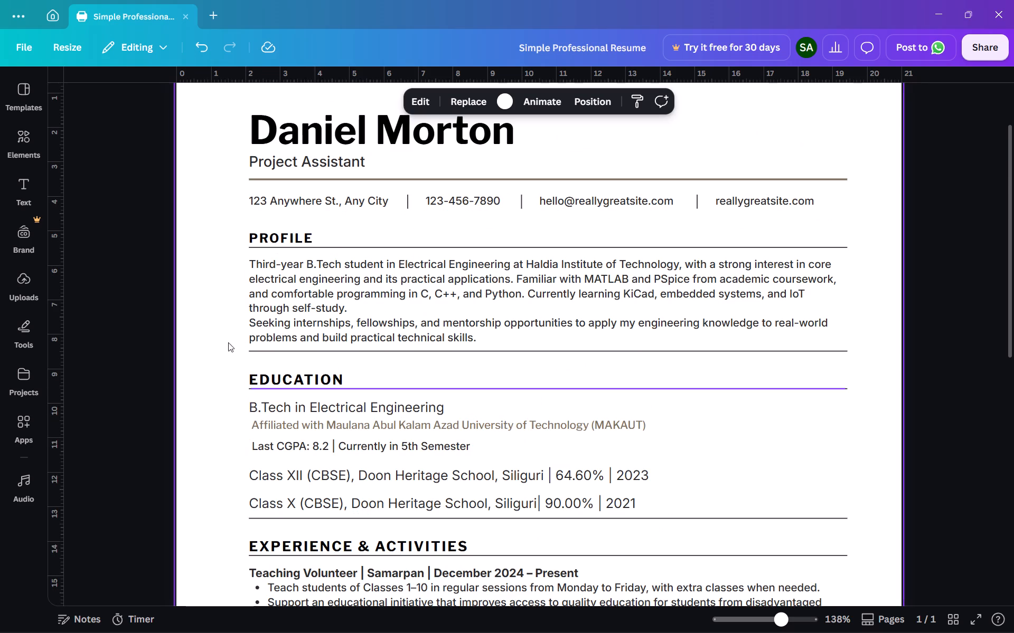
double_click(271, 236)
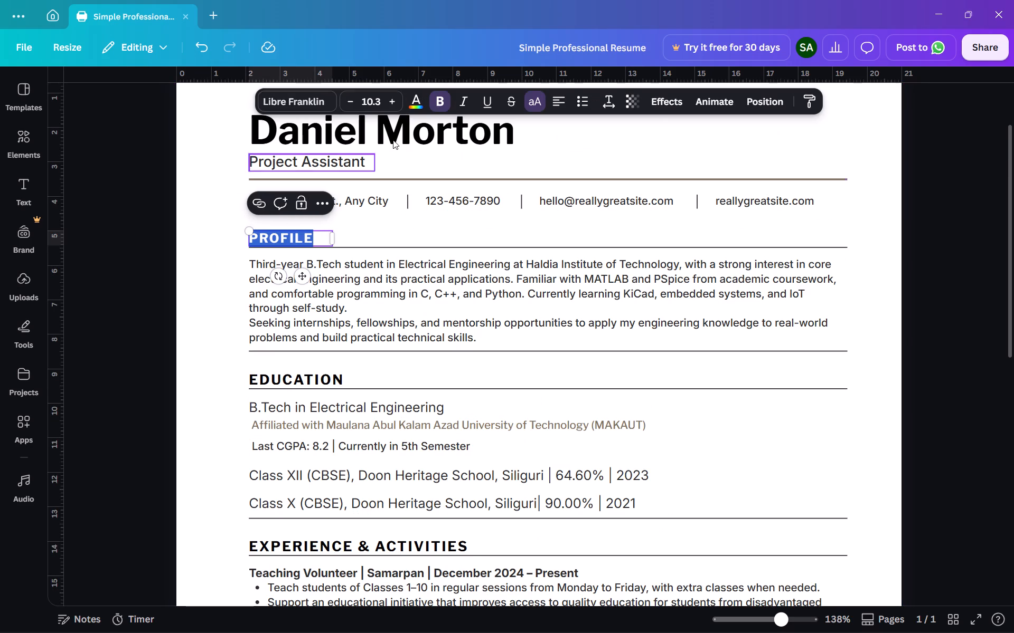
left_click(390, 103)
left_click(299, 376)
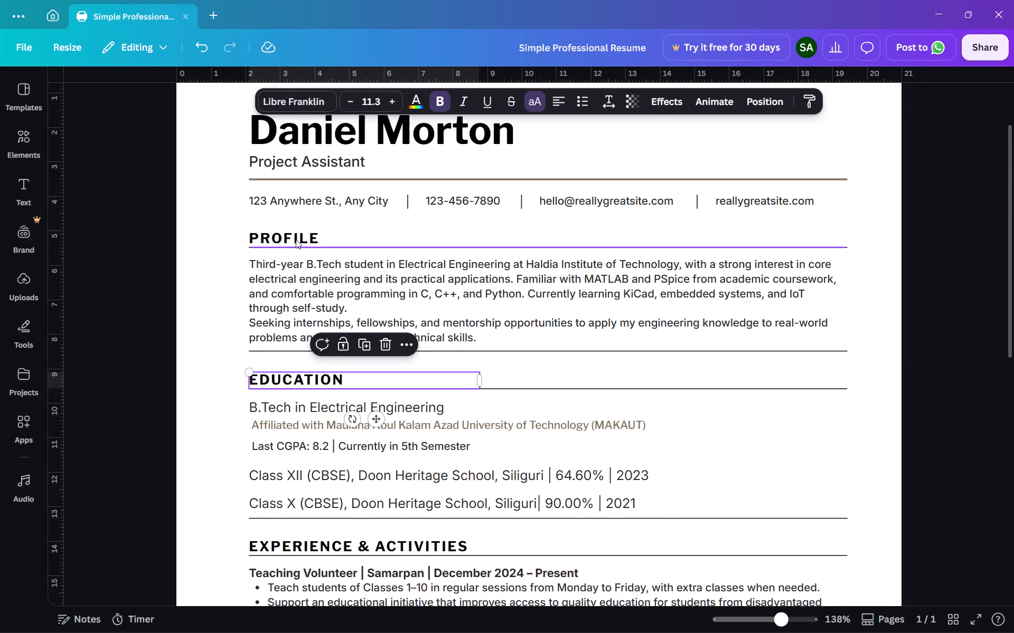
left_click(296, 239)
scroll(243, 283, "up", 1)
left_click(212, 318)
Move the PROFILE, EDUCATION and EXPERIENCE & ACTIVITIES sections down together by about 0.6 cm, including their divider lines.
scroll(242, 331, "down", 4)
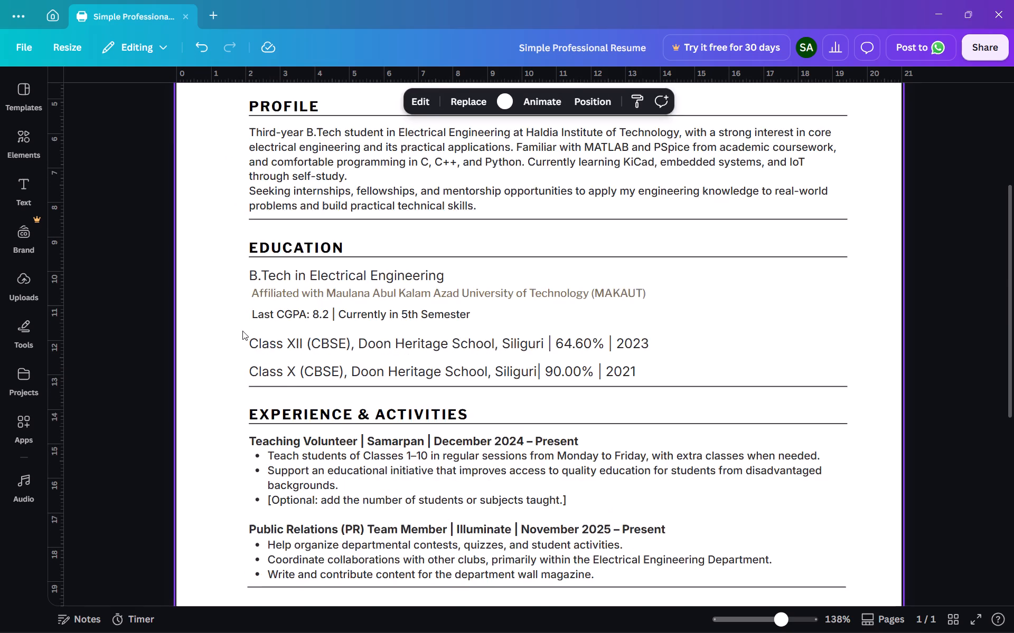
scroll(242, 331, "down", 2)
scroll(291, 437, "up", 3)
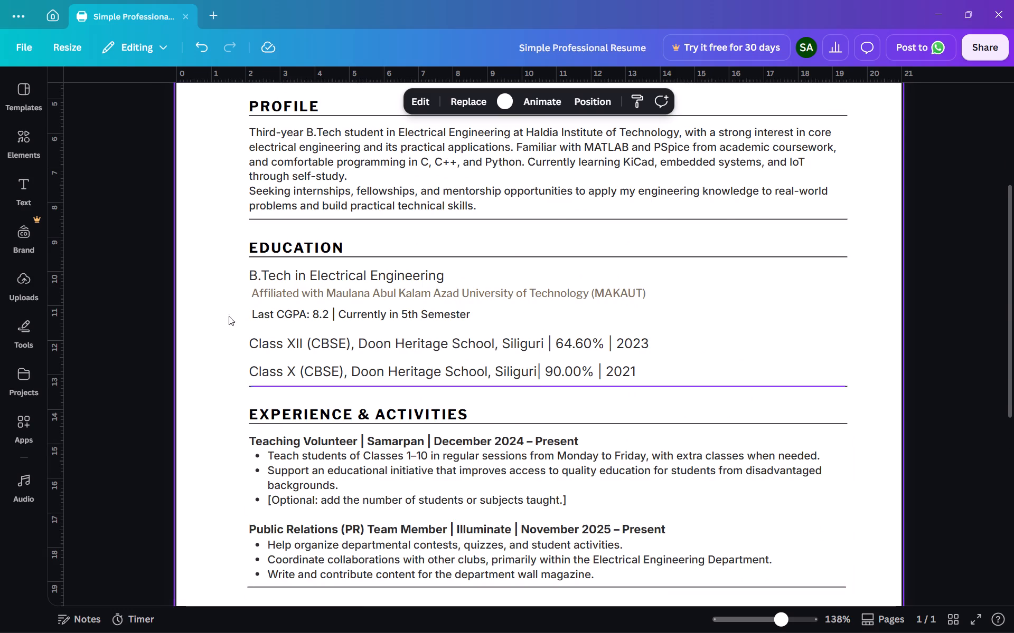
scroll(229, 311, "up", 3)
left_click_drag(237, 291, 722, 543)
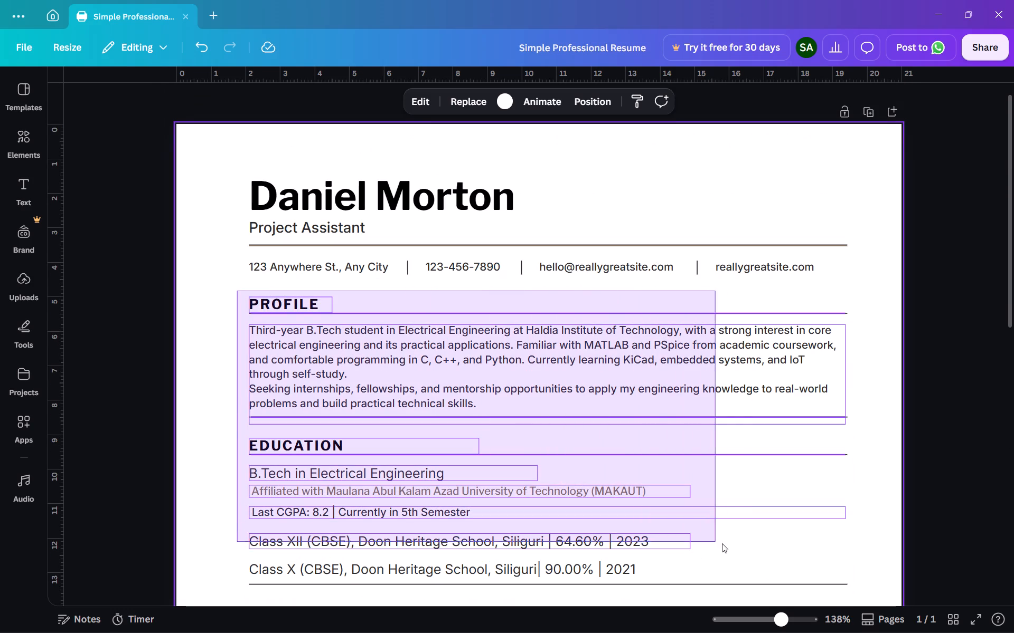
left_click_drag(722, 543, 849, 577)
scroll(807, 592, "down", 3)
scroll(849, 577, "down", 2)
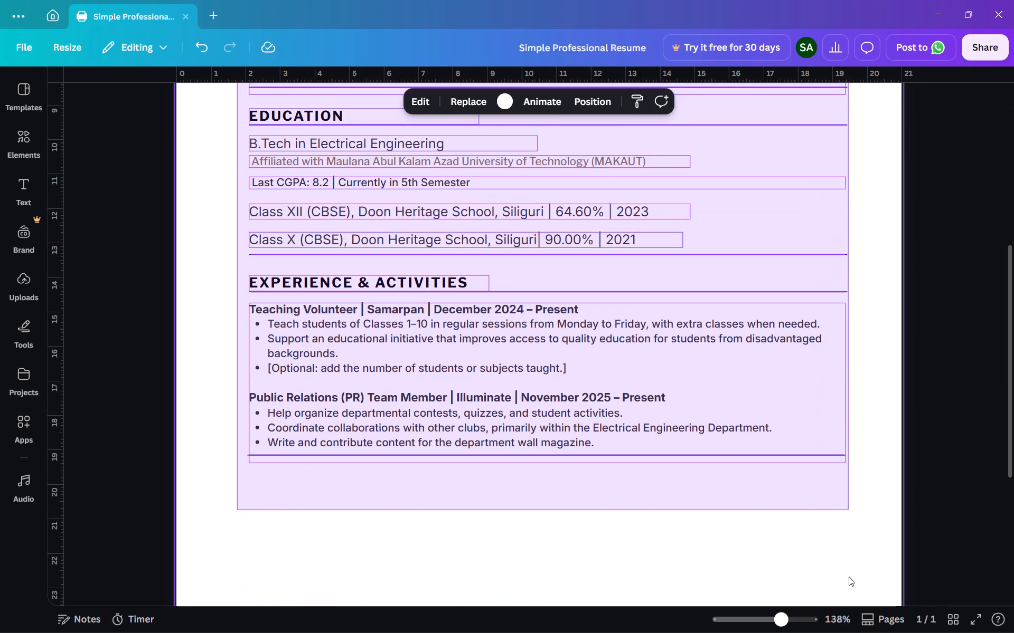
left_click_drag(849, 577, 872, 520)
key("Down")
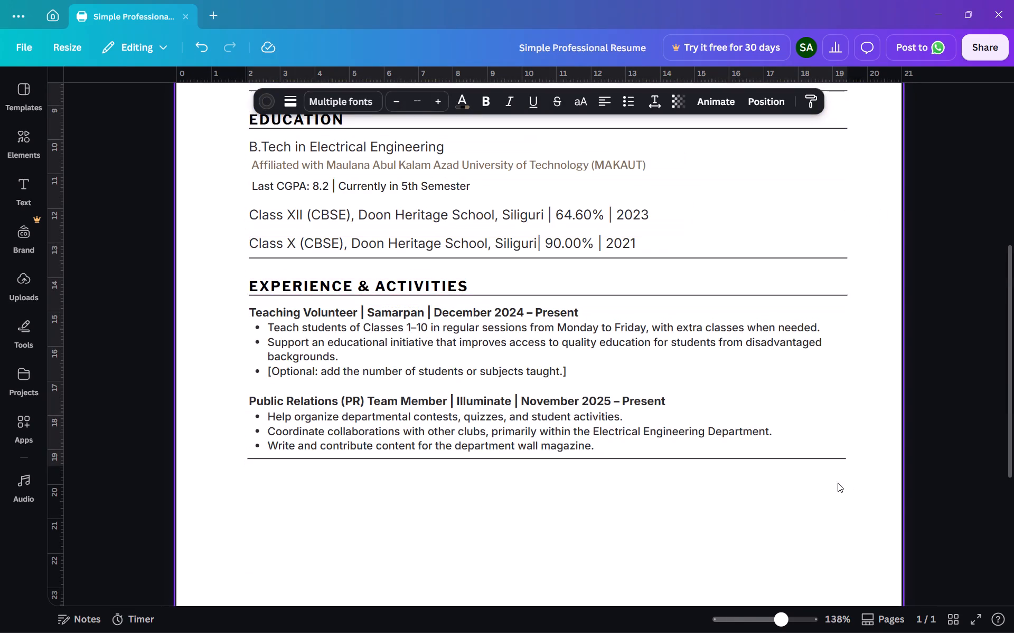
key("Down")
scroll(448, 382, "up", 5)
key("Down")
key("Down")
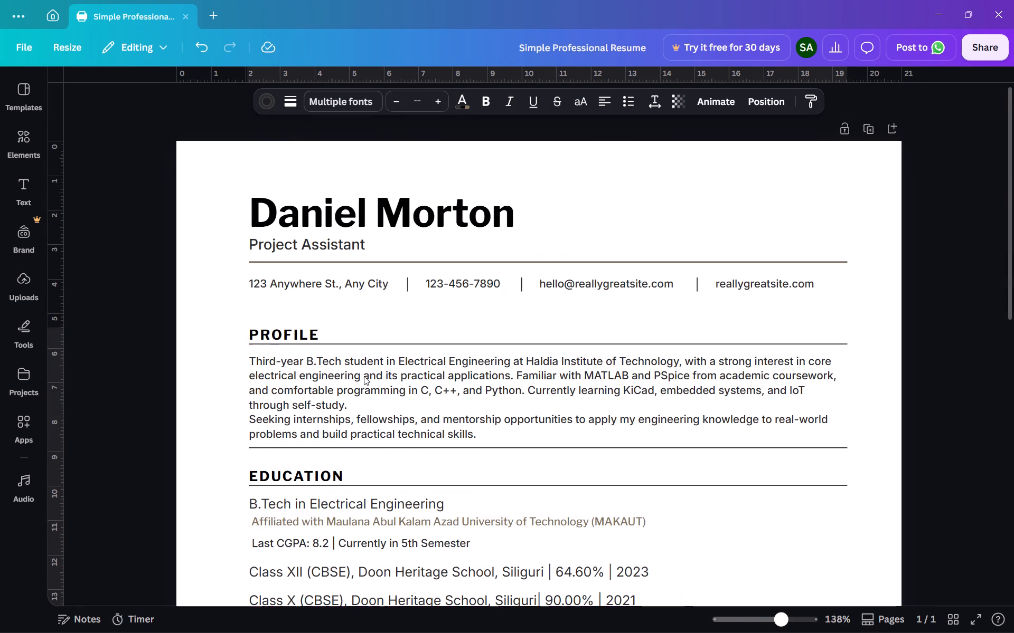
key("Down")
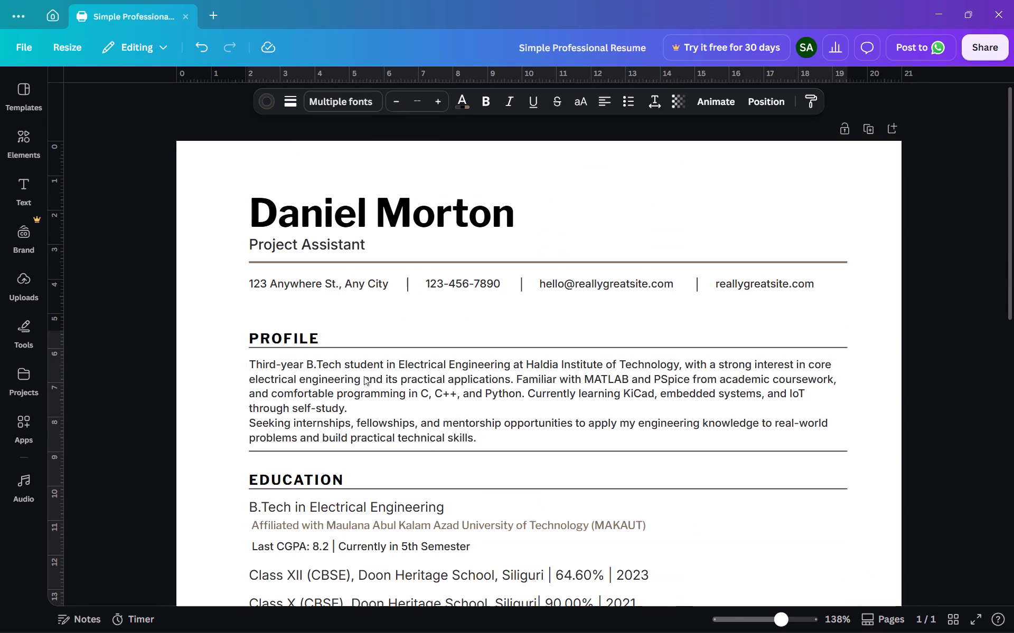
key("Down")
scroll(361, 375, "down", 7)
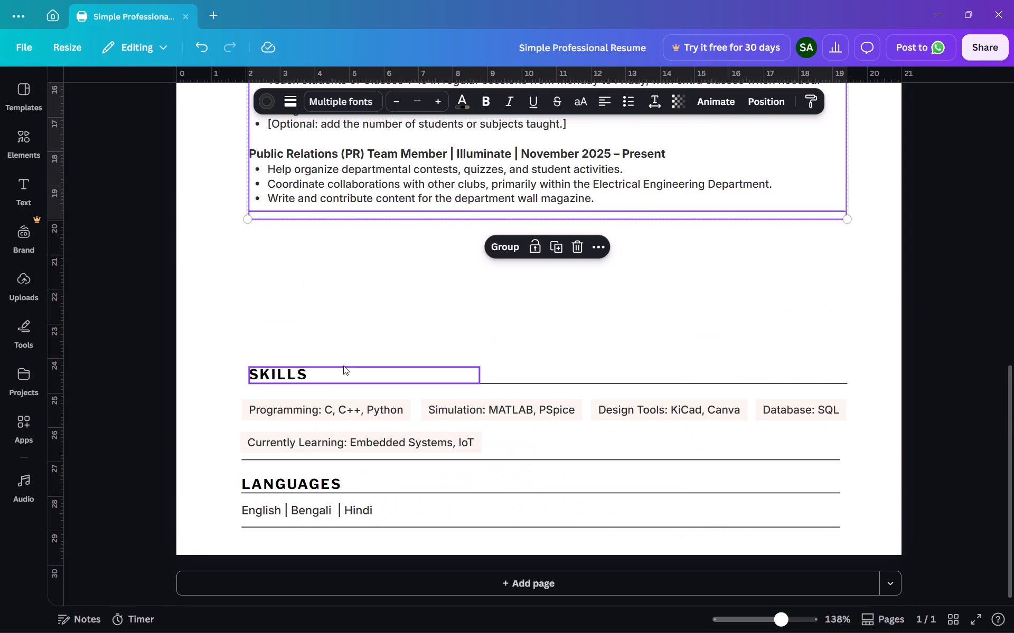
scroll(343, 366, "down", 1)
left_click(244, 315)
Move the whole EXPERIENCE & ACTIVITIES section, including its divider lines, down about 2 cm away from EDUCATION.
scroll(245, 315, "up", 8)
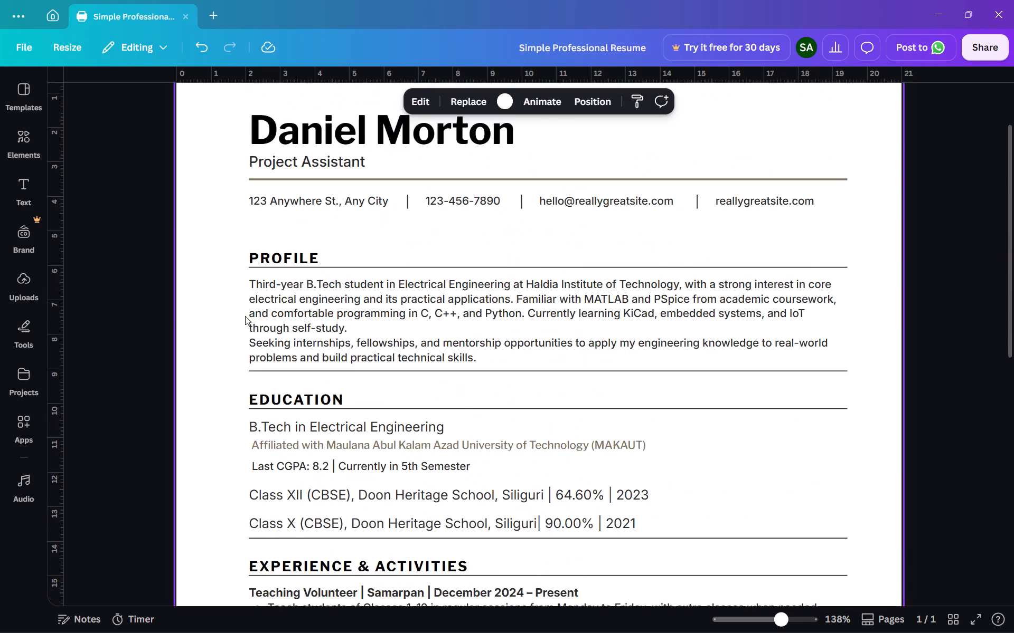
scroll(245, 316, "down", 2)
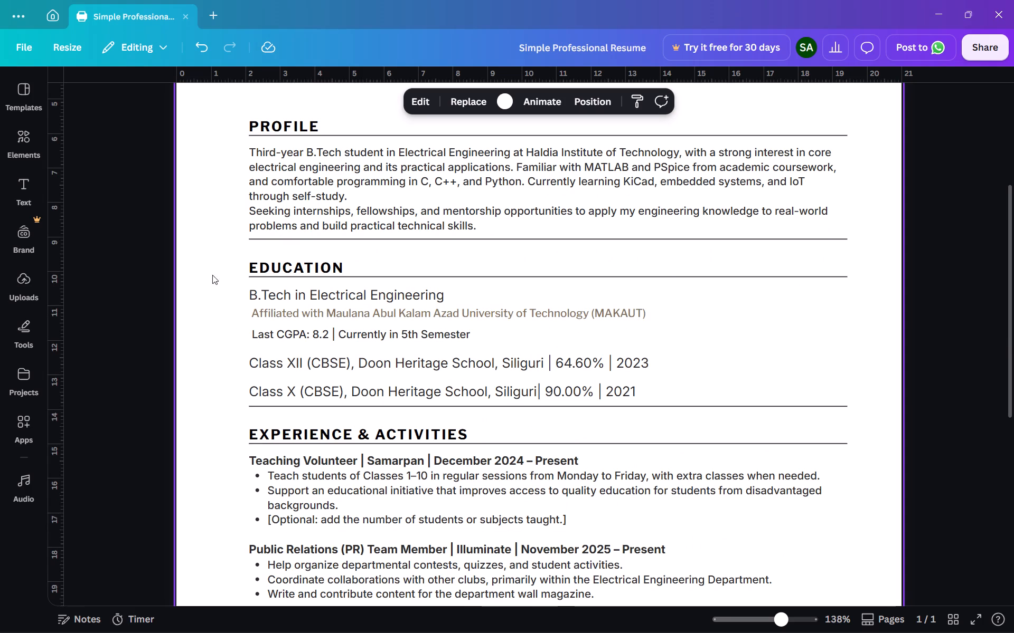
scroll(168, 385, "down", 1)
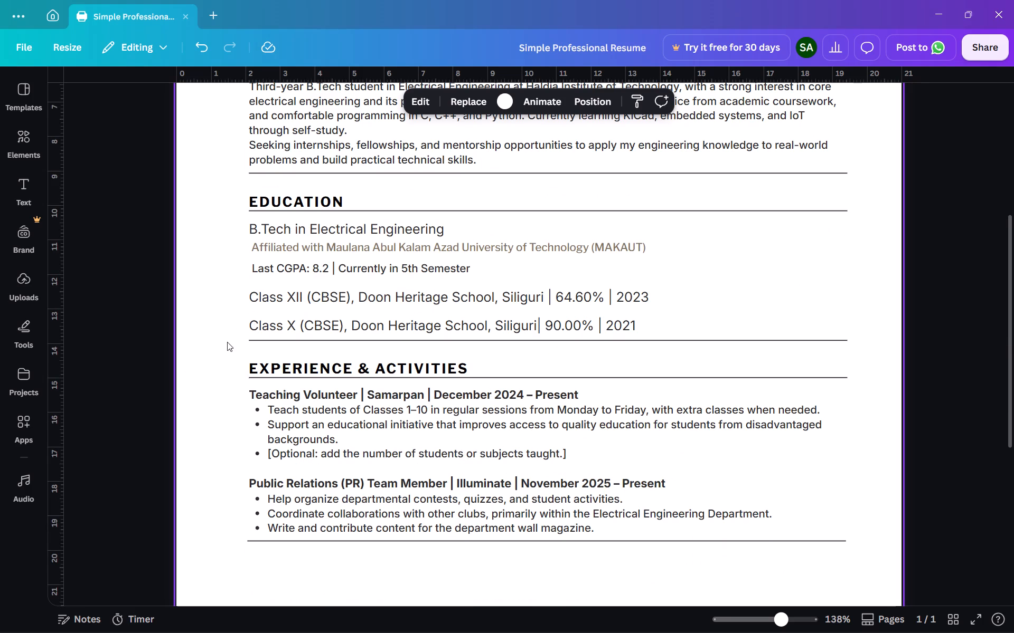
scroll(227, 356, "down", 1)
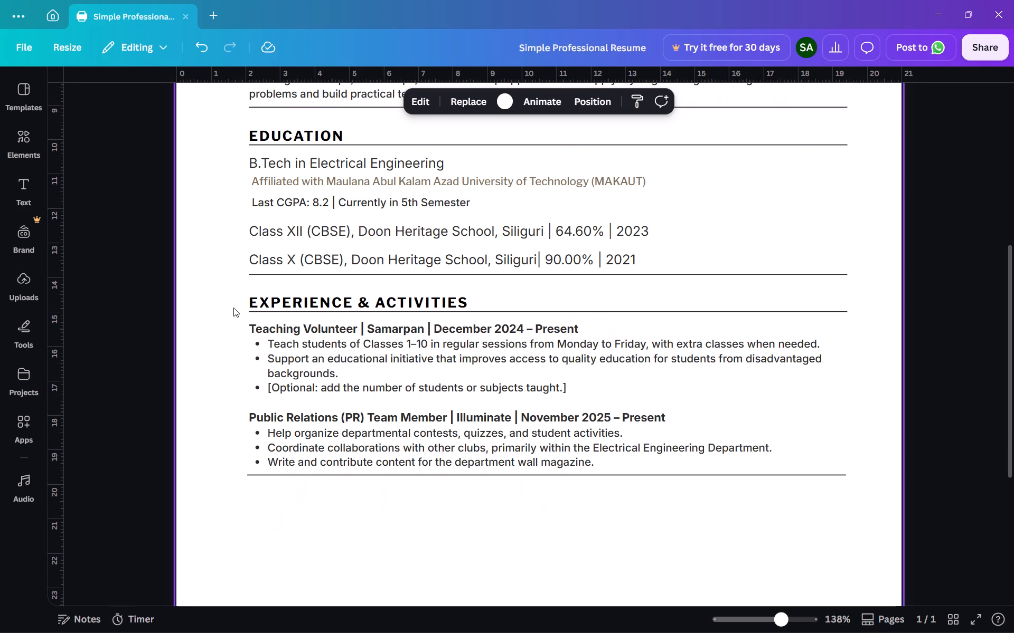
left_click_drag(234, 300, 822, 524)
key("Down")
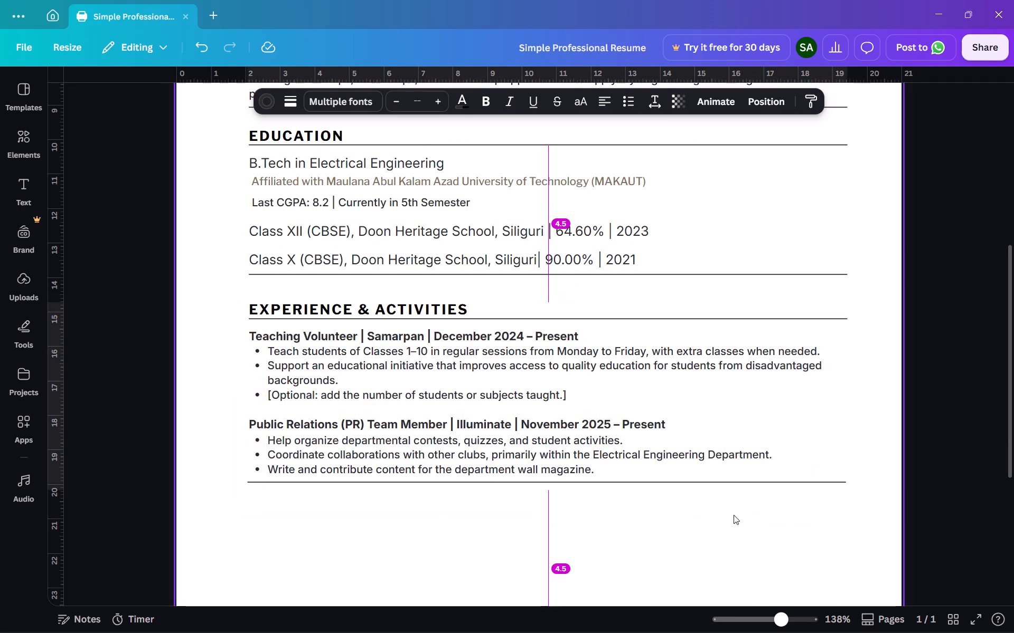
key("Down")
key("Down")
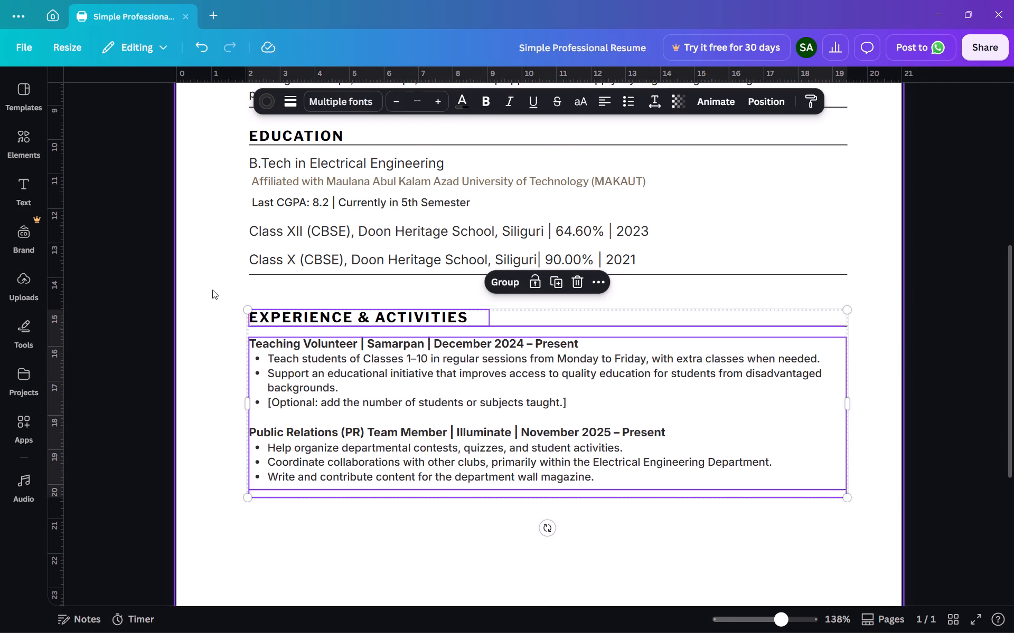
key("Down")
key("Down")
key("Down")
key("Down")
key("Down")
key("Down")
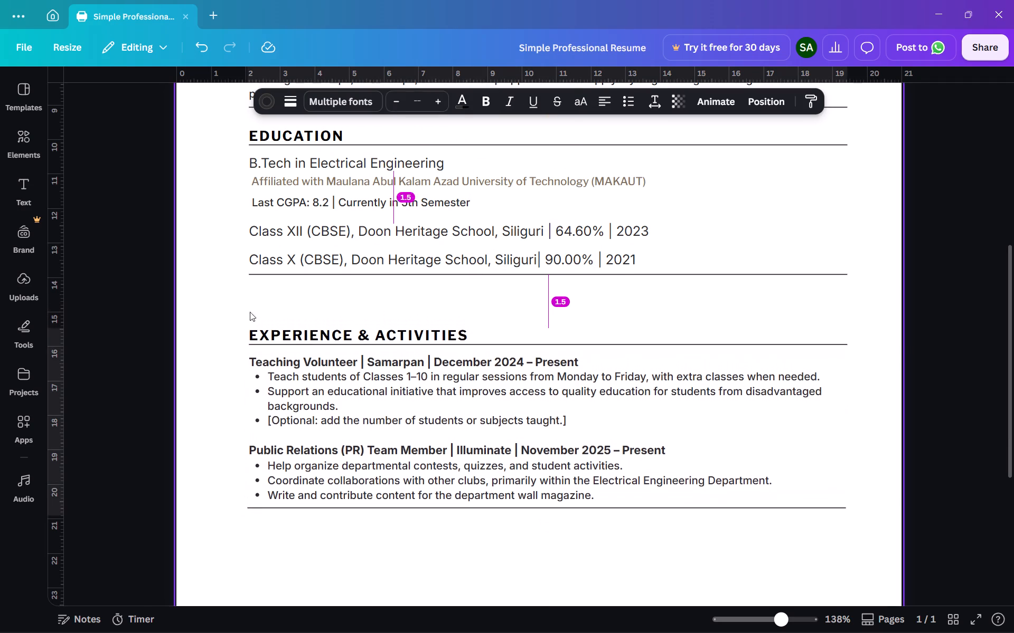
key("Down")
key("Down")
key("Down")
key("Down")
key("Down")
key("Down")
key("Down")
key("Down")
key("Down")
key("Down")
left_click(238, 324)
Move the whole EDUCATION section, including its divider lines, down about 0.4 cm to widen the gap below PROFILE.
scroll(238, 324, "up", 2)
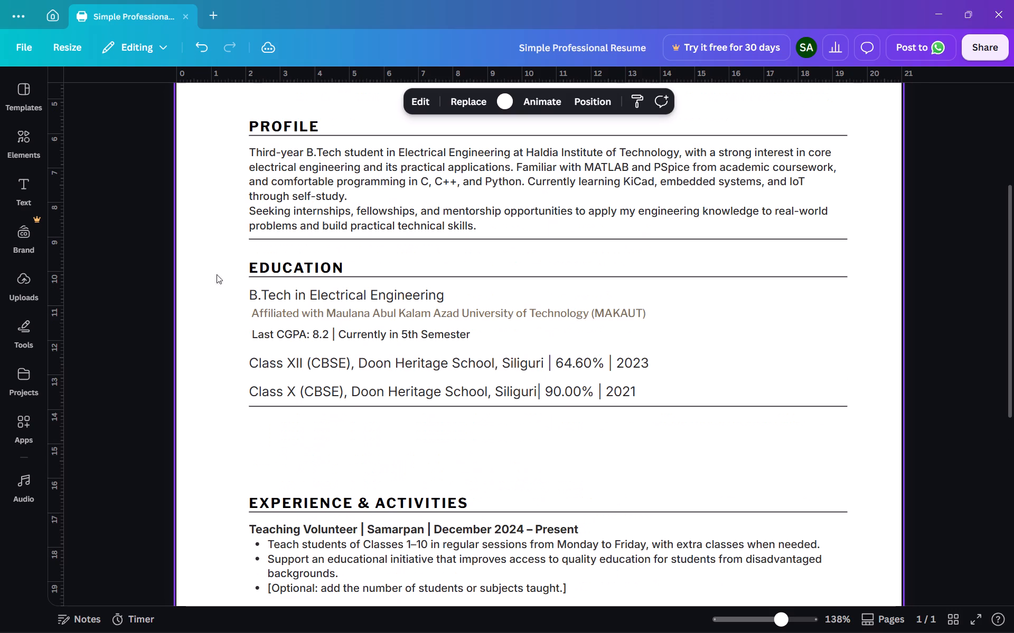
left_click_drag(218, 252, 823, 443)
key("Down")
key("Down")
key("Down")
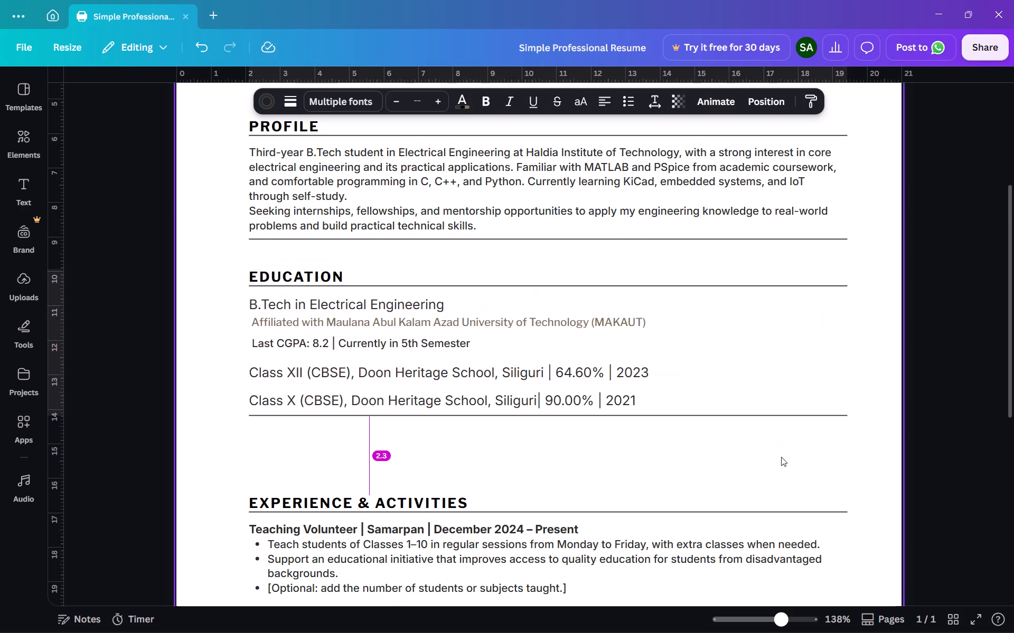
key("Down")
key("Down")
key("Down")
key("Up")
key("Up")
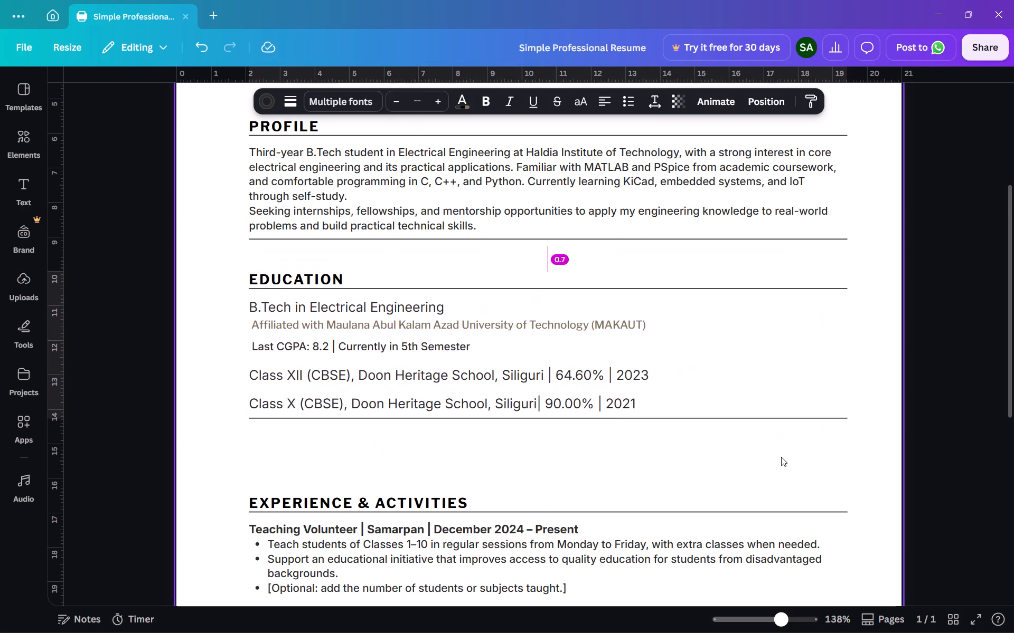
key("Up")
key("Down")
key("Down")
key("Down")
key("Up")
key("Up")
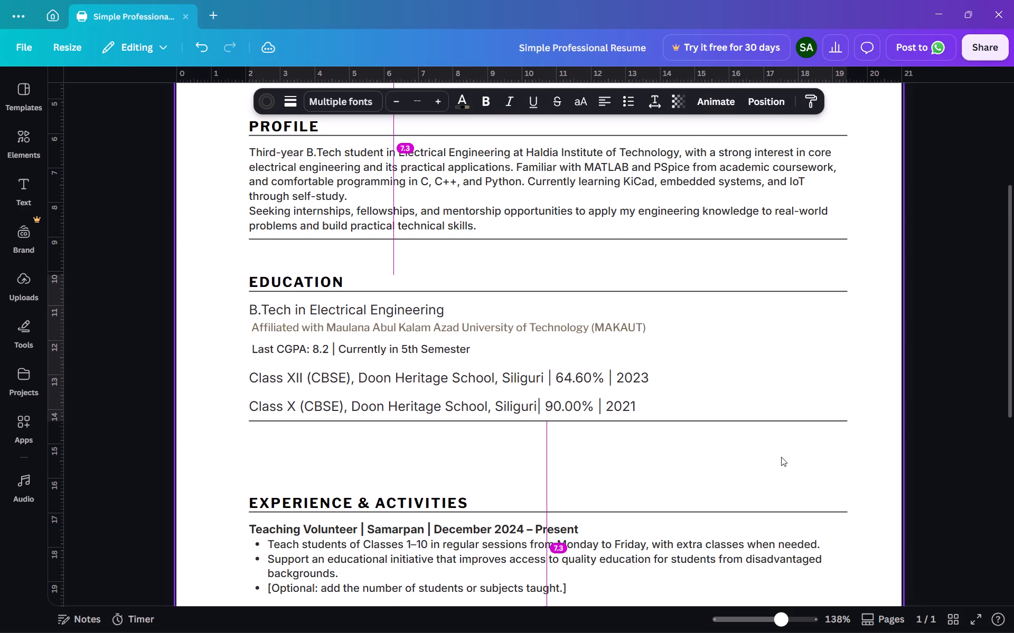
key("Up")
key("Down")
key("Down")
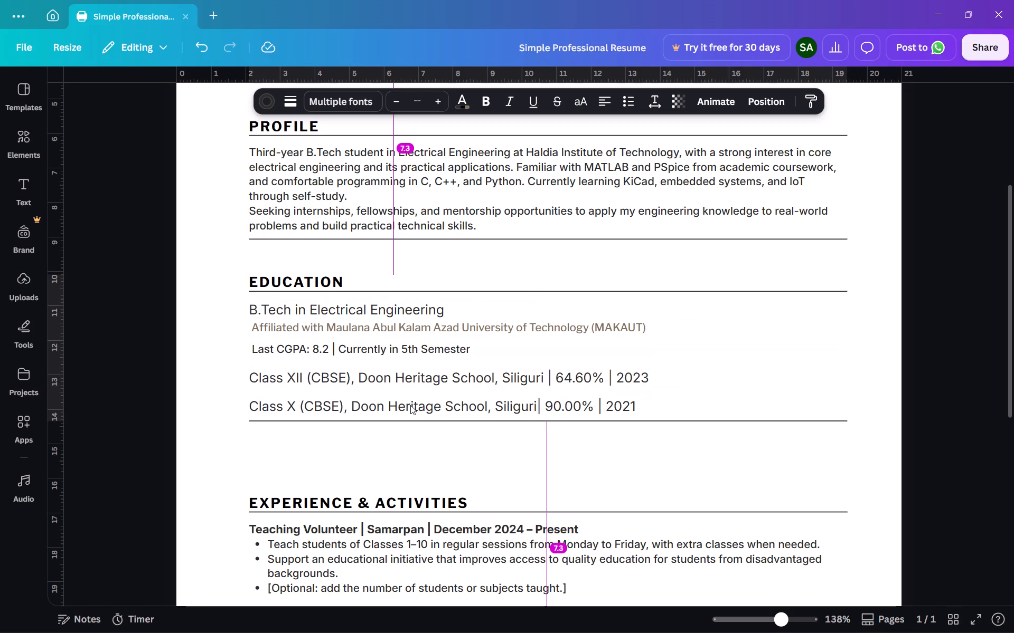
key("Down")
key("Up")
key("Up")
key("Down")
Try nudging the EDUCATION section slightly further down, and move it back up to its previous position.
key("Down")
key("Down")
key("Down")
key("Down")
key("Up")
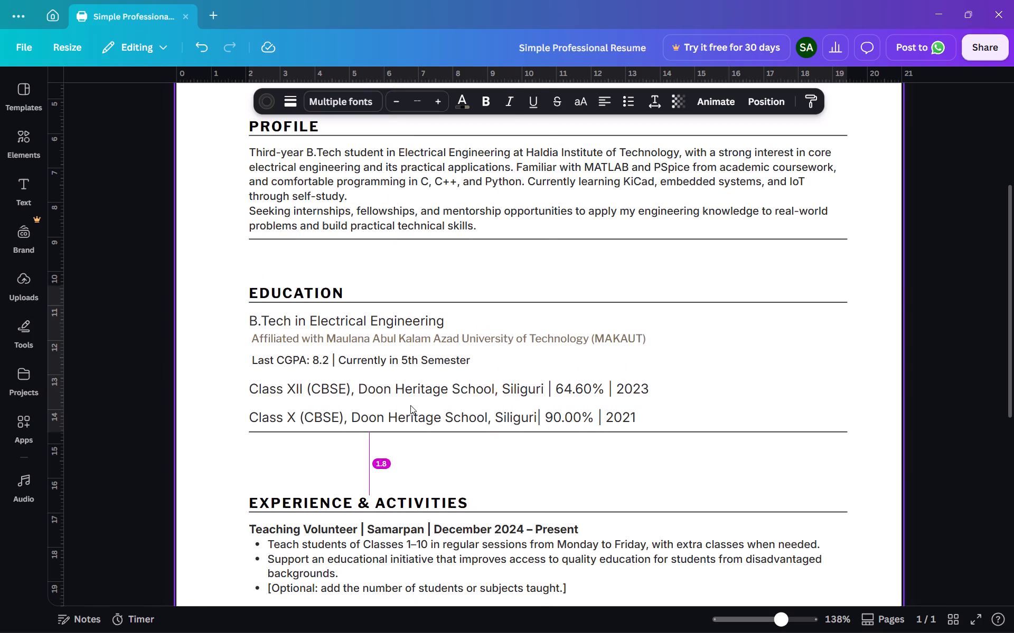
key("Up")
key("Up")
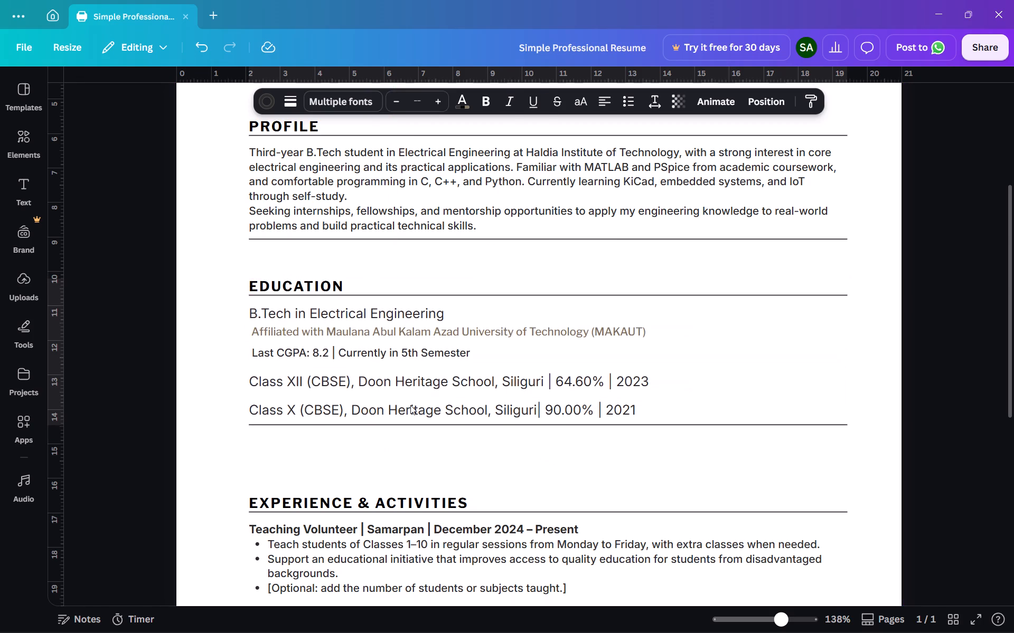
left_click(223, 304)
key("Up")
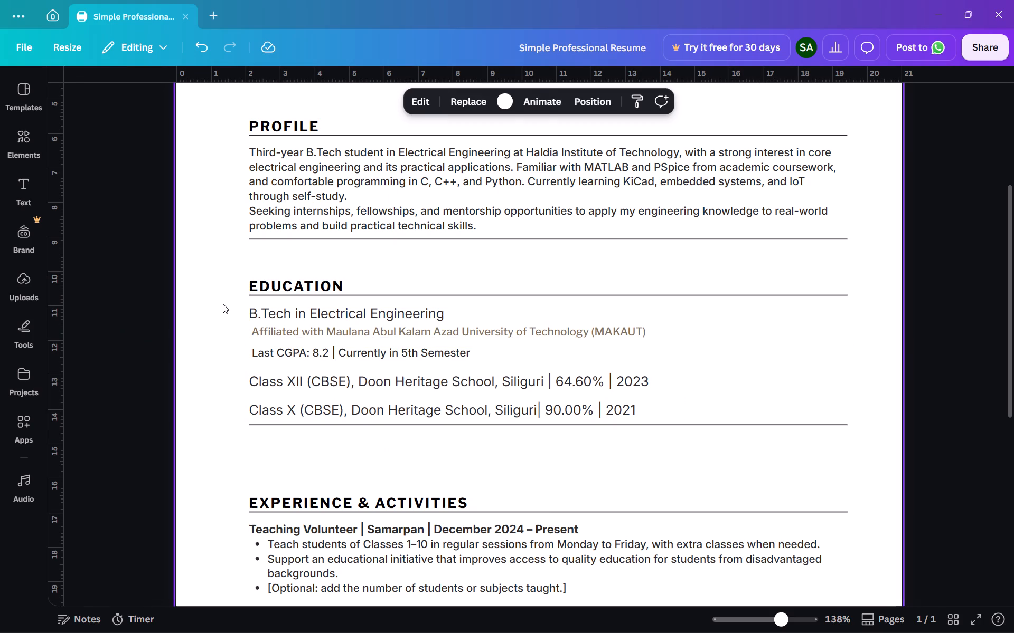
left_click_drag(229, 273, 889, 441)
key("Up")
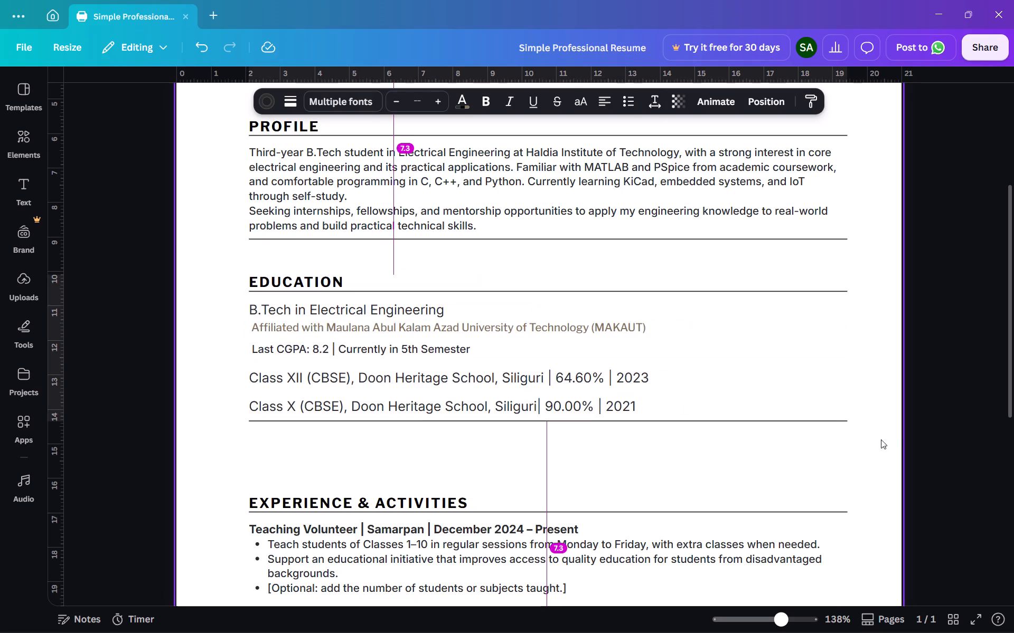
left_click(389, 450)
Move the whole EXPERIENCE & ACTIVITIES section, including its divider lines, up about 1 cm closer to EDUCATION.
scroll(389, 450, "down", 3)
left_click_drag(236, 304, 769, 506)
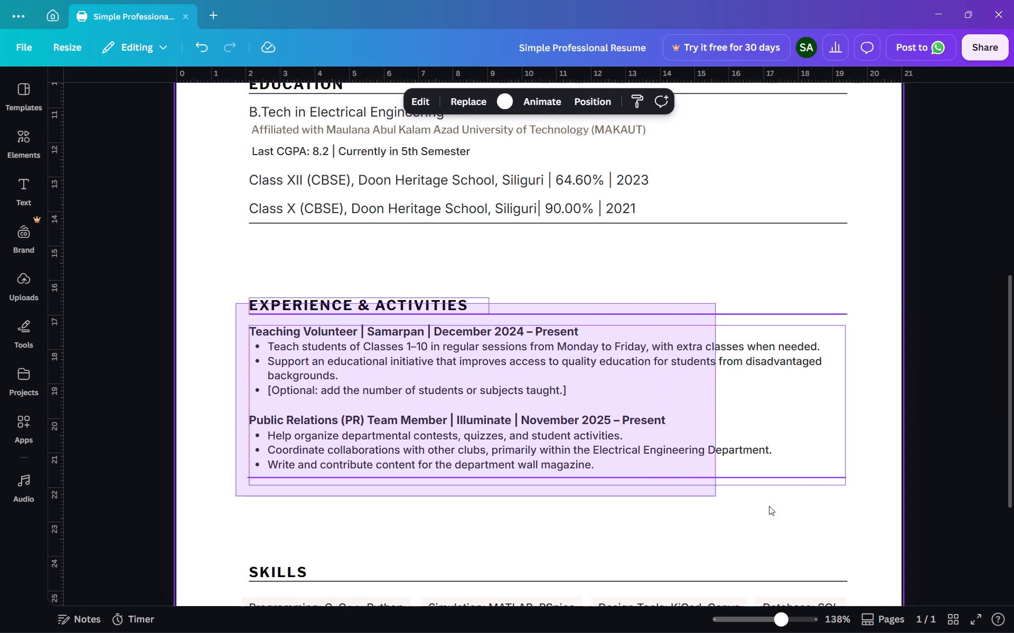
left_click_drag(769, 506, 931, 510)
key("Up")
key("Up")
key("Up")
key("Up")
key("Up")
key("Up")
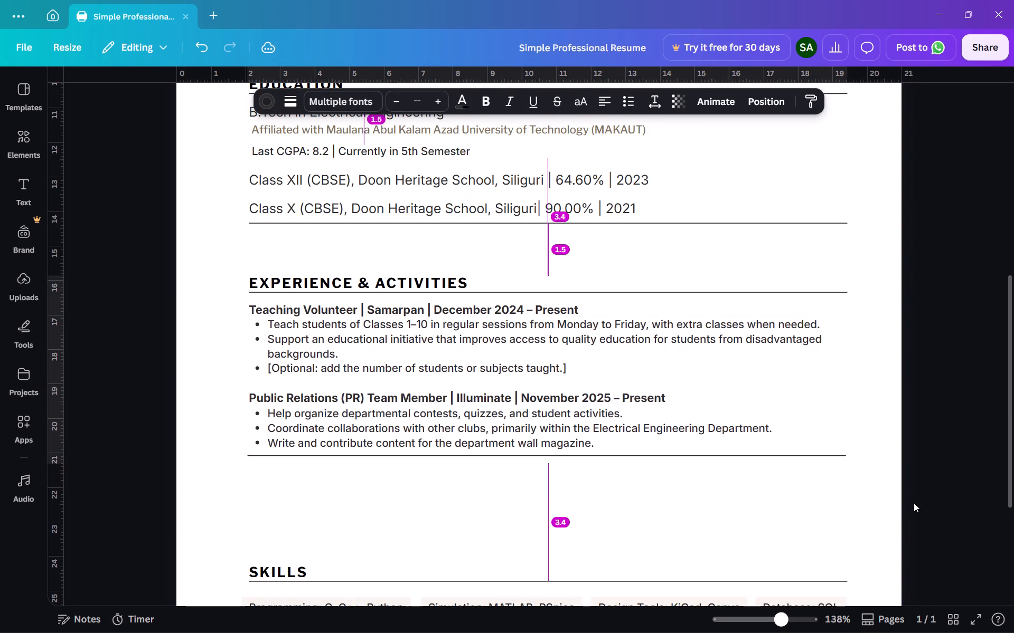
key("Up")
key("Up")
key("Up")
key("Down")
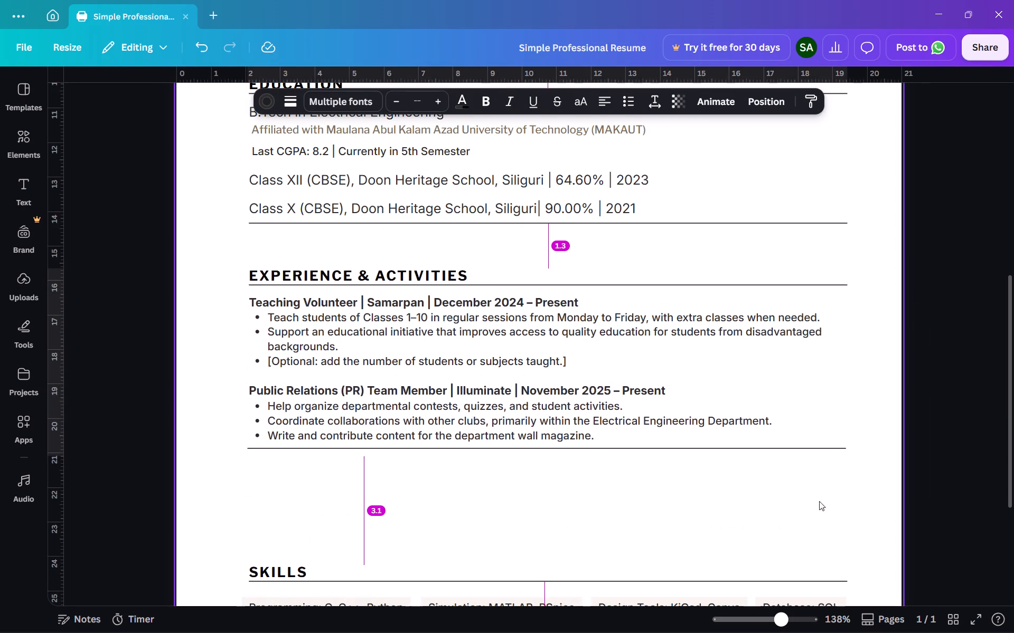
key("Up")
key("Up")
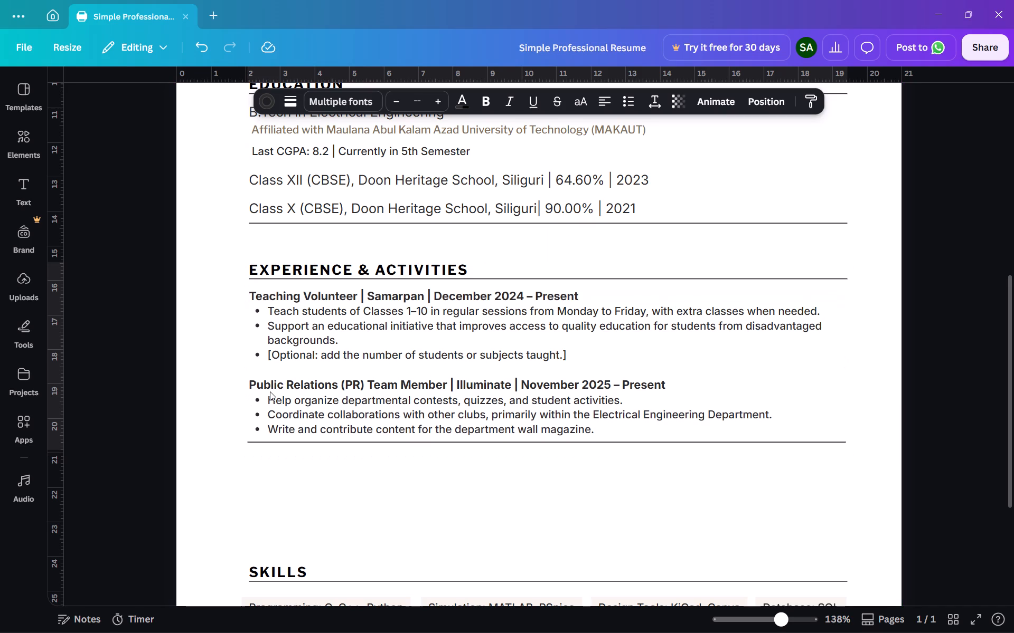
left_click(217, 456)
Move the whole SKILLS section, including its skill tags and divider lines, up about 2.3 cm towards EXPERIENCE & ACTIVITIES.
scroll(217, 456, "down", 3)
left_click_drag(223, 361, 299, 424)
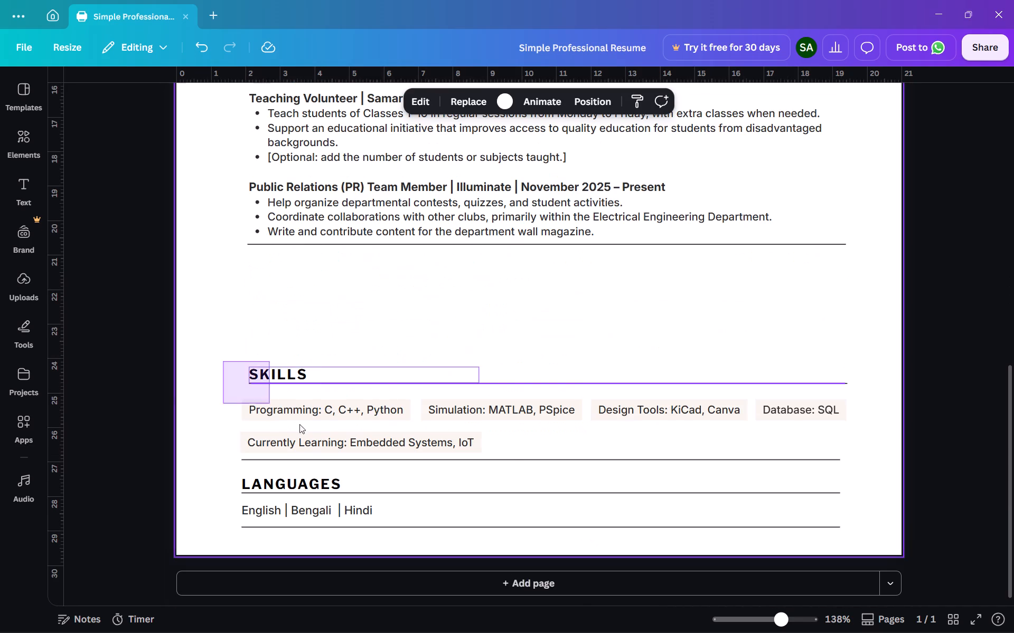
left_click_drag(299, 424, 823, 472)
key("Up")
key("Up")
key("Up")
key("Up")
key("Up")
key("Up")
key("Up")
key("Up")
key("Up")
key("Up")
key("Up")
key("Up")
key("Up")
key("Up")
key("Up")
key("Up")
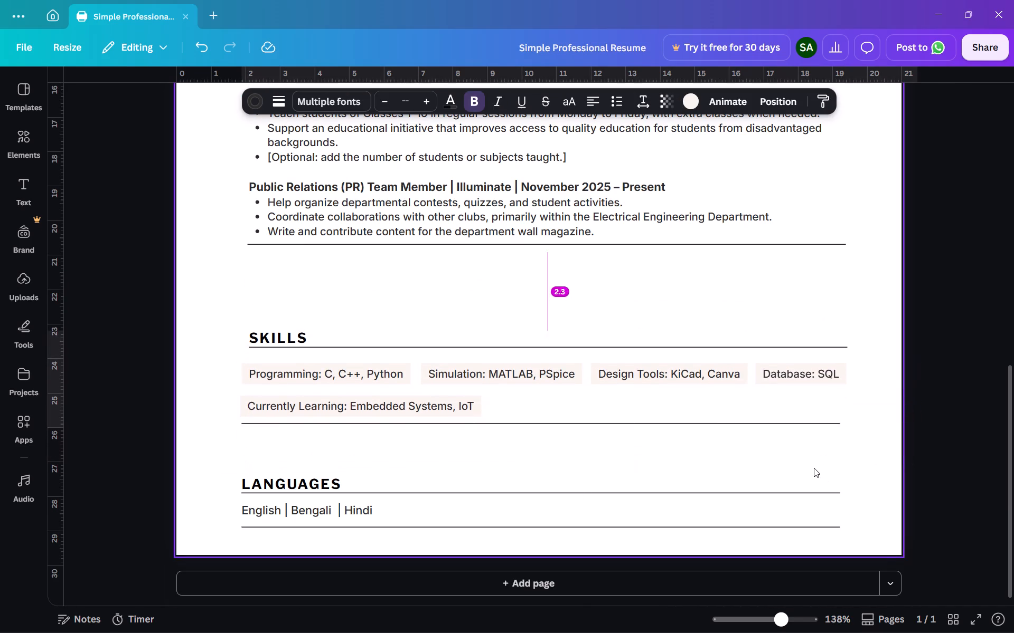
key("Up")
key("Up")
key("Up")
key("Up")
key("Up")
key("Up")
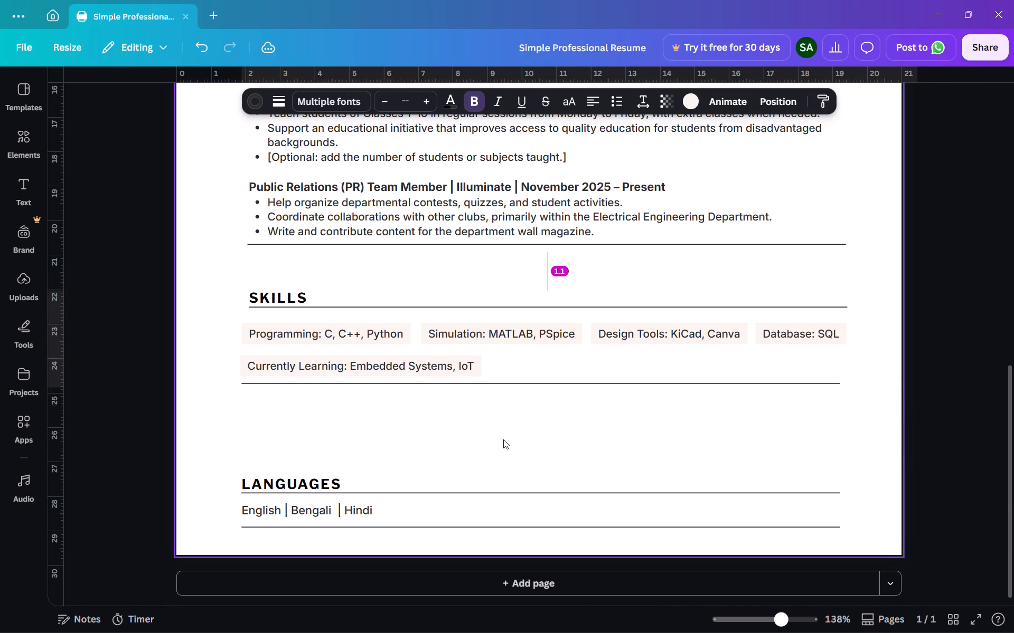
key("Up")
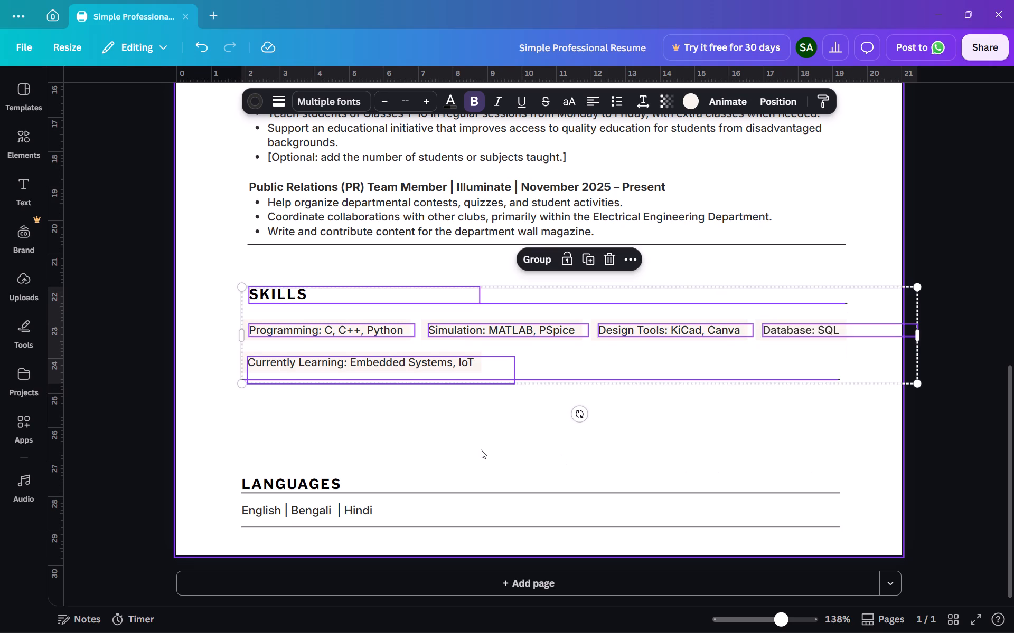
key("Up")
key("Down")
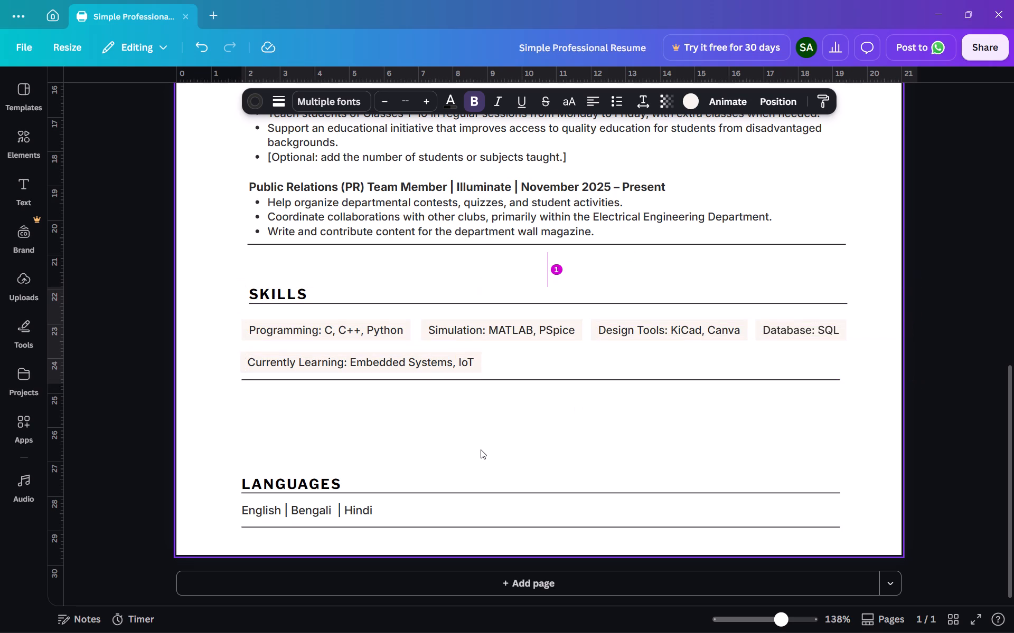
left_click(481, 449)
Move the whole LANGUAGES section, including its divider lines, up about 1.7 cm closer to SKILLS.
scroll(481, 449, "down", 3)
left_click_drag(227, 454, 837, 557)
key("Up")
key("Up")
key("Up")
key("Up")
key("Up")
key("Up")
key("Up")
key("Up")
key("Up")
key("Up")
key("Up")
key("Up")
key("Up")
key("Up")
key("Up")
key("Up")
key("Up")
key("Up")
key("Up")
key("Up")
key("Down")
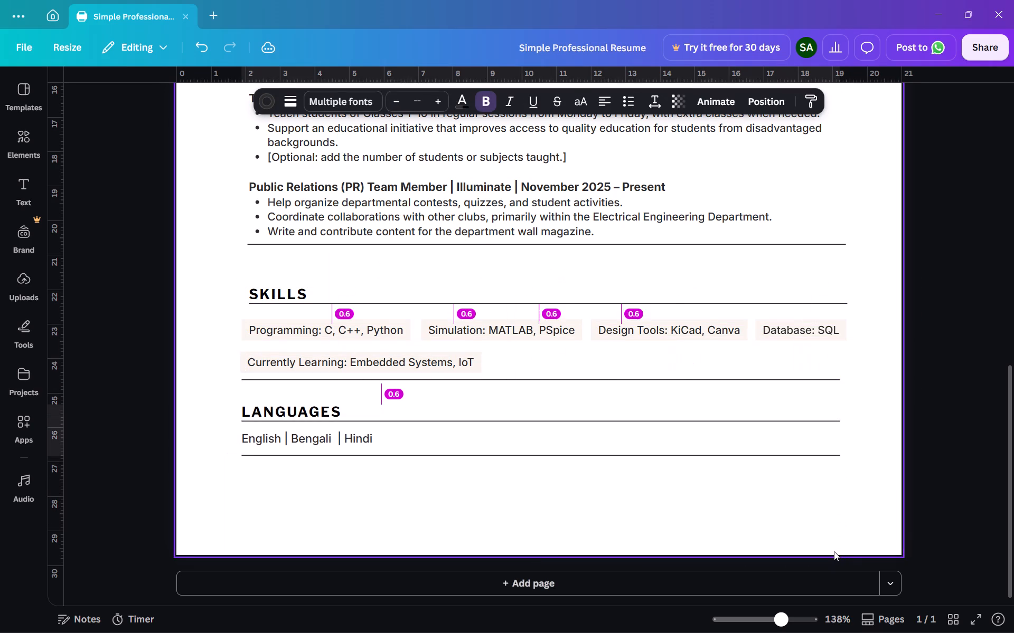
key("Down")
key("Down")
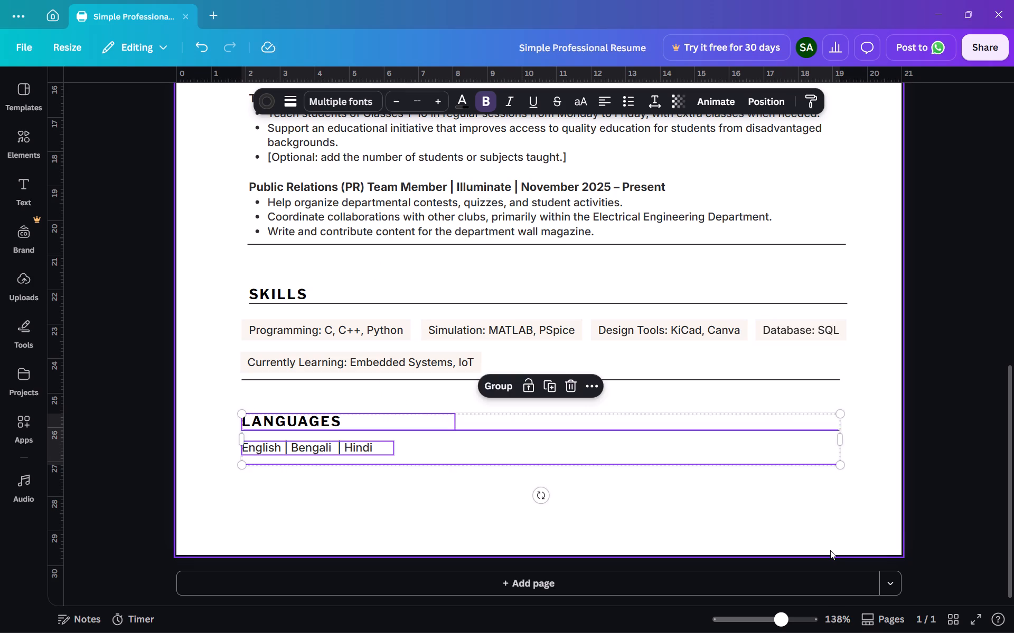
key("Down")
left_click(201, 376)
Move the contact details row and the divider line above it down about 0.2 cm in the resume header.
scroll(212, 379, "up", 3)
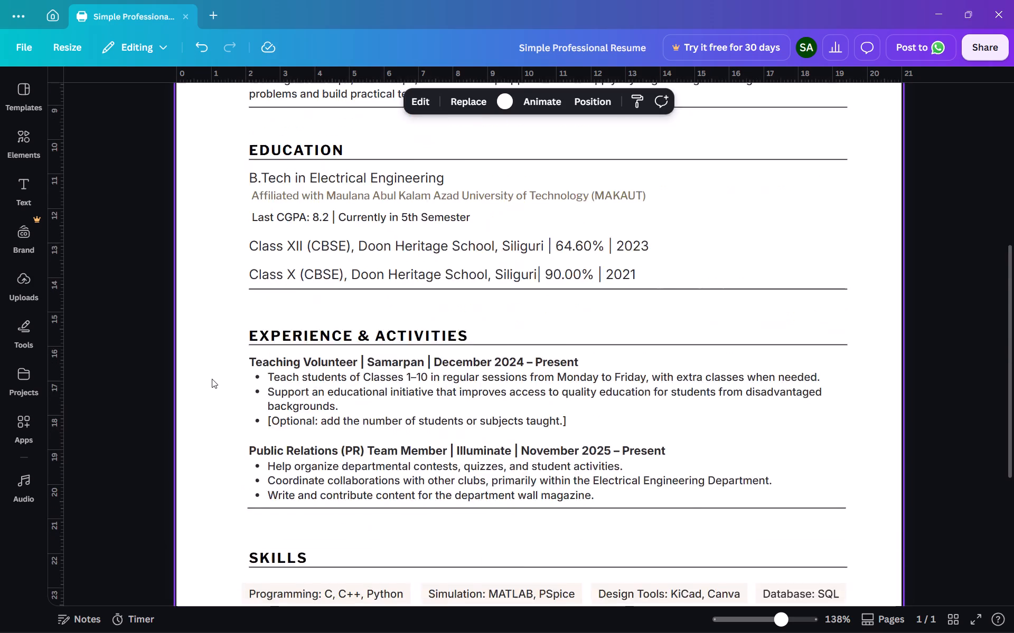
scroll(212, 379, "up", 8)
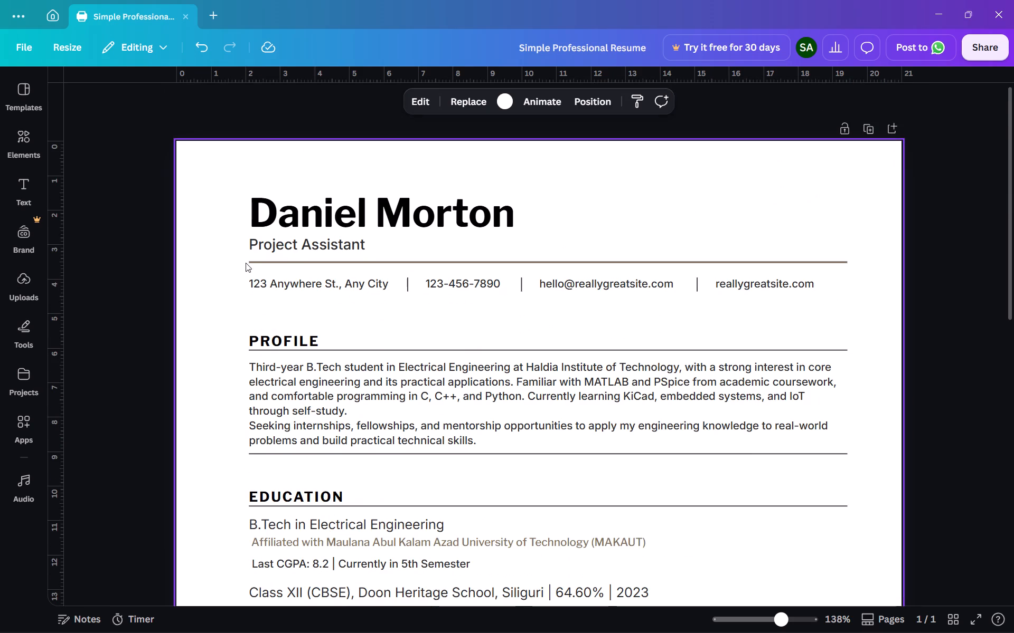
left_click_drag(246, 263, 851, 299)
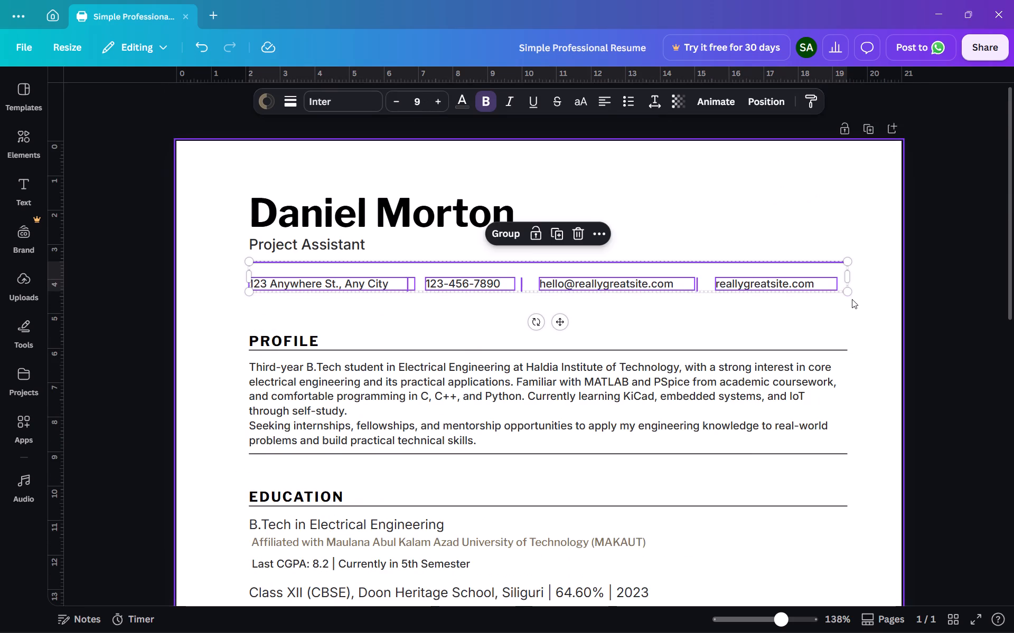
key("Down")
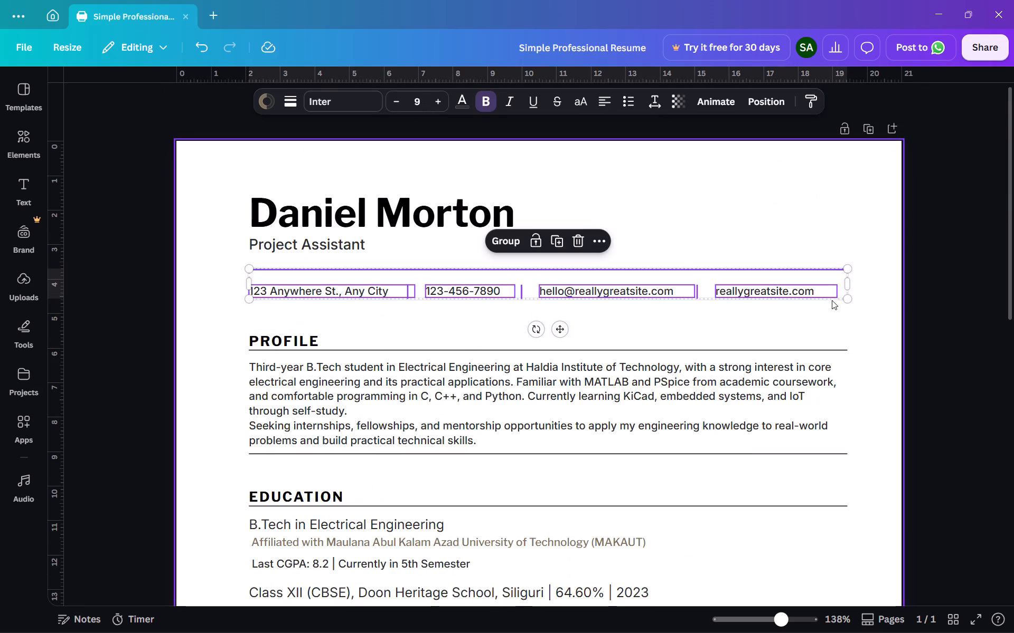
left_click(659, 224)
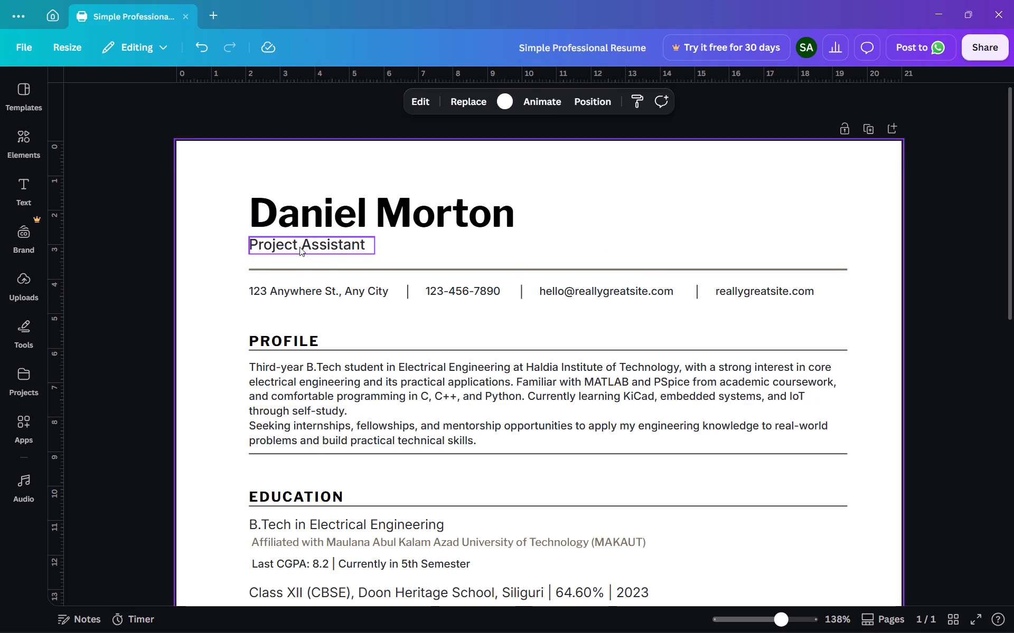
Nudge the Project Assistant subtitle down about 0.1 cm, away from the name heading.
left_click(299, 247)
key("Down")
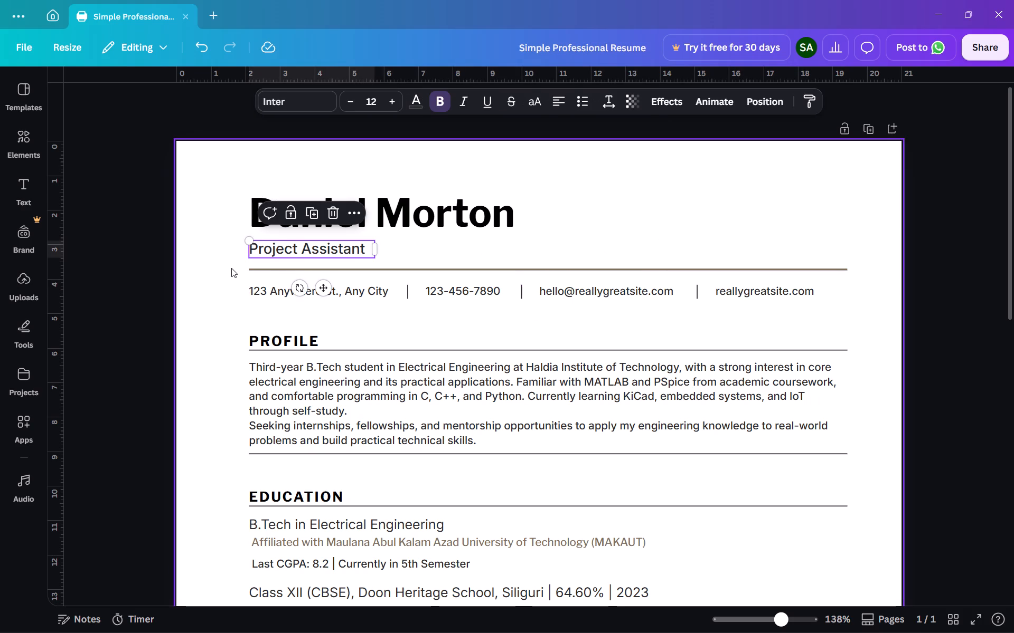
left_click(231, 268)
Review the spacing between sections across the whole resume page.
scroll(236, 319, "down", 3)
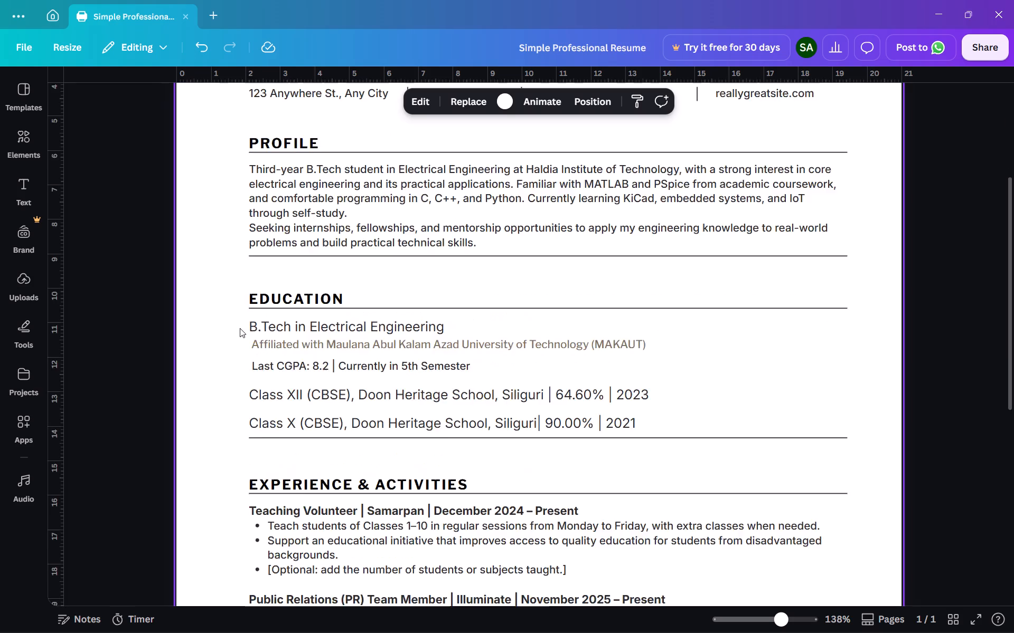
scroll(240, 328, "down", 3)
scroll(257, 367, "up", 8)
scroll(310, 405, "down", 3)
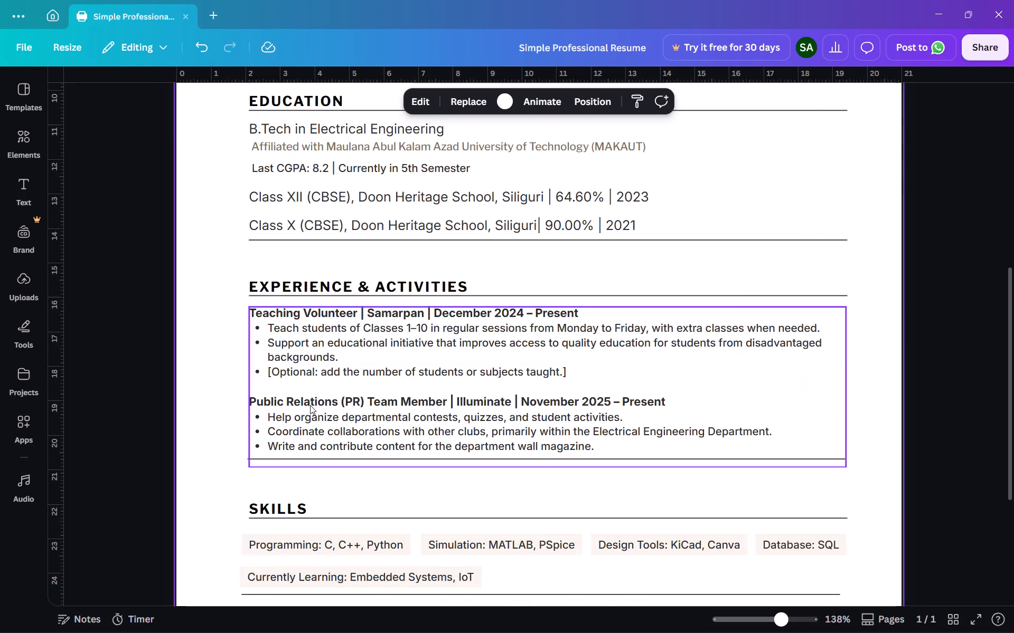
scroll(311, 405, "down", 8)
scroll(317, 411, "up", 13)
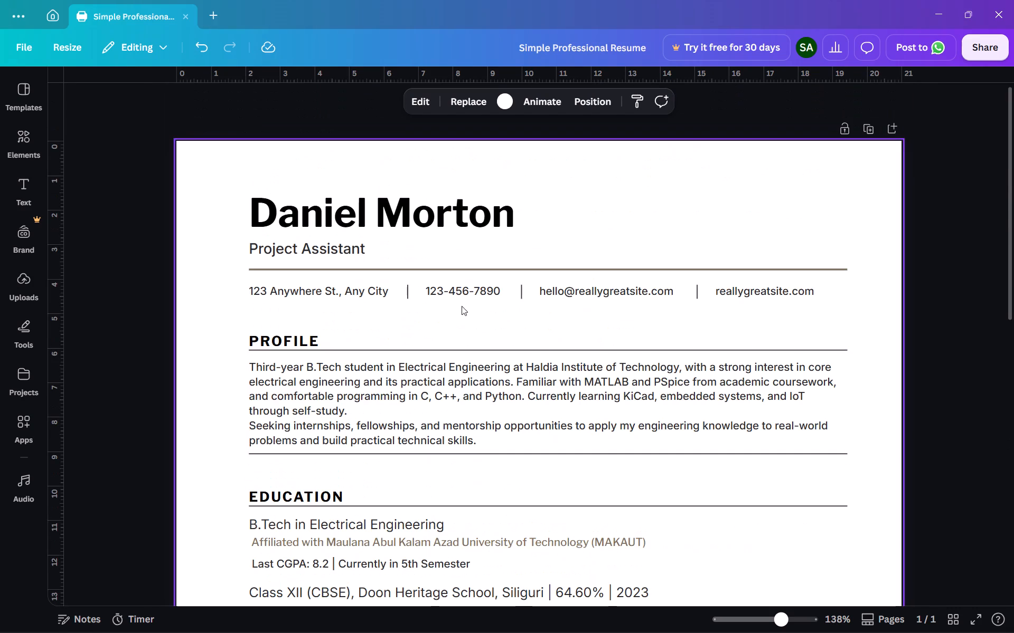
scroll(694, 436, "down", 1)
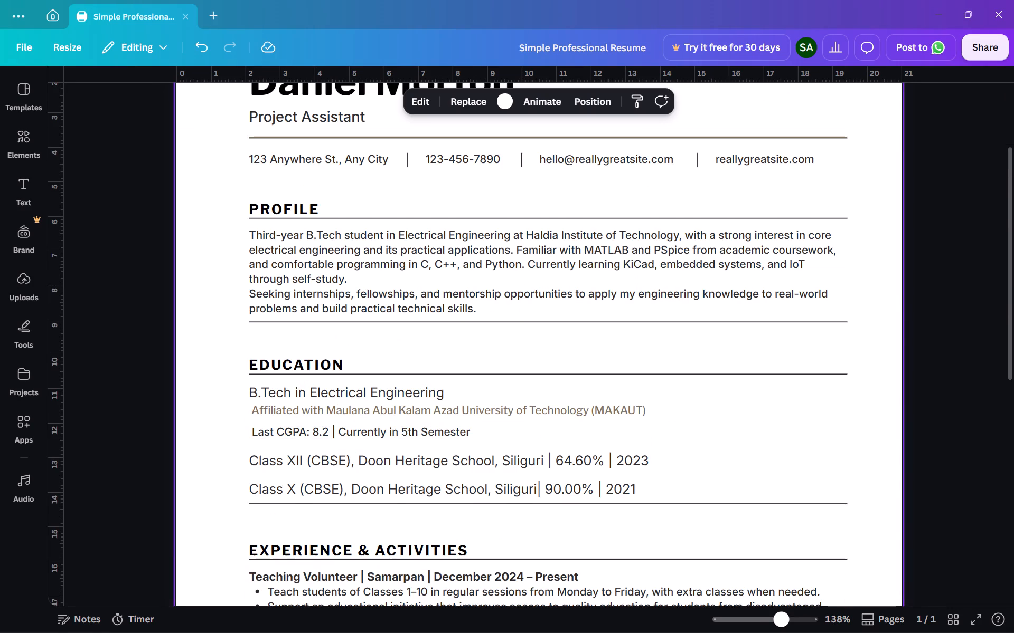
Capture a screenshot of the entire resume page, cropped to the page edges.
left_click_drag(787, 624, 755, 610)
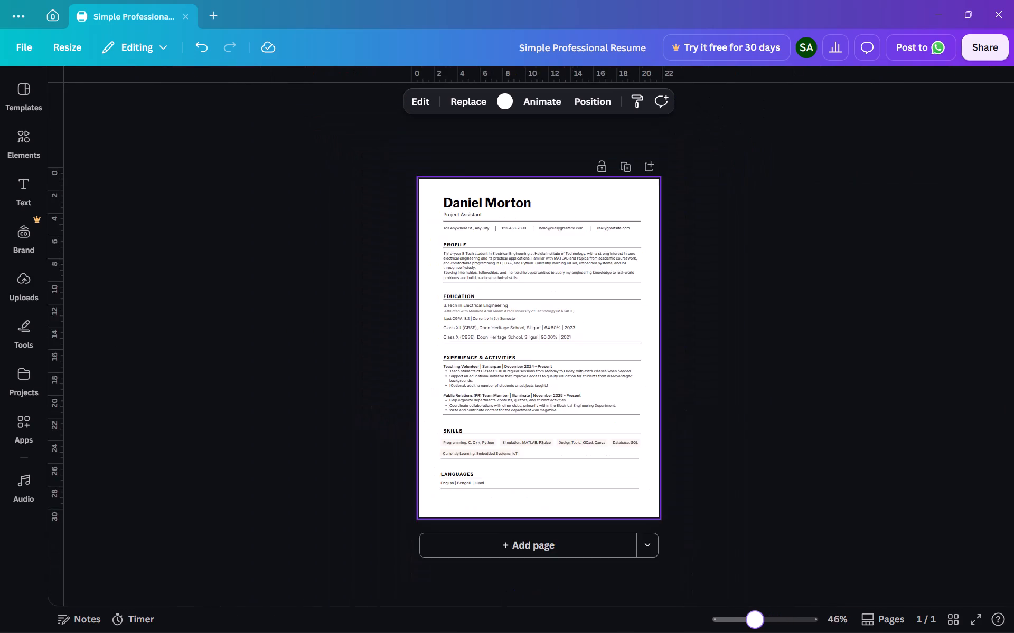
left_click_drag(755, 610, 764, 609)
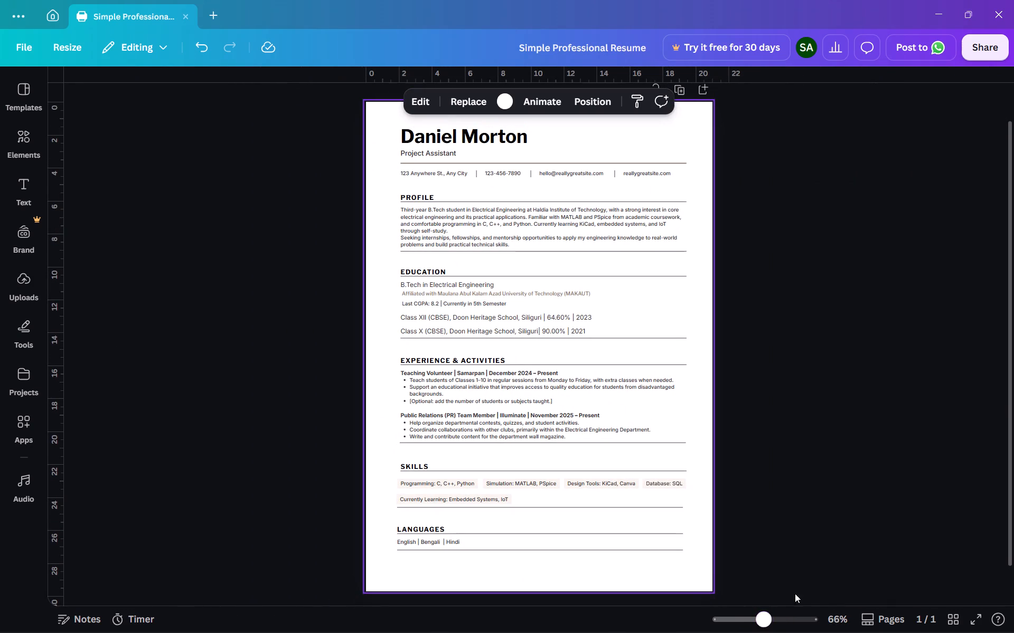
left_click(812, 474)
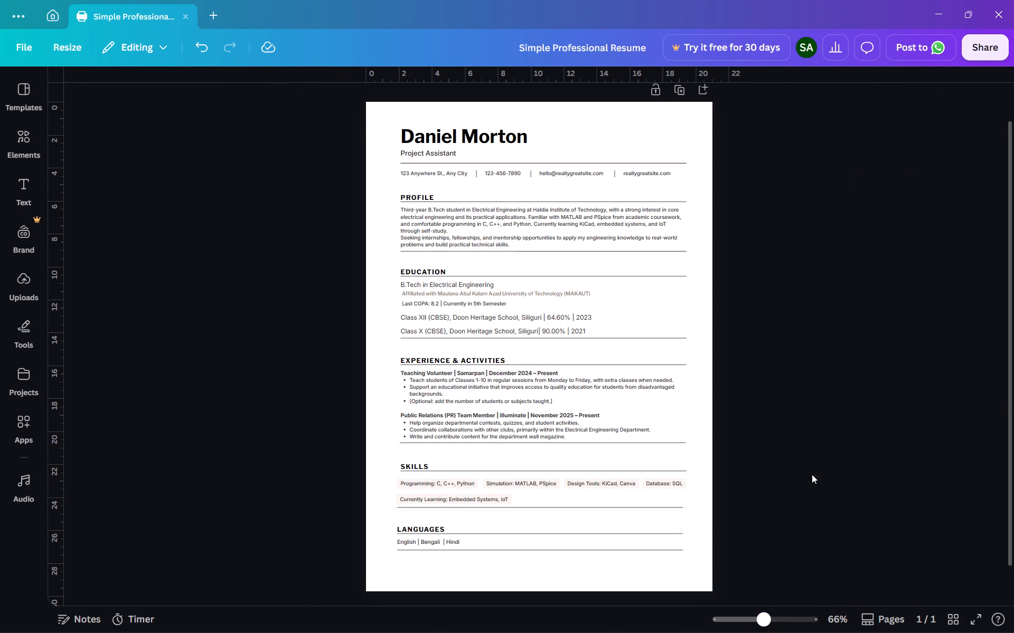
key("Print")
left_click_drag(365, 101, 583, 409)
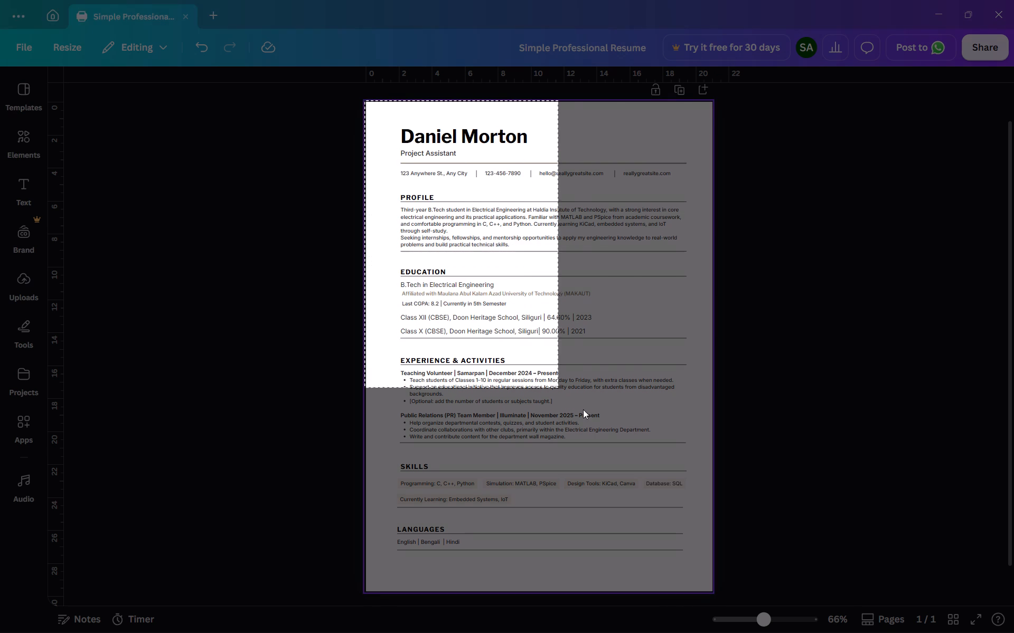
left_click_drag(583, 409, 712, 594)
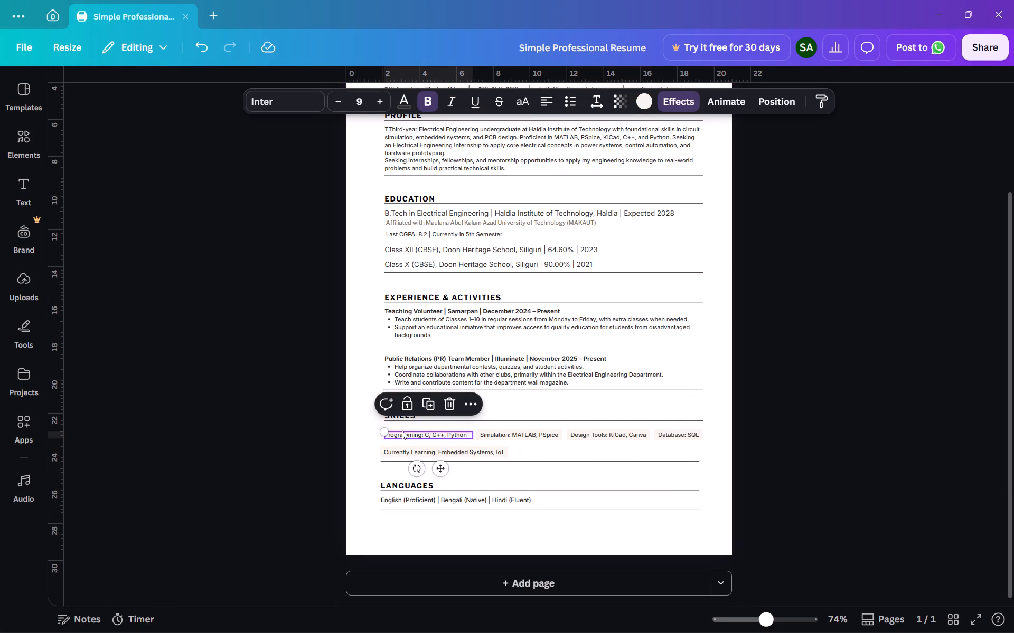
left_click(532, 461)
left_click(415, 433)
key("Delete")
left_click(514, 437)
key("Delete")
left_click(611, 439)
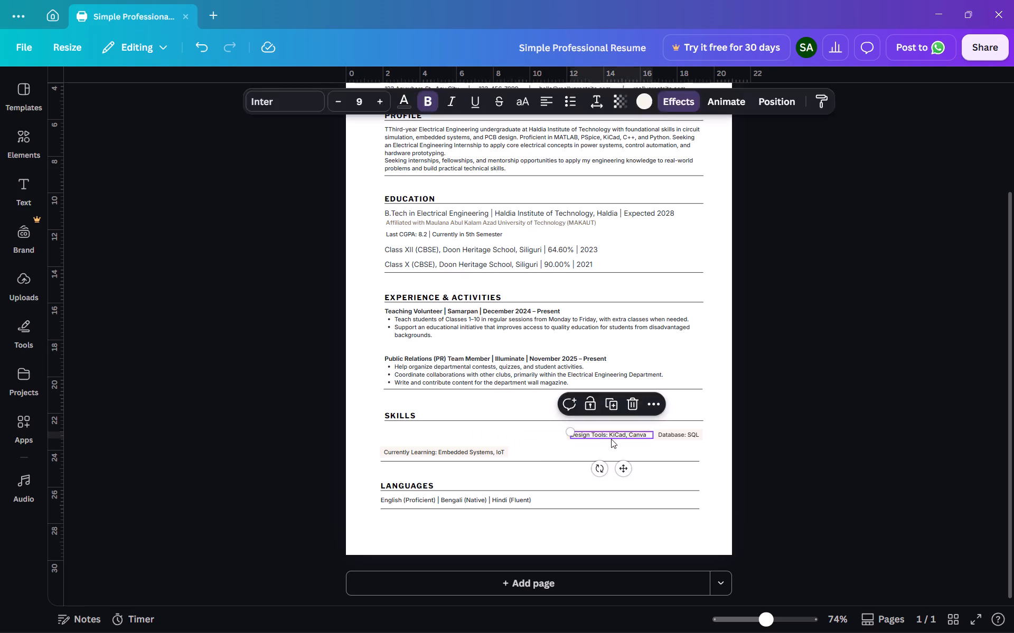
key("Delete")
left_click(682, 438)
key("Delete")
left_click(459, 449)
key("Delete")
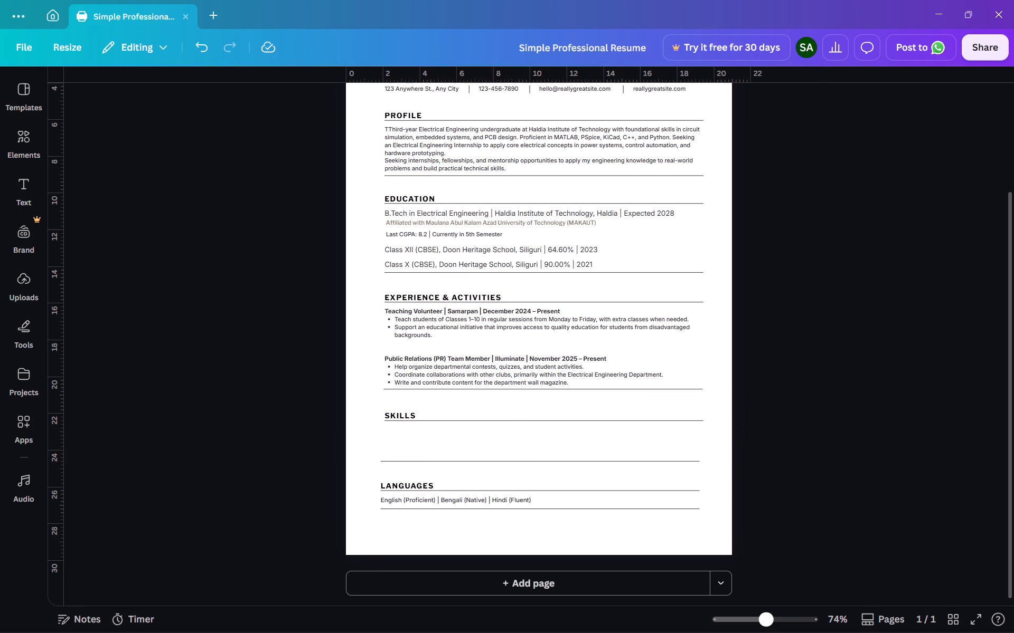
Duplicate the "English (Proficient) | Bengali (Native) | Hindi (Fluent)" text line and place the copy just below the Skills heading.
left_click(418, 375)
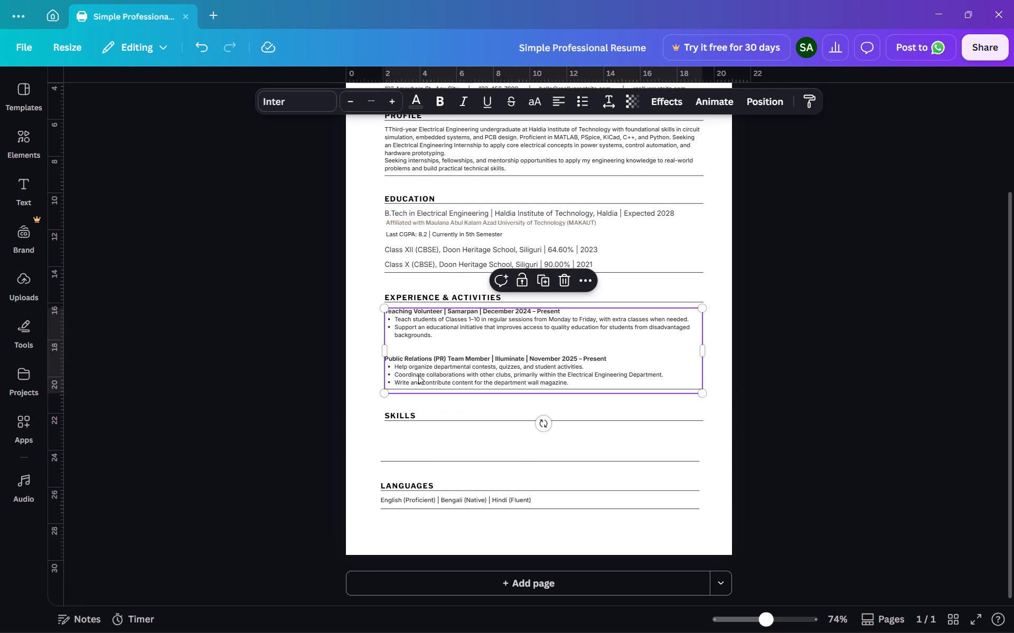
left_click(397, 501)
left_click(400, 497)
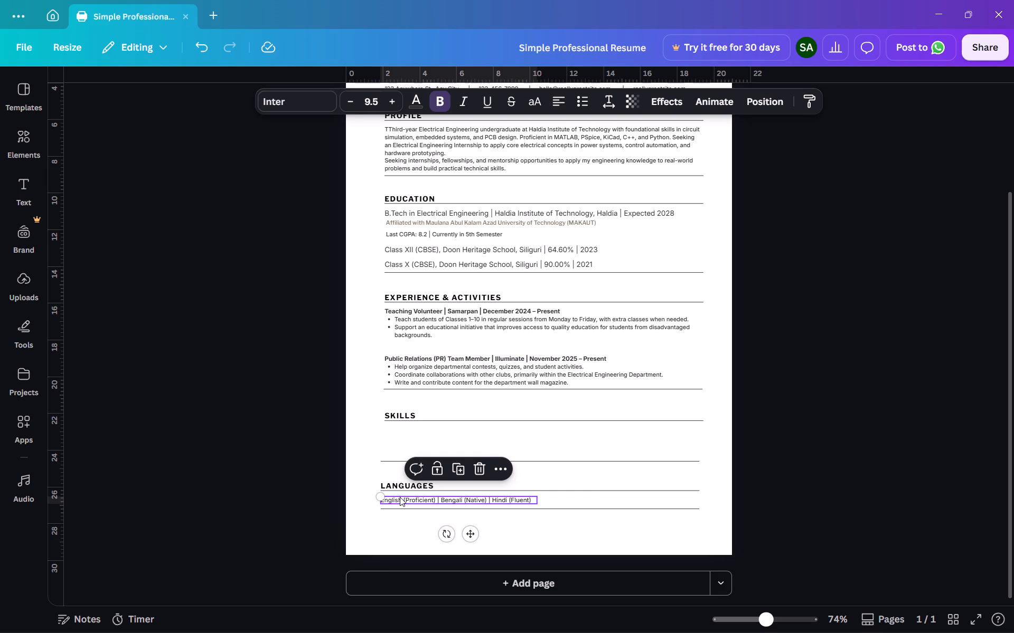
left_click_drag(400, 497, 402, 436, "alt")
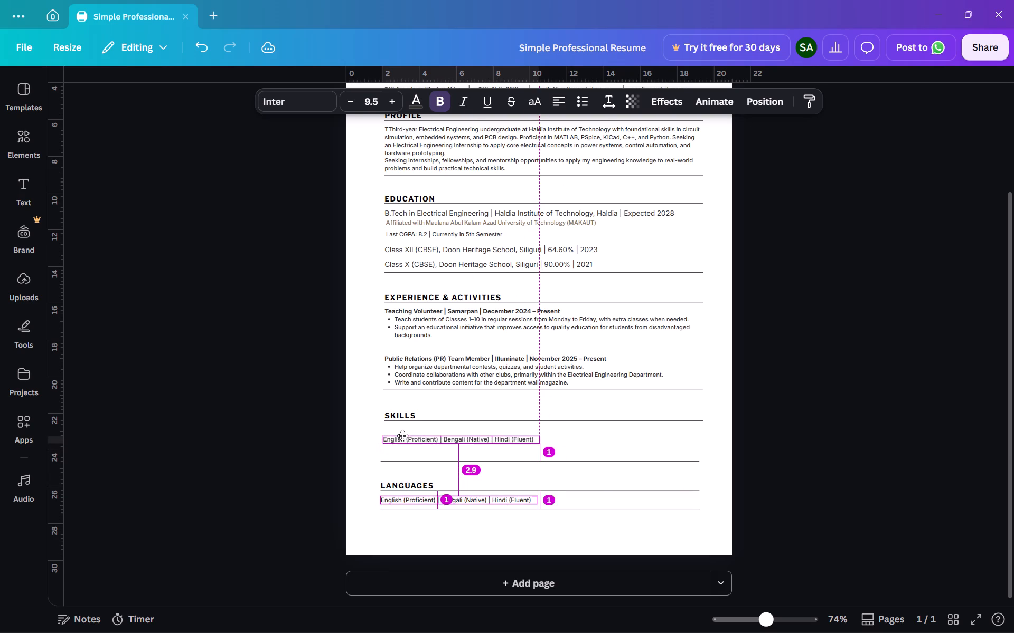
left_click_drag(402, 436, 400, 428, "alt")
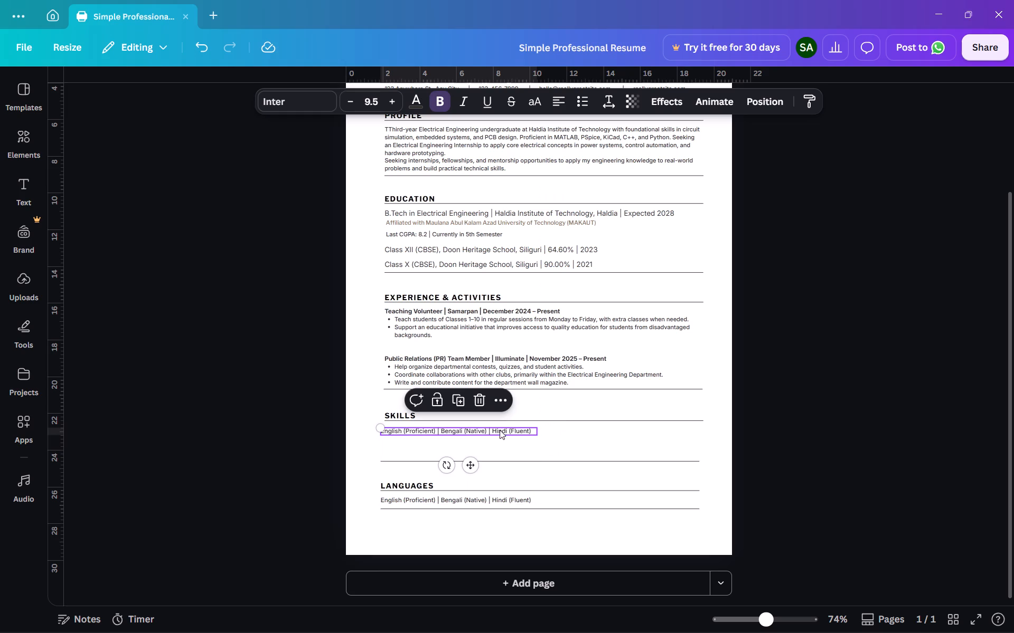
Nudge the divider line beneath the Skills heading sideways to align it with the divider closing the Experience & Activities section.
left_click(548, 421)
key("Left")
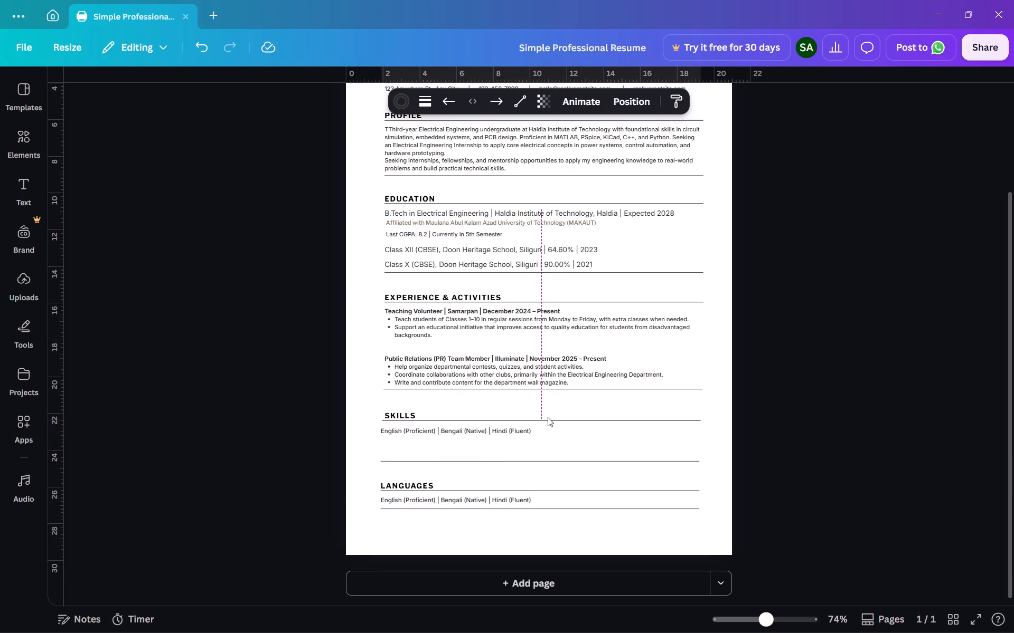
key("Left")
key("Left")
key("Left")
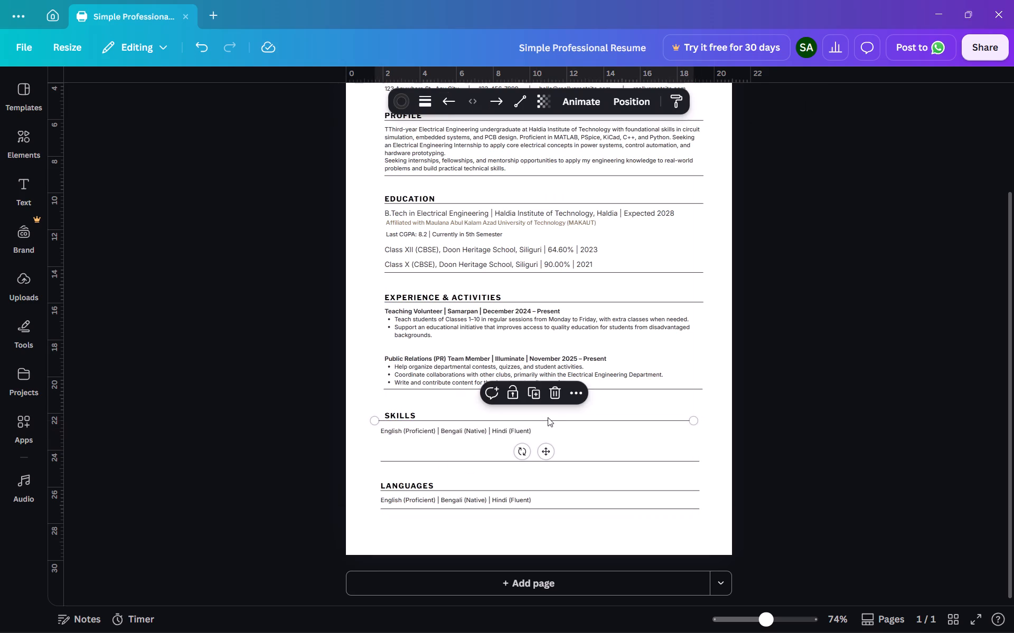
key("Right")
key("Right")
key("Right")
key("Right")
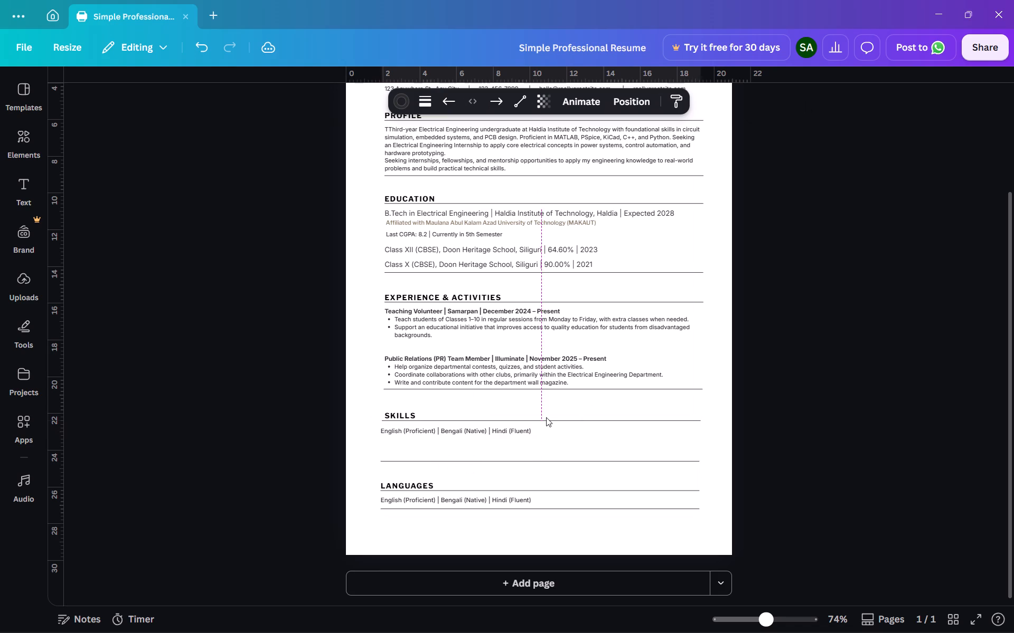
key("Right")
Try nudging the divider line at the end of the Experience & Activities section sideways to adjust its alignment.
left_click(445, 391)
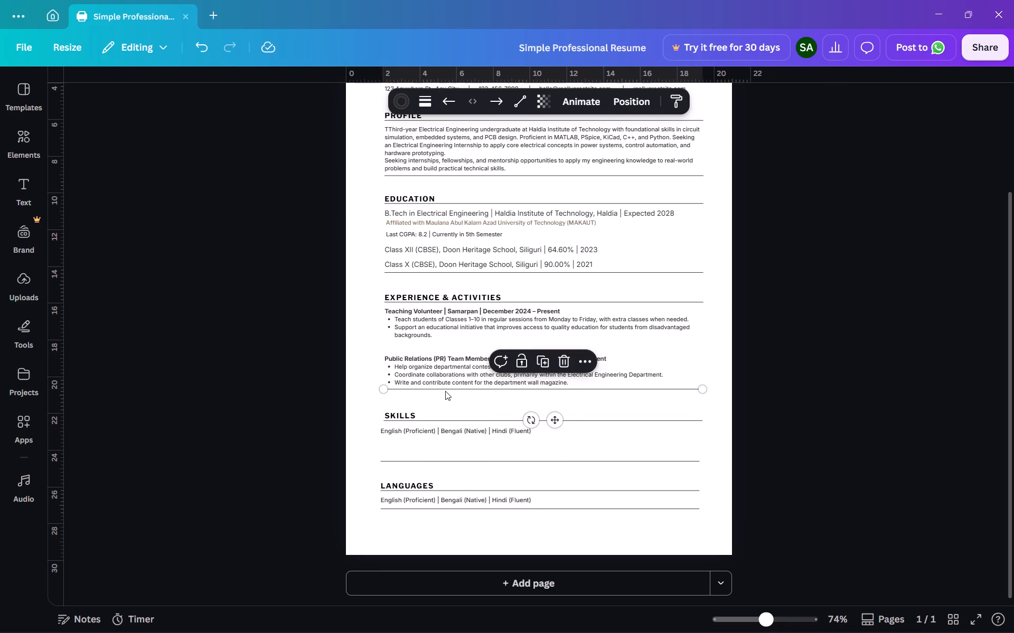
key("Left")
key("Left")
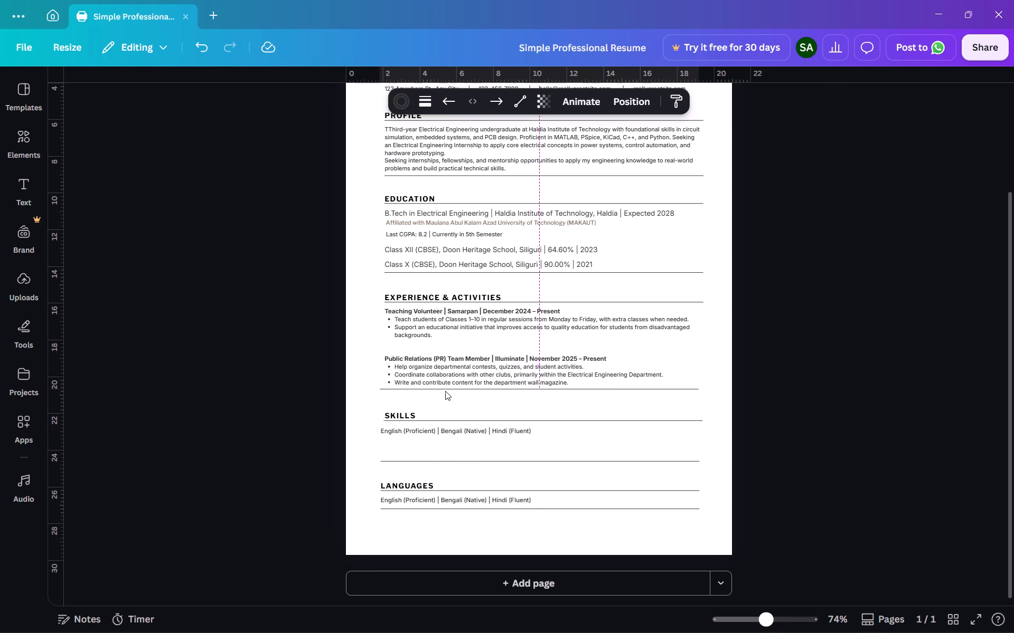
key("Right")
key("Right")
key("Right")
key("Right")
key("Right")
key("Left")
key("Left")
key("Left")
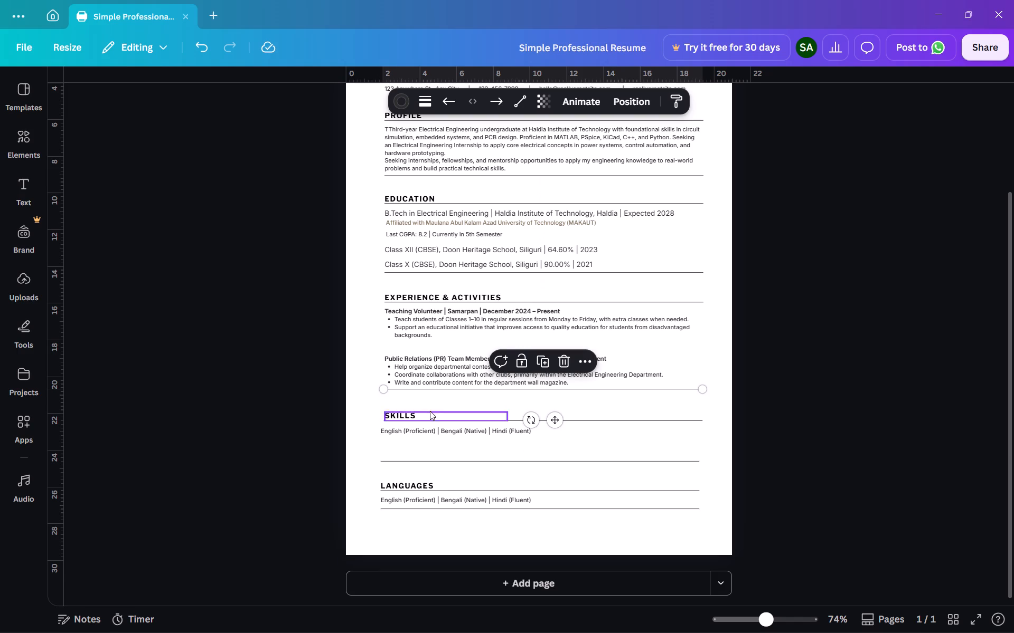
Nudge the divider beneath the Skills heading leftward to bring it near the Languages section dividers.
left_click(435, 423)
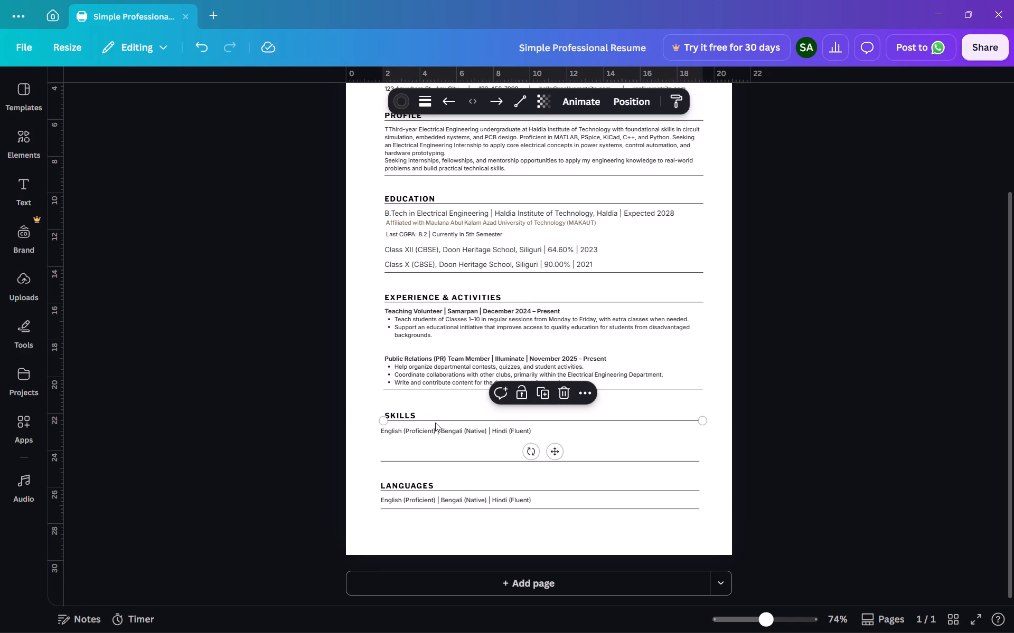
key("Left")
key("Left")
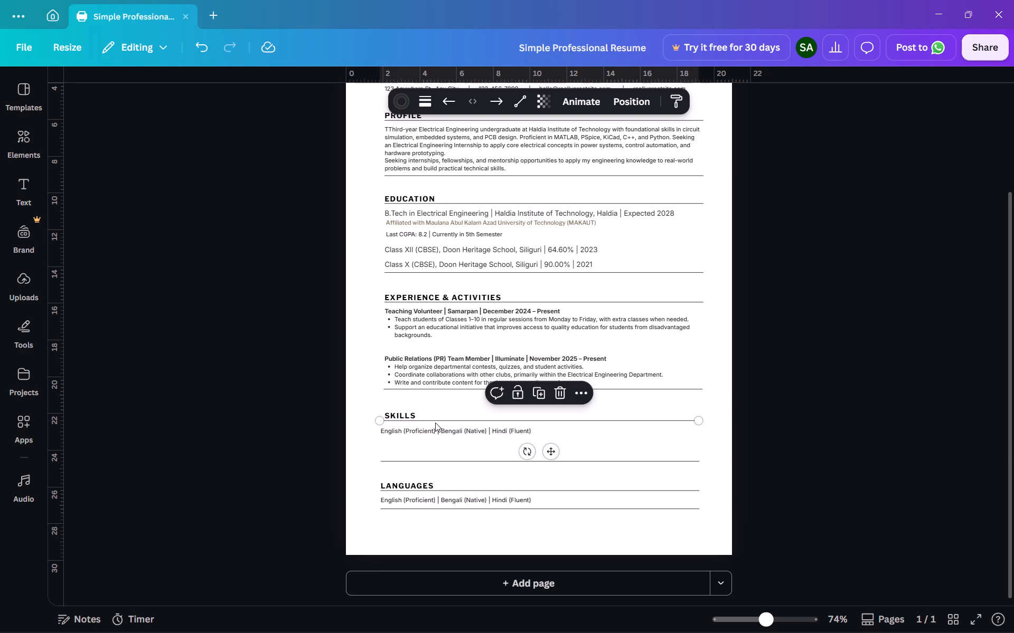
key("Left")
key("Right")
key("Left")
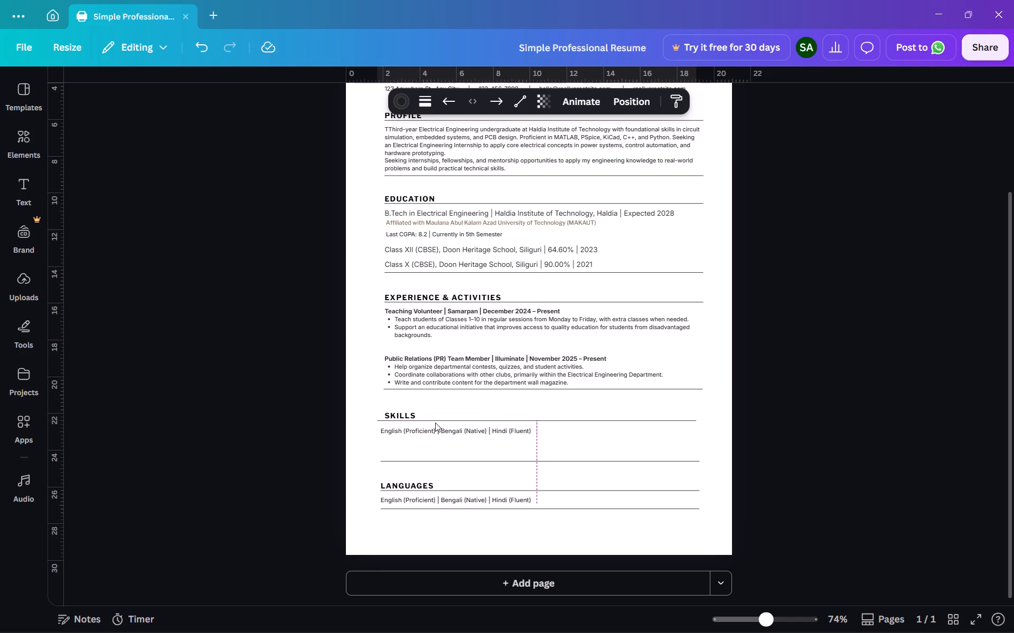
left_click(367, 476)
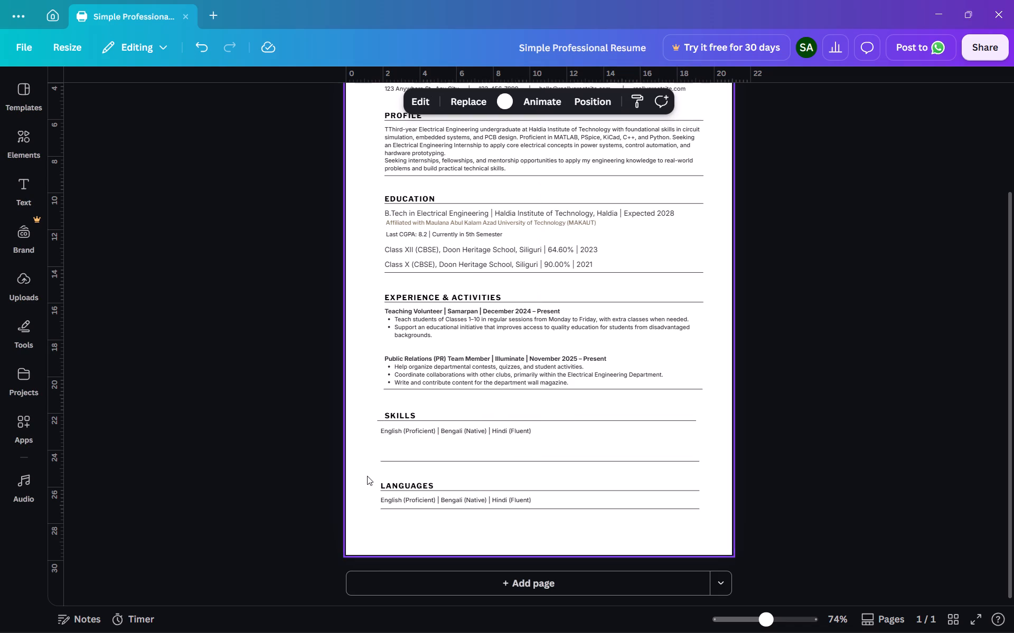
left_click(403, 420)
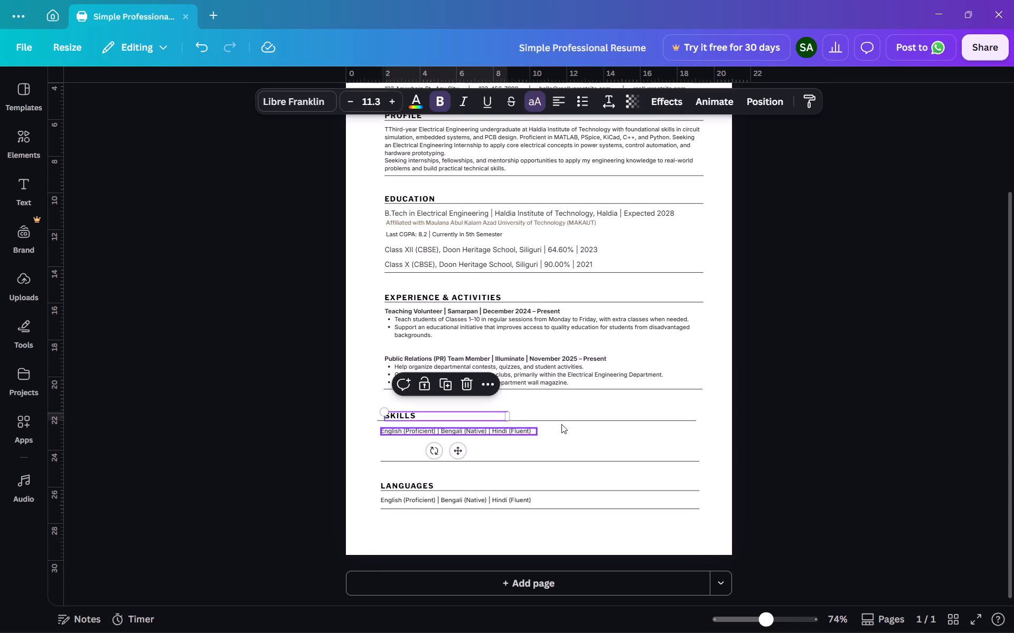
left_click(561, 420)
key("Right")
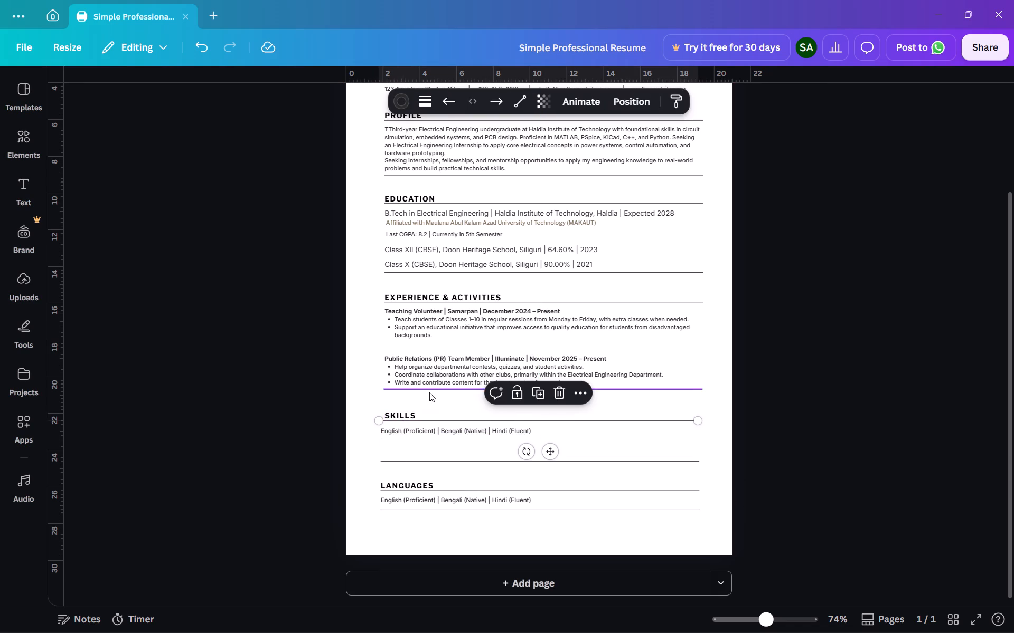
Nudge the dividers beneath the Experience & Activities heading and at that section's end leftward until their ends line up.
left_click(421, 387)
key("Left")
left_click(359, 417)
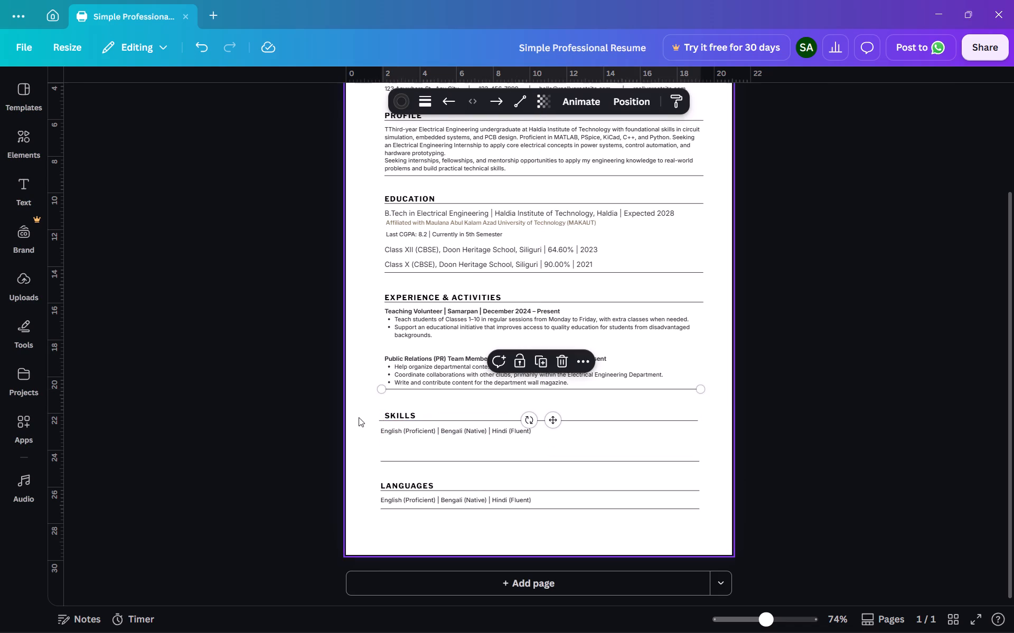
left_click(636, 304)
key("Left")
key("Right")
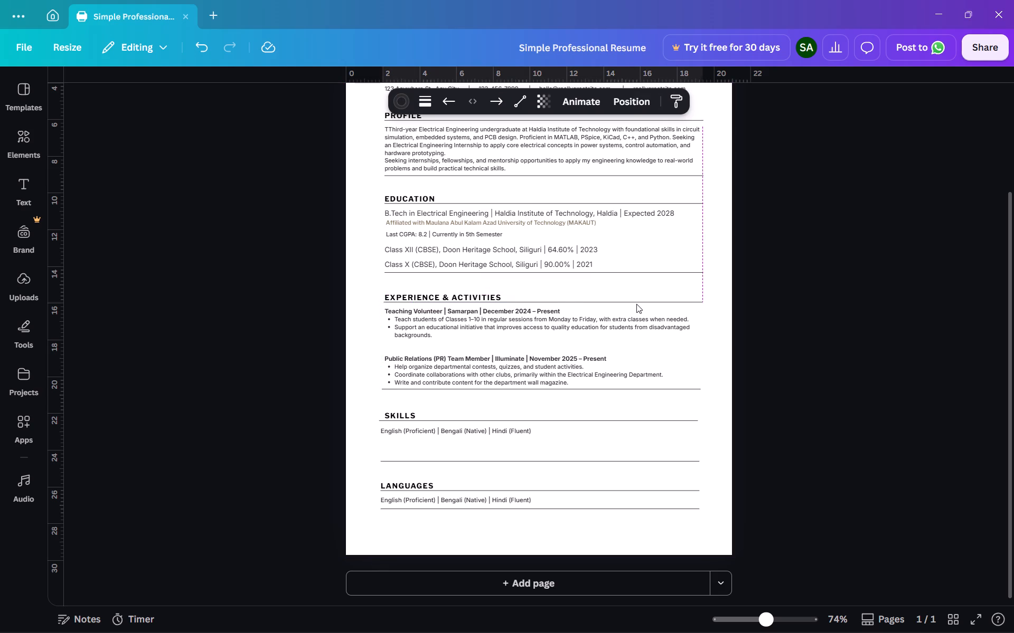
key("Left")
key("Left")
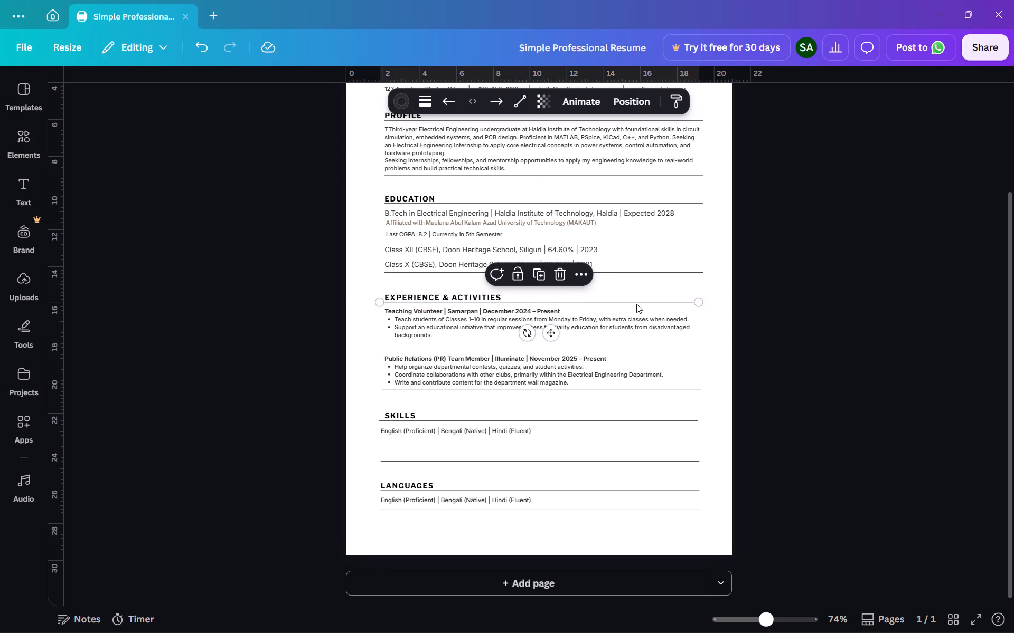
left_click(372, 398)
left_click(399, 391)
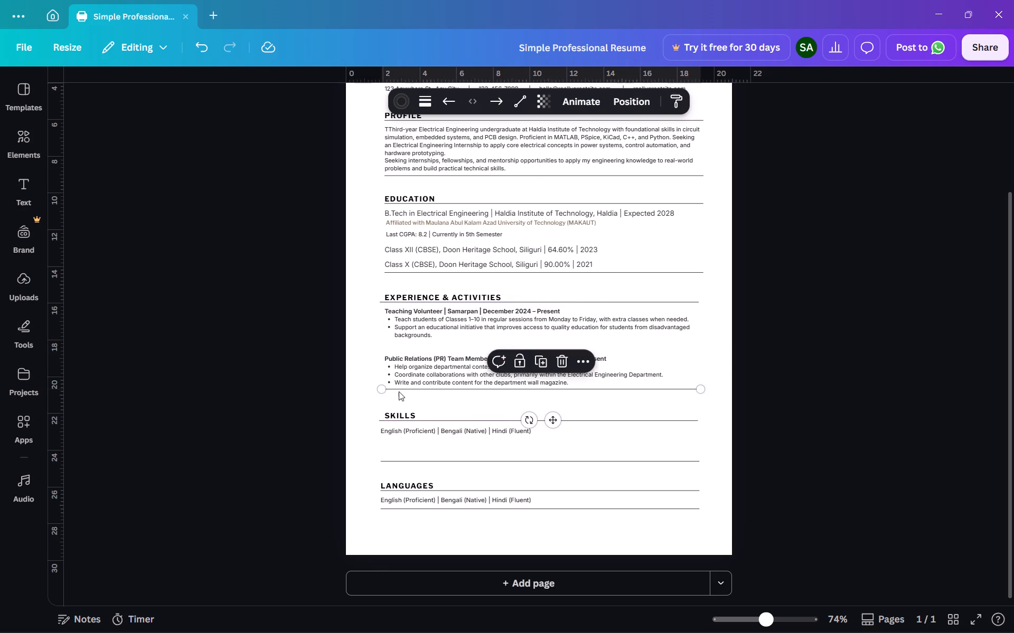
key("Left")
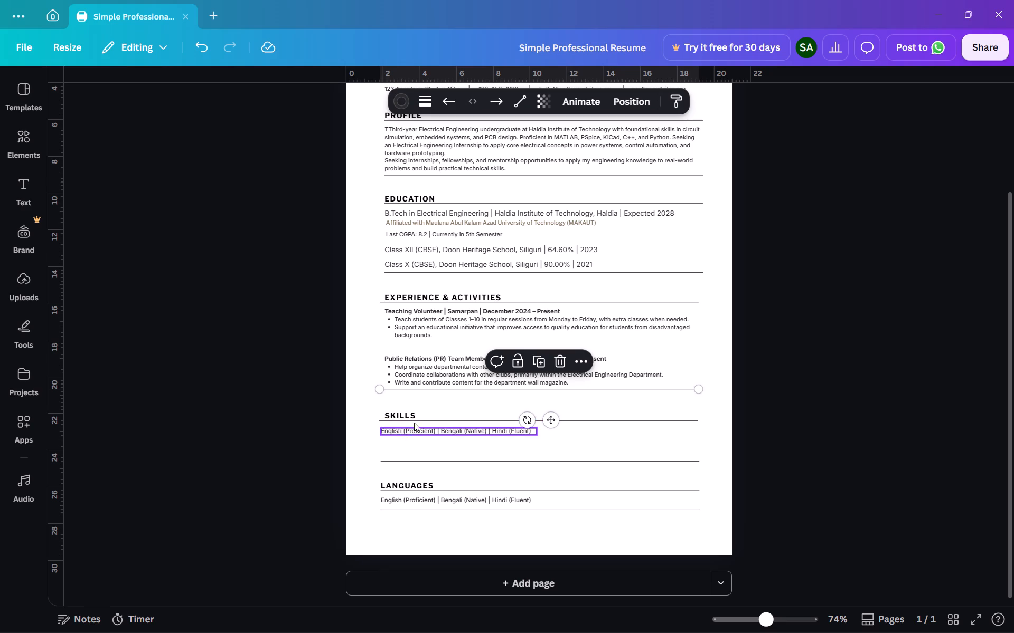
Nudge the divider beneath the Skills heading slightly further left.
left_click(661, 426)
key("Left")
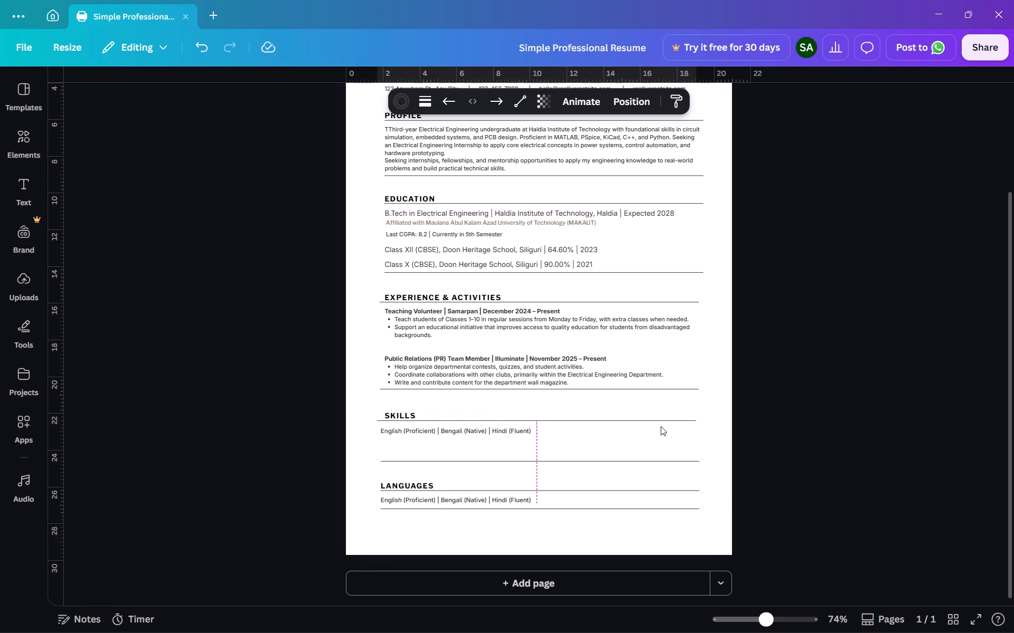
key("Left")
key("Right")
Nudge the header divider beneath the "Electrical Engineering Undergraduate" title slightly leftward.
scroll(536, 444, "up", 3)
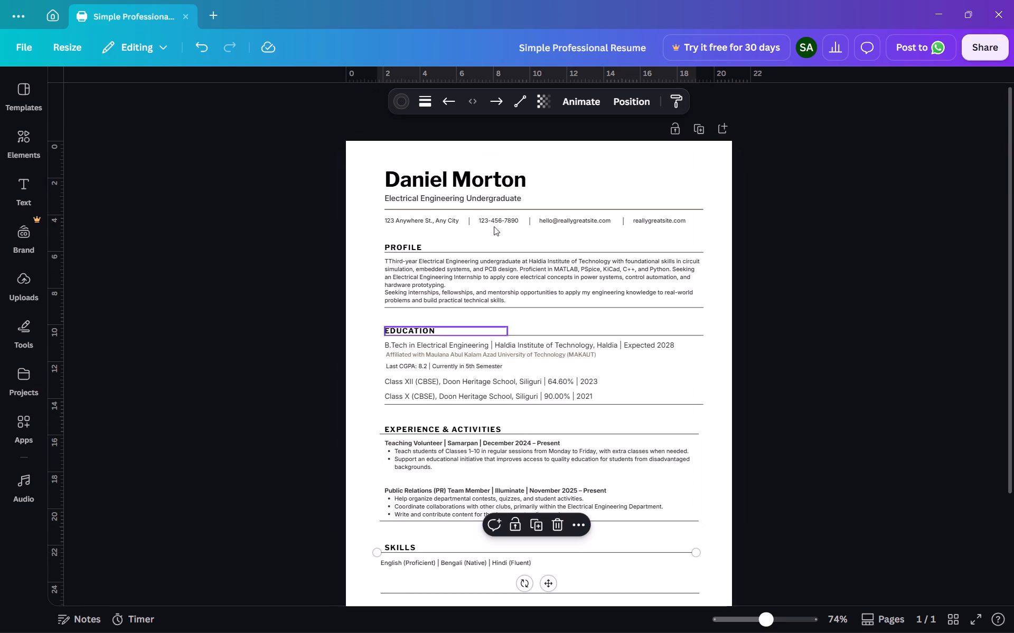
left_click(557, 208)
key("Left")
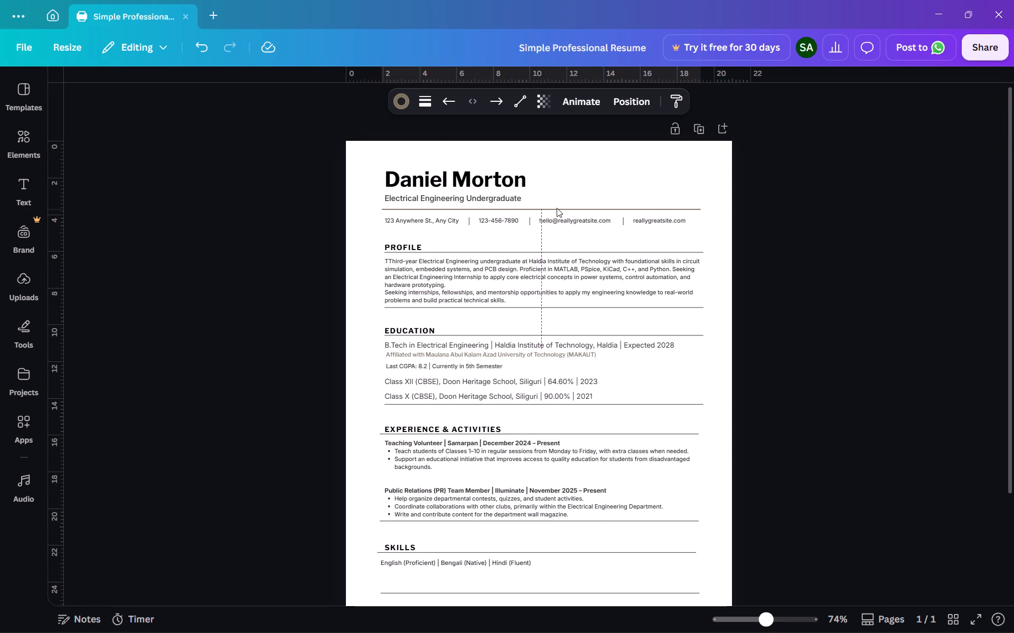
key("Right")
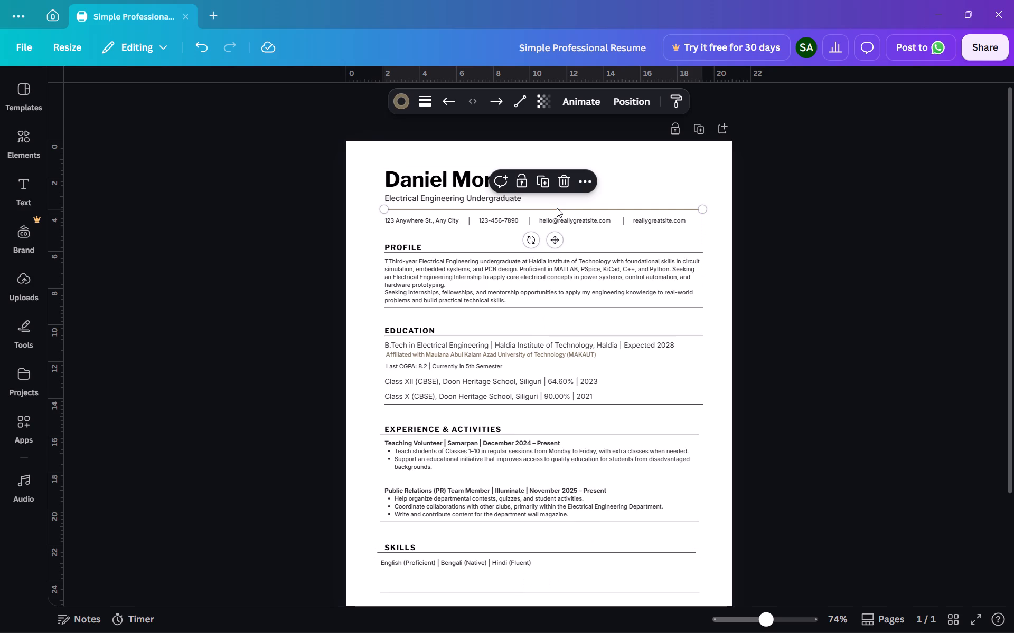
key("Left")
key("Right")
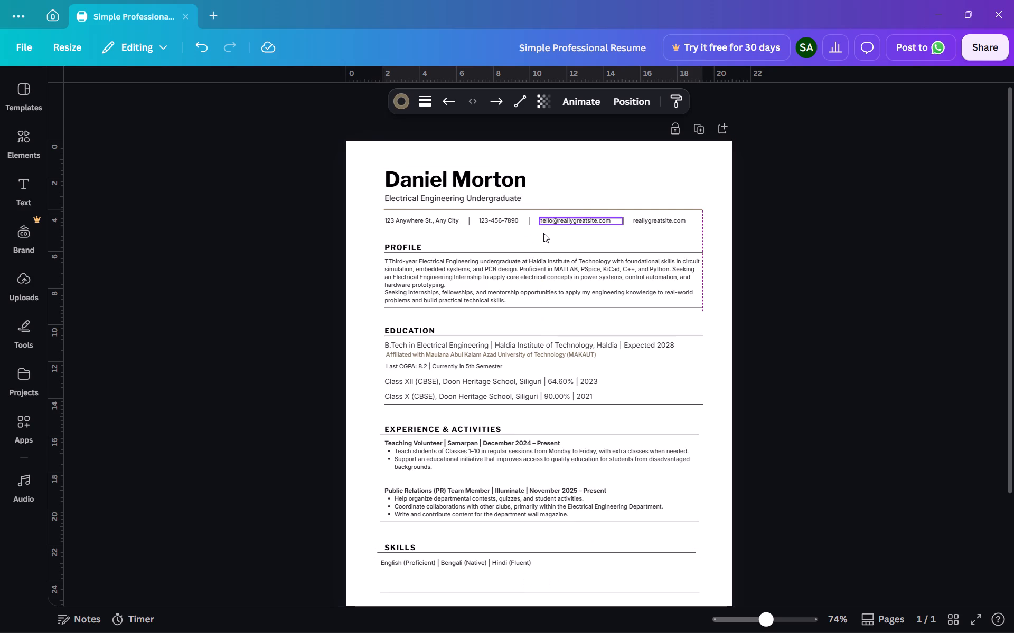
key("Left")
Nudge the divider beneath the Profile heading leftward to bring it near the Experience & Activities dividers.
left_click(455, 253)
key("Left")
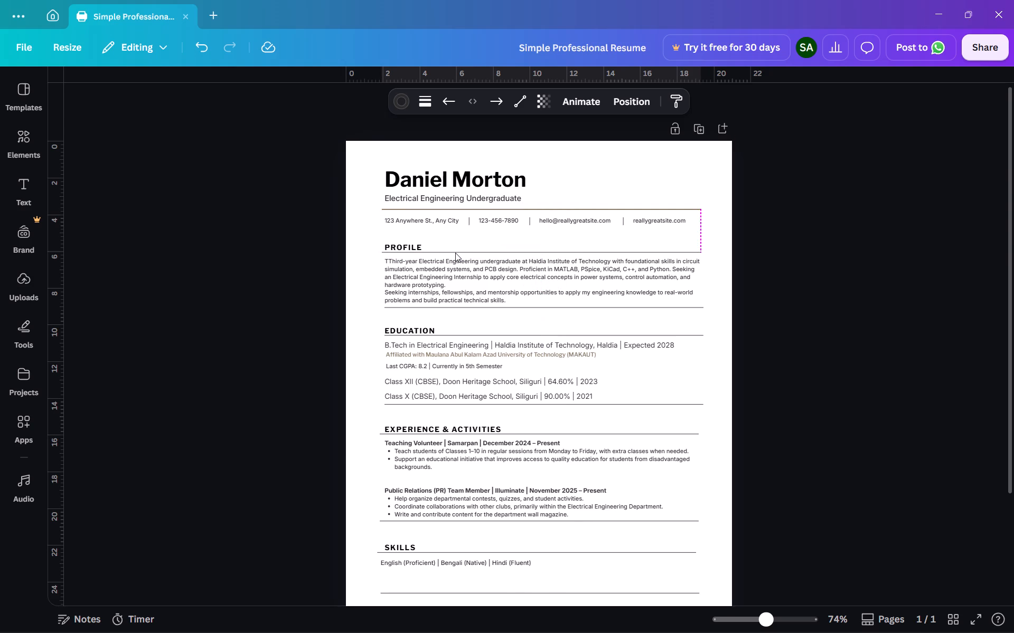
key("Left")
key("Left")
key("Left")
key("Right")
key("Right")
key("Right")
key("Right")
key("Left")
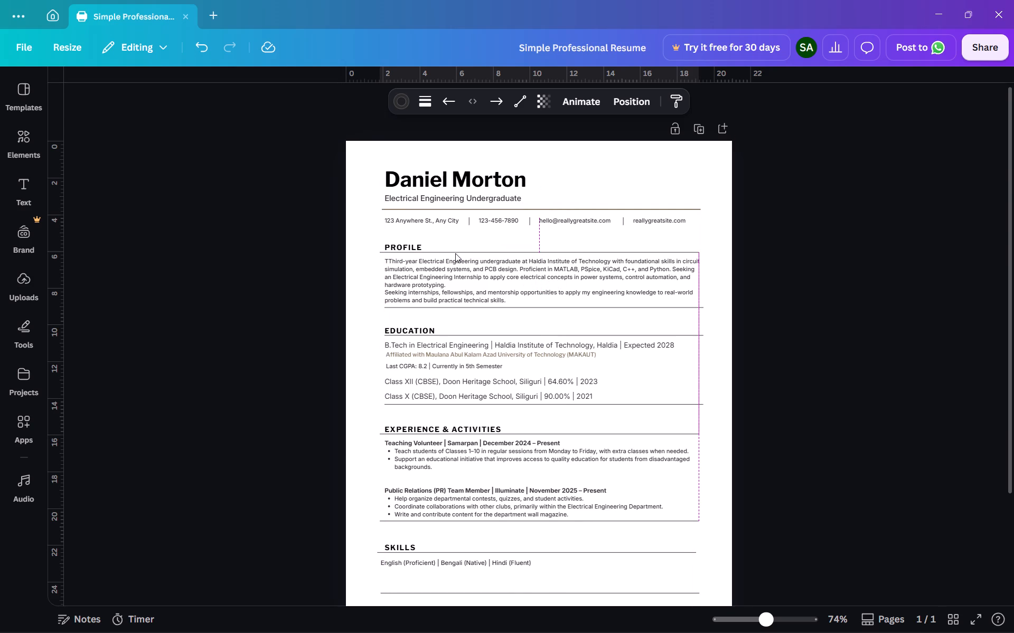
key("Left")
key("Right")
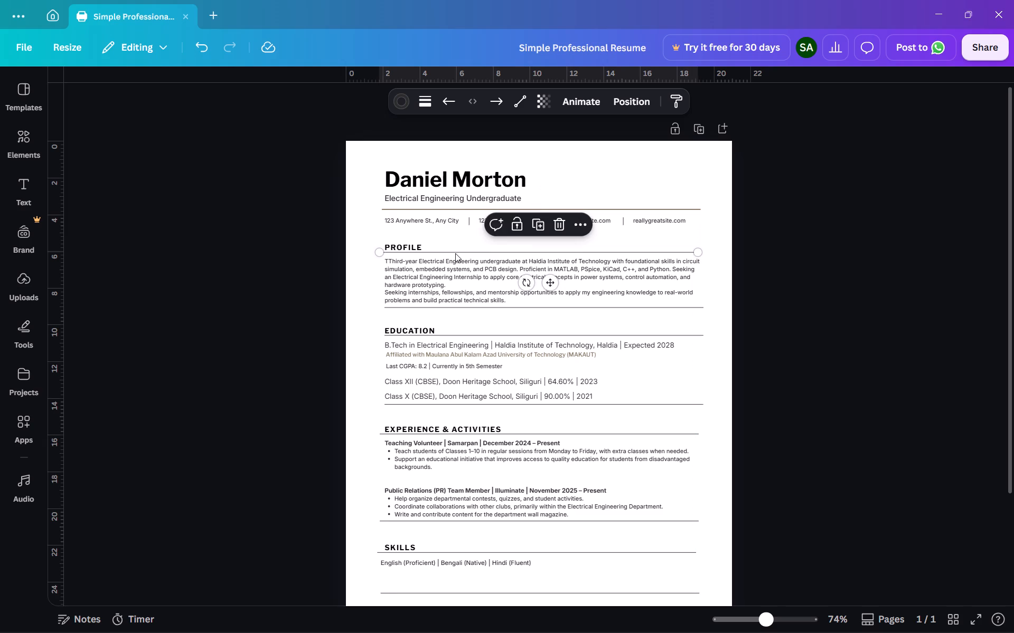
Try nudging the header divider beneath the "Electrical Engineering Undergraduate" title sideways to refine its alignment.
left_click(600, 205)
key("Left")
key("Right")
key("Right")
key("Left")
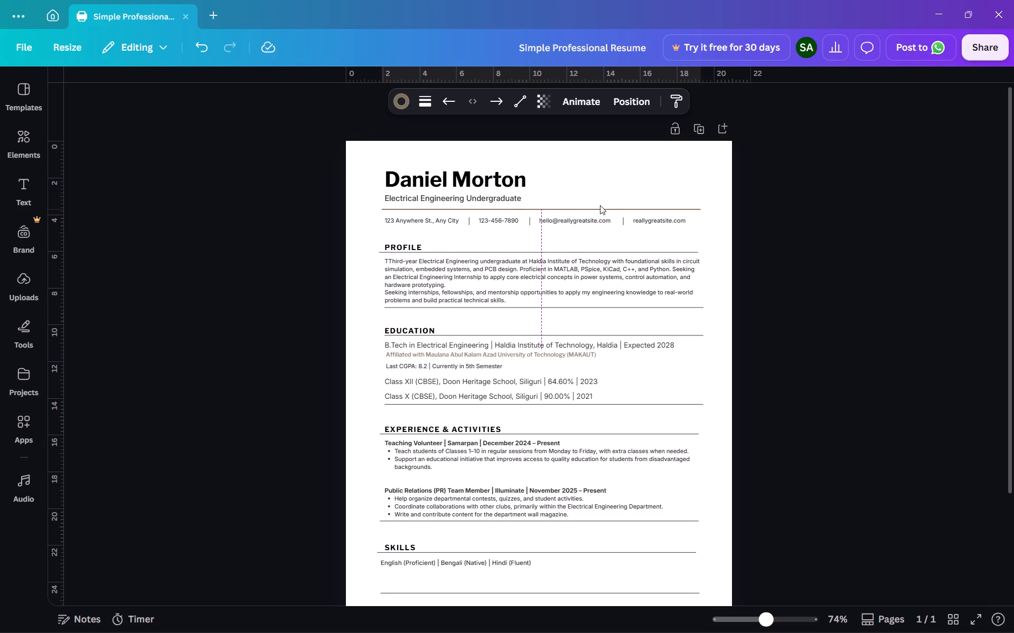
Fine-tune the divider beneath the Profile heading slightly rightward to align it with the Experience & Activities heading divider.
left_click(501, 251)
key("Right")
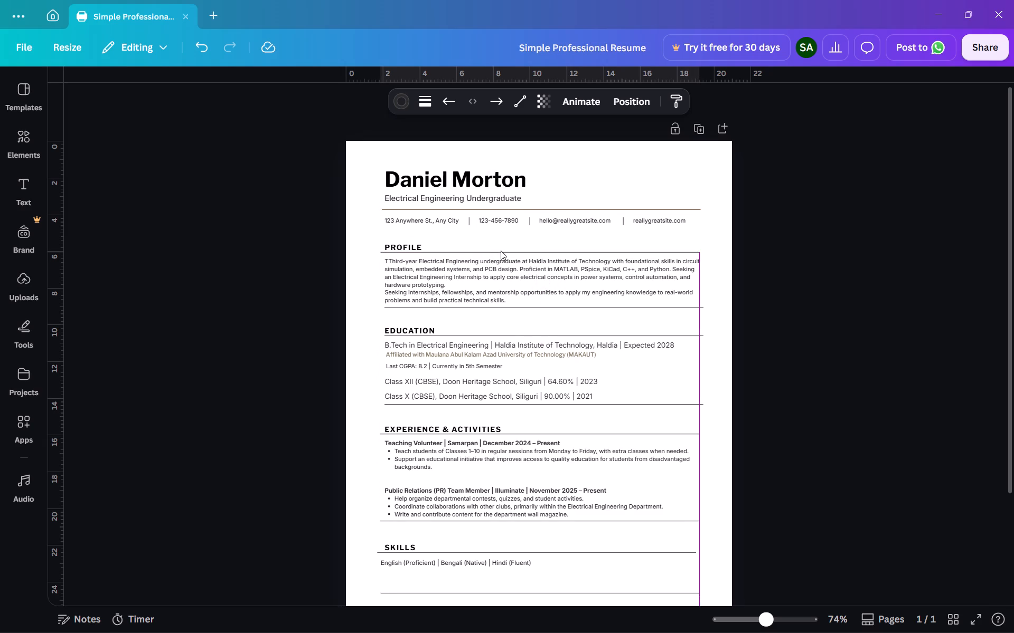
key("Right")
key("Left")
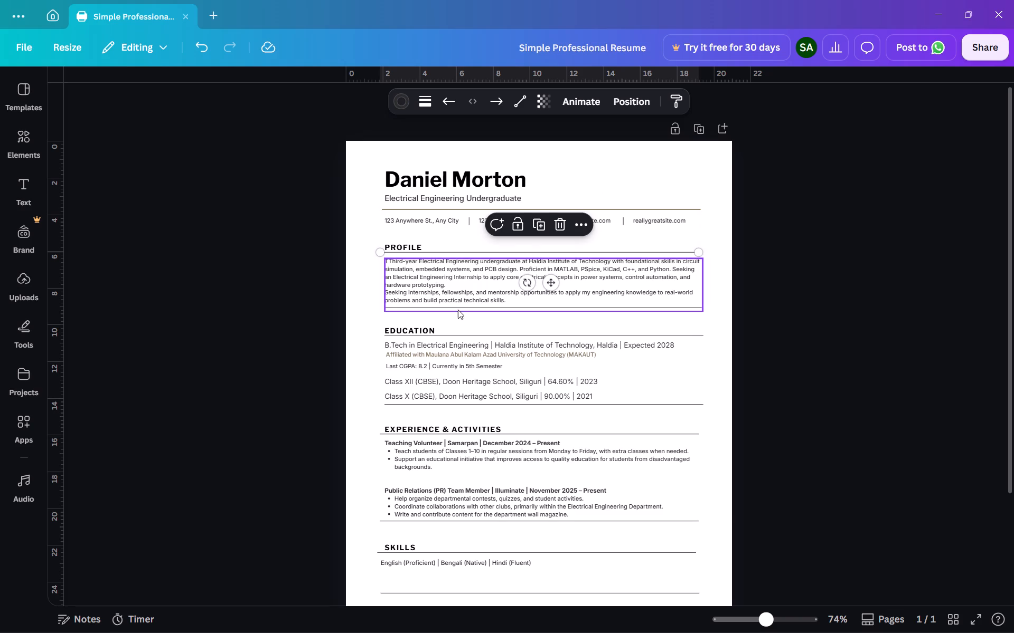
Nudge the divider closing the Profile section leftward to align it with the divider beneath the Profile heading.
left_click(464, 307)
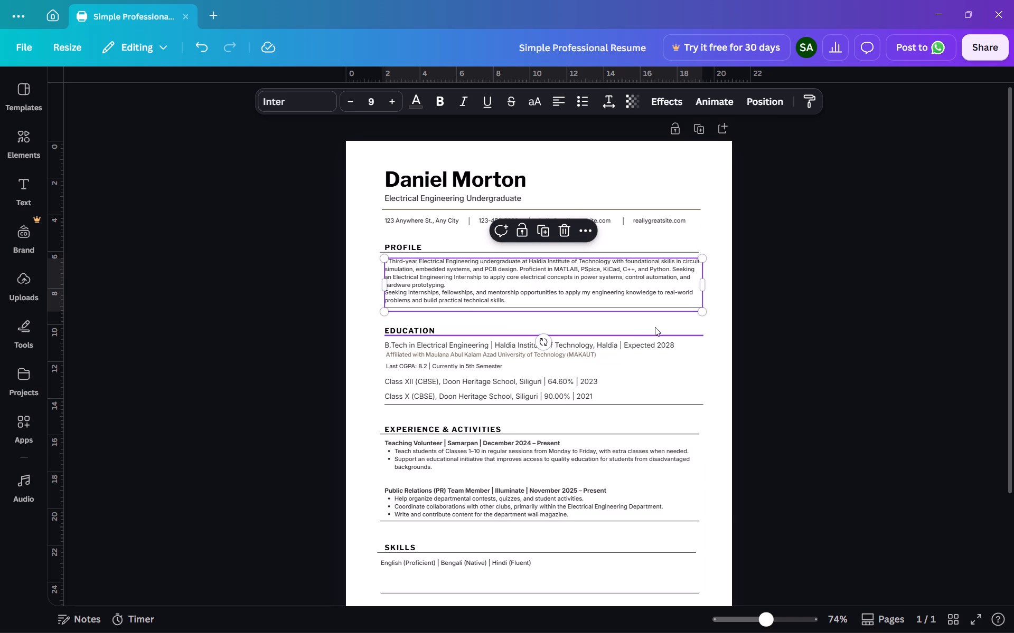
left_click(660, 325)
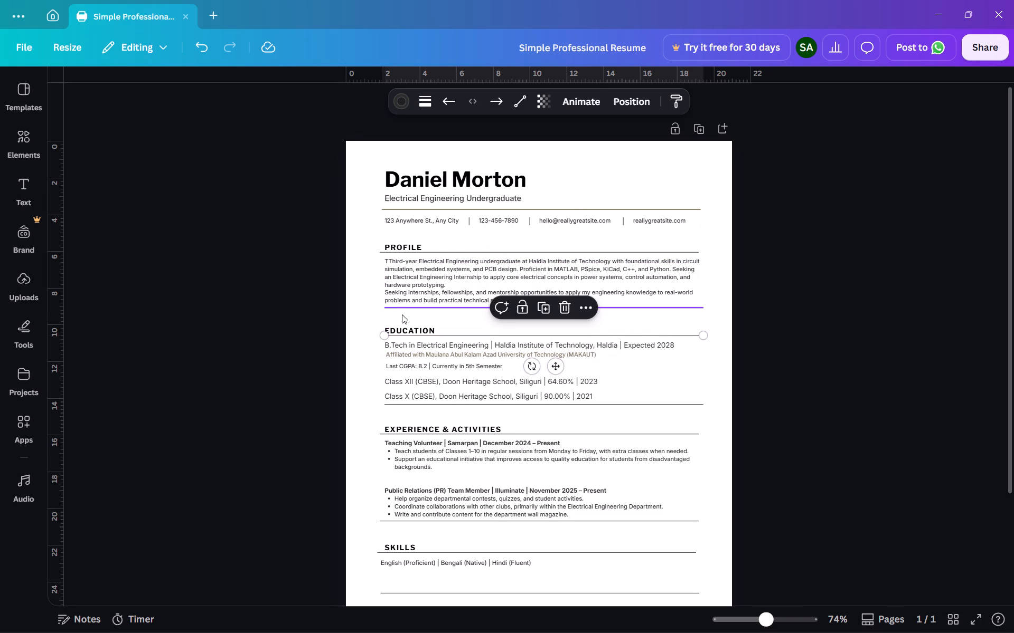
left_click(402, 314)
key("Left")
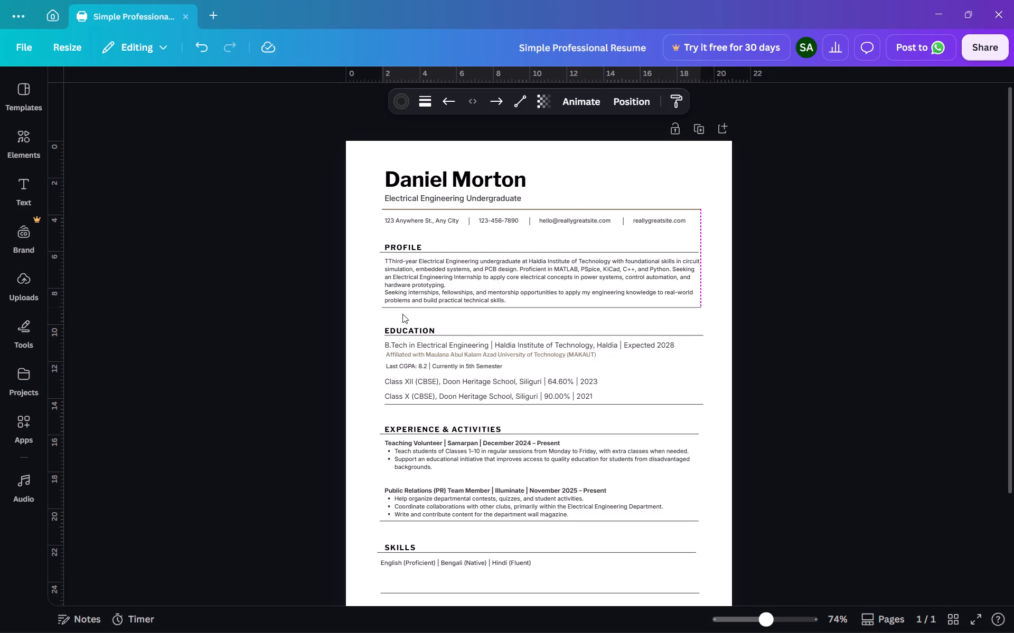
key("Left")
key("Left")
key("Right")
left_click(371, 329)
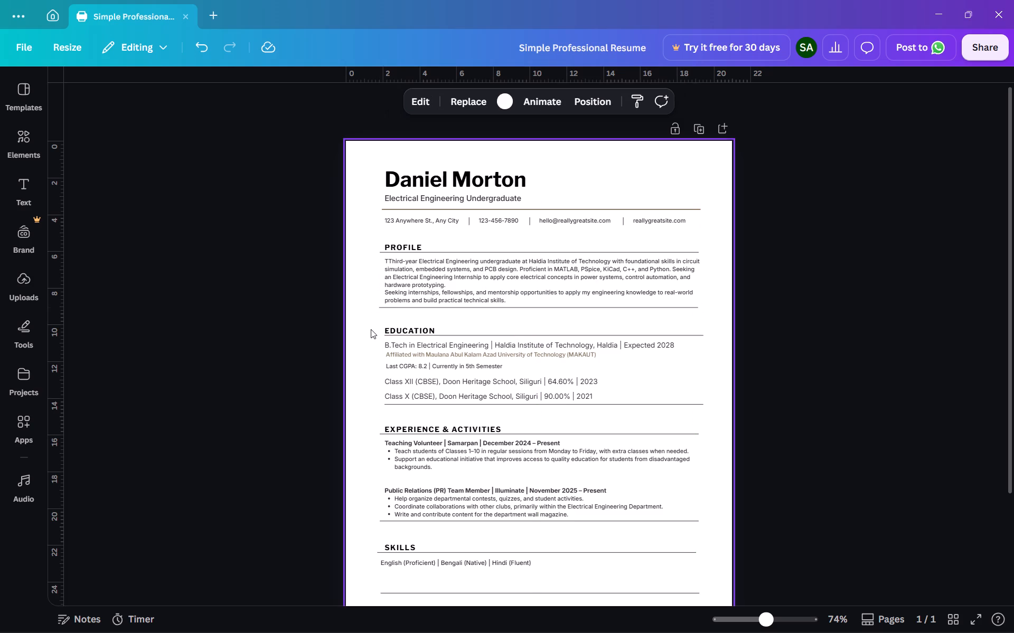
Nudge the divider beneath the Education heading leftward to align it with the divider closing the Profile section.
left_click(462, 337)
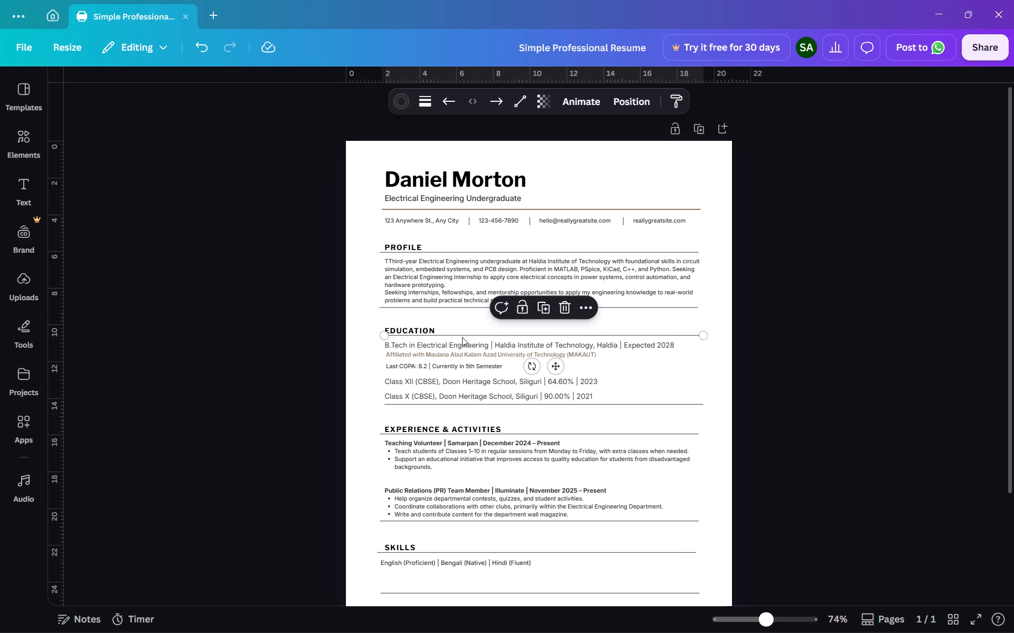
key("Left")
key("Left")
key("Left")
key("Right")
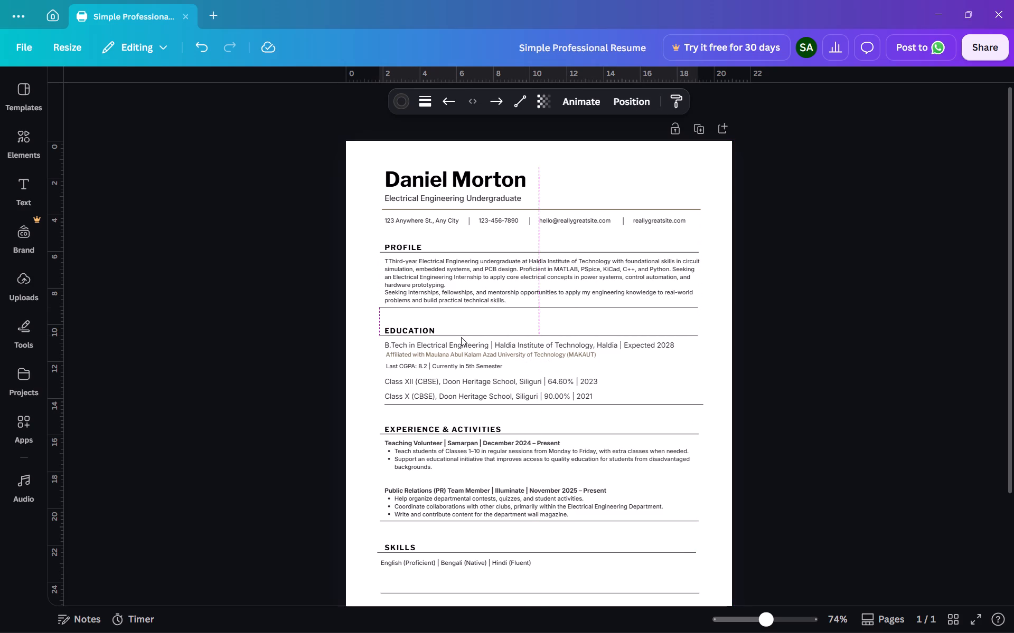
left_click(373, 365)
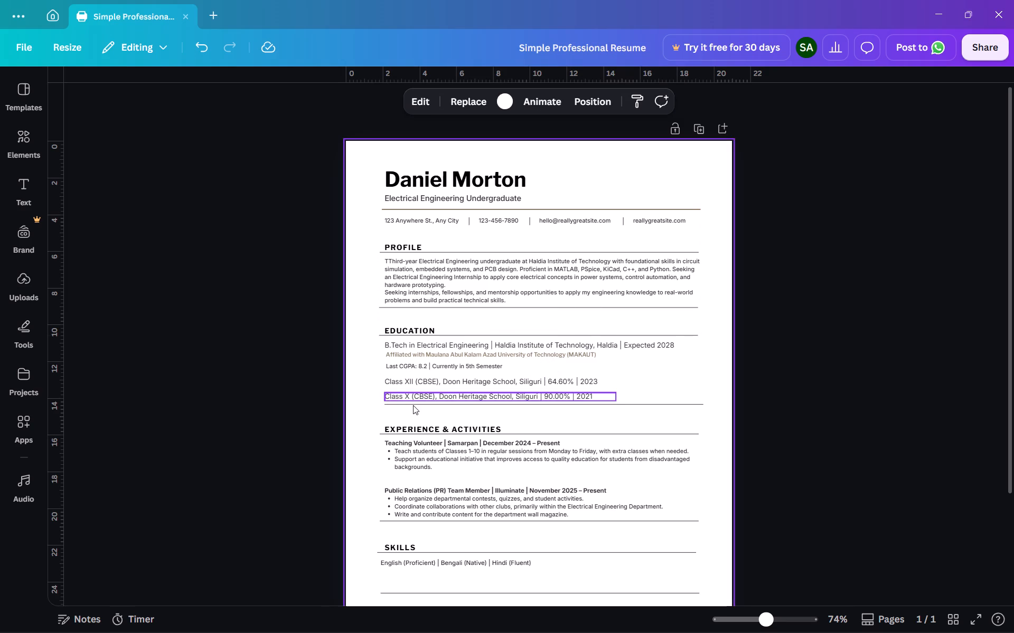
Nudge the divider closing the Education section leftward to align it with the divider beneath the Education heading.
left_click(438, 409)
key("Left")
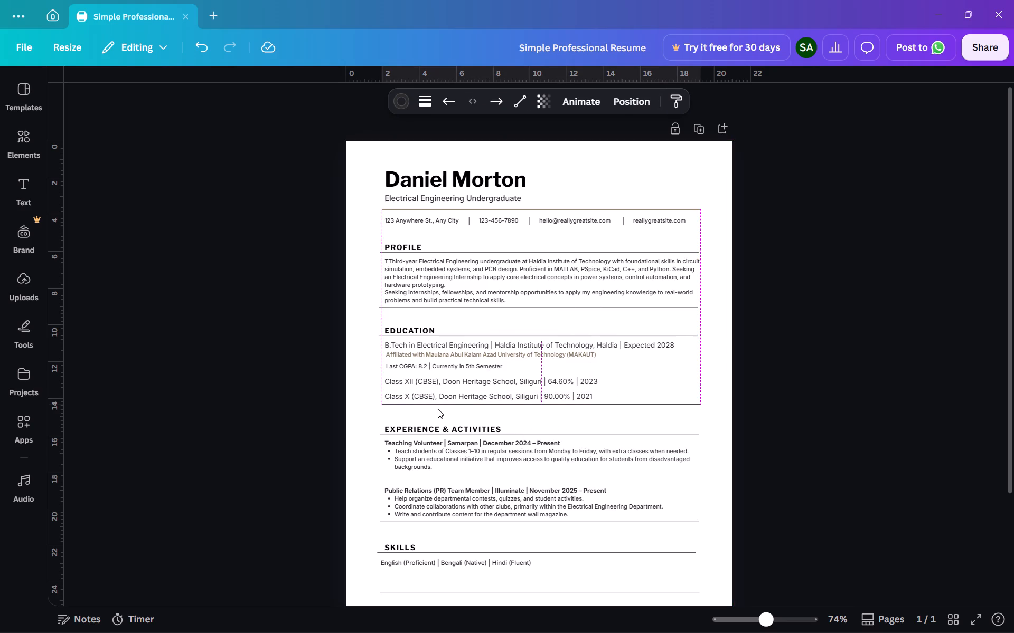
key("Left")
key("Left")
key("Right")
key("Right")
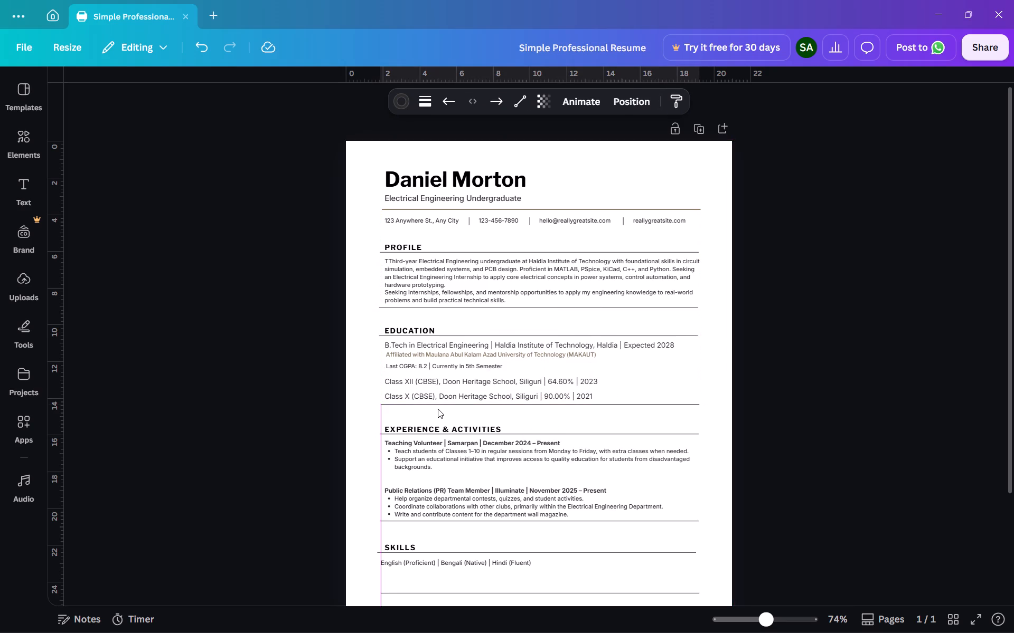
key("Left")
key("Left")
key("Left")
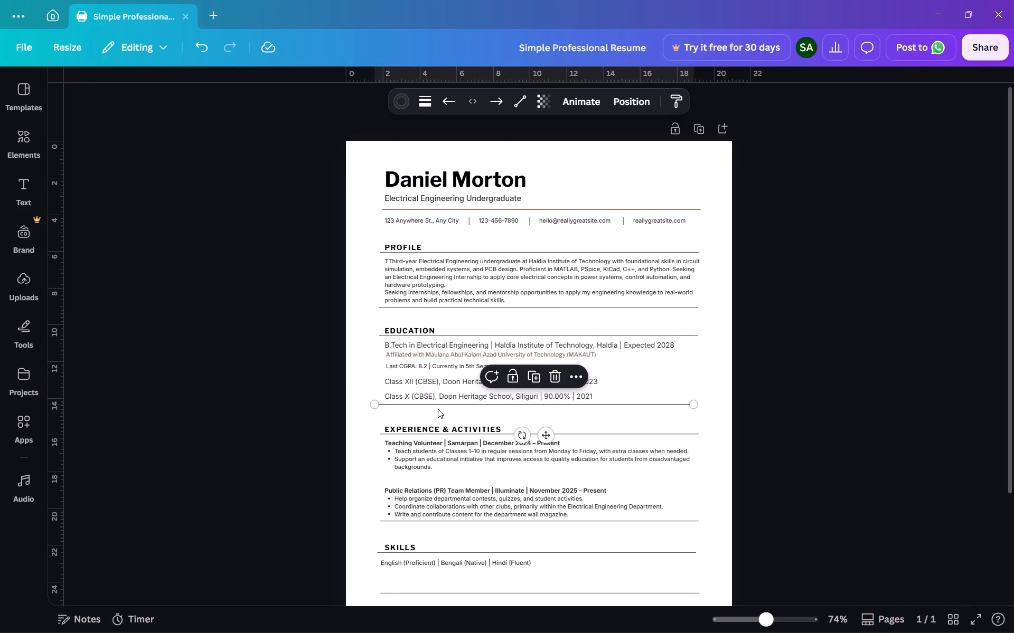
key("Right")
key("Left")
key("Left")
key("Left")
key("Right")
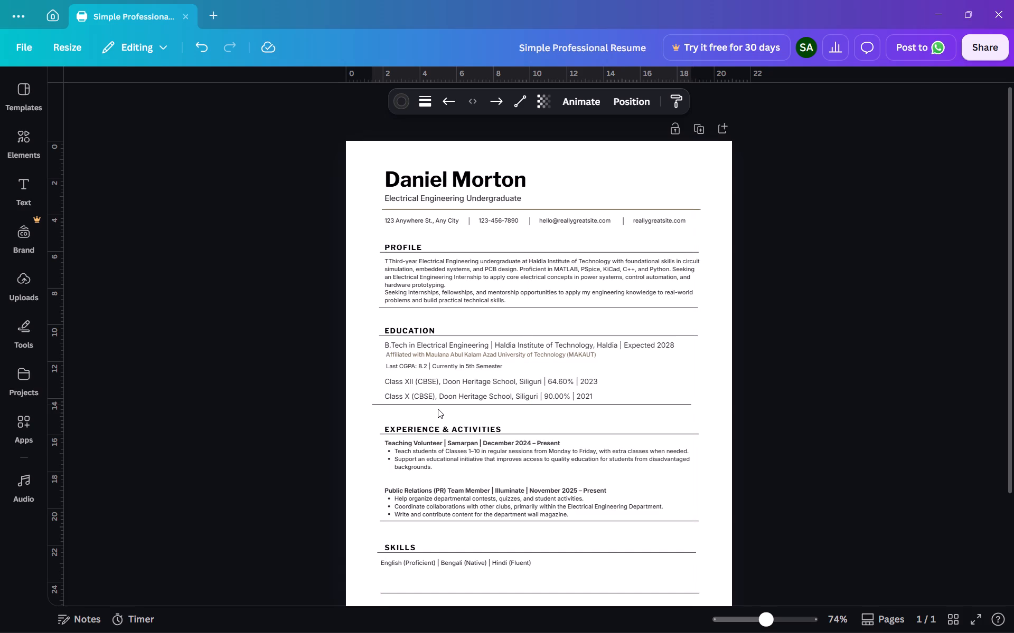
key("Right")
key("Right")
key("Right")
key("Right")
key("Left")
key("Left")
key("Left")
key("Left")
key("Left")
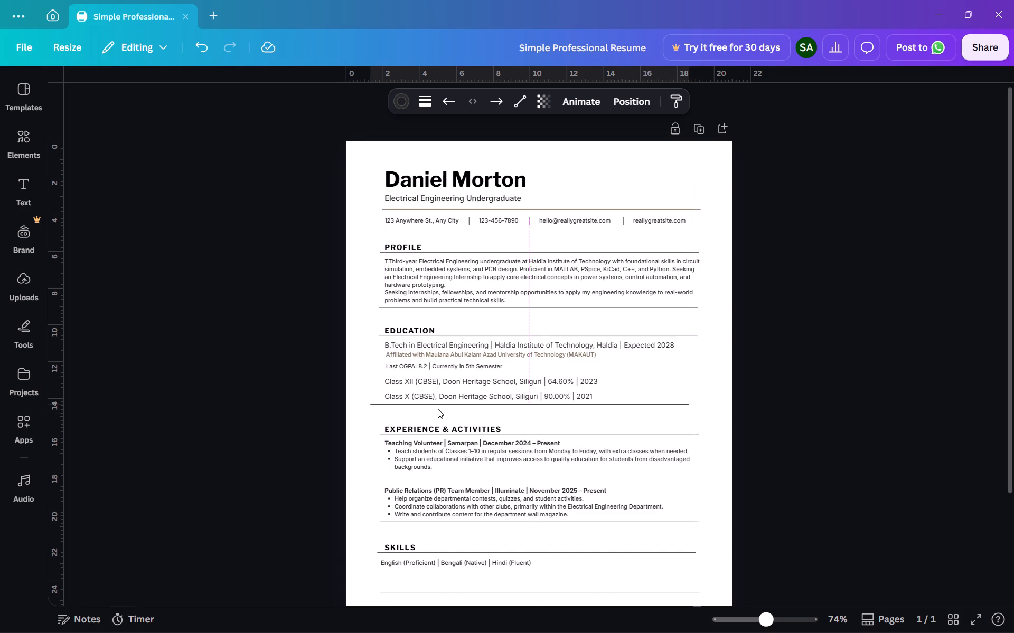
key("Right")
key("Right")
key("Right")
key("Right")
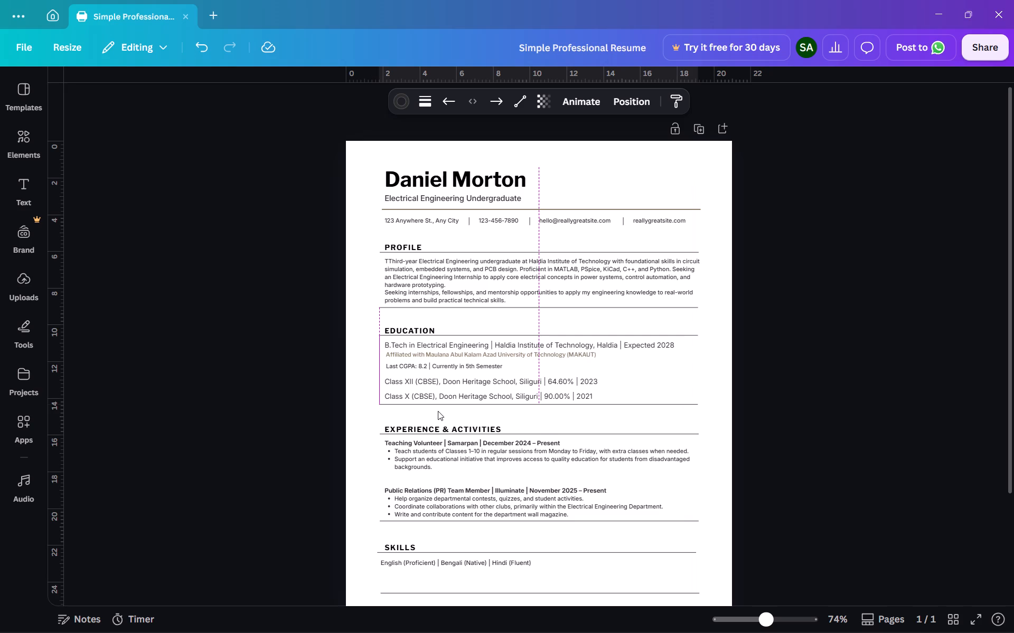
left_click(366, 428)
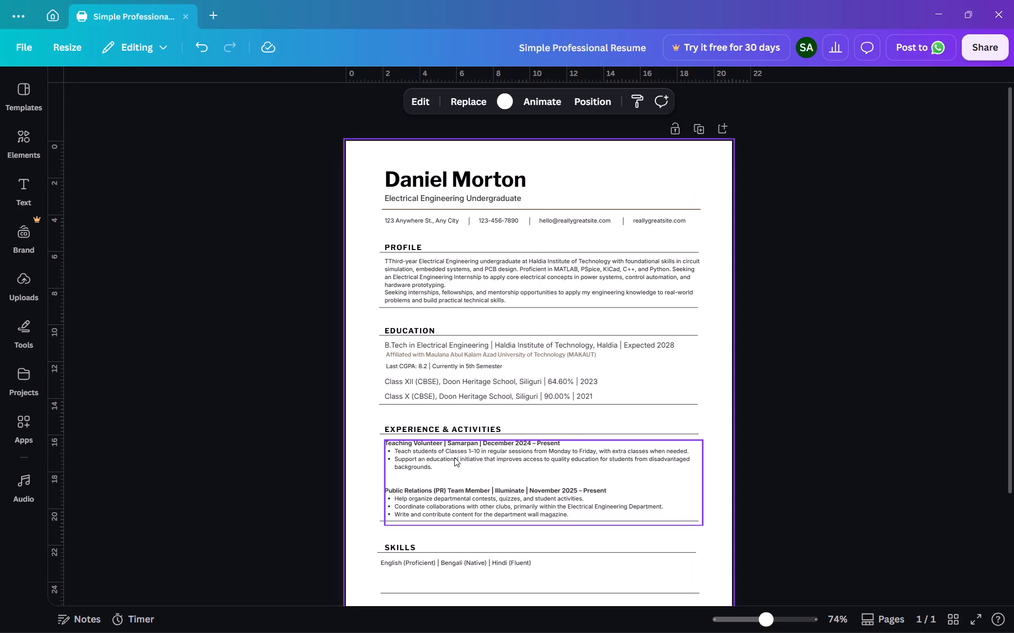
Fine-tune the divider beneath the Experience & Activities heading sideways, leaving it slightly further right.
left_click(573, 435)
key("Left")
key("Left")
key("Left")
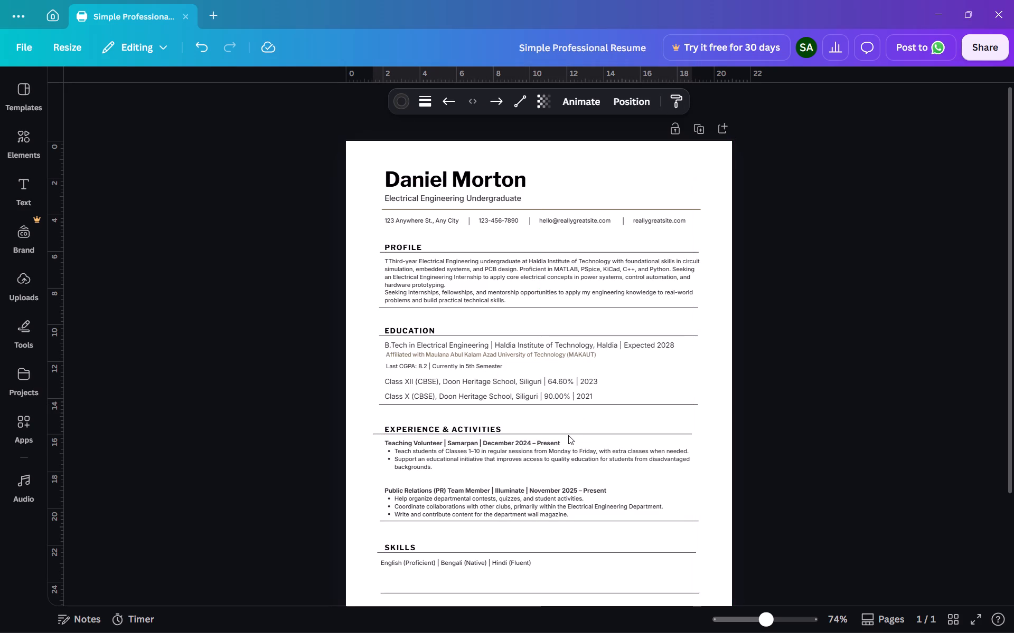
key("Left")
key("Left")
key("Left")
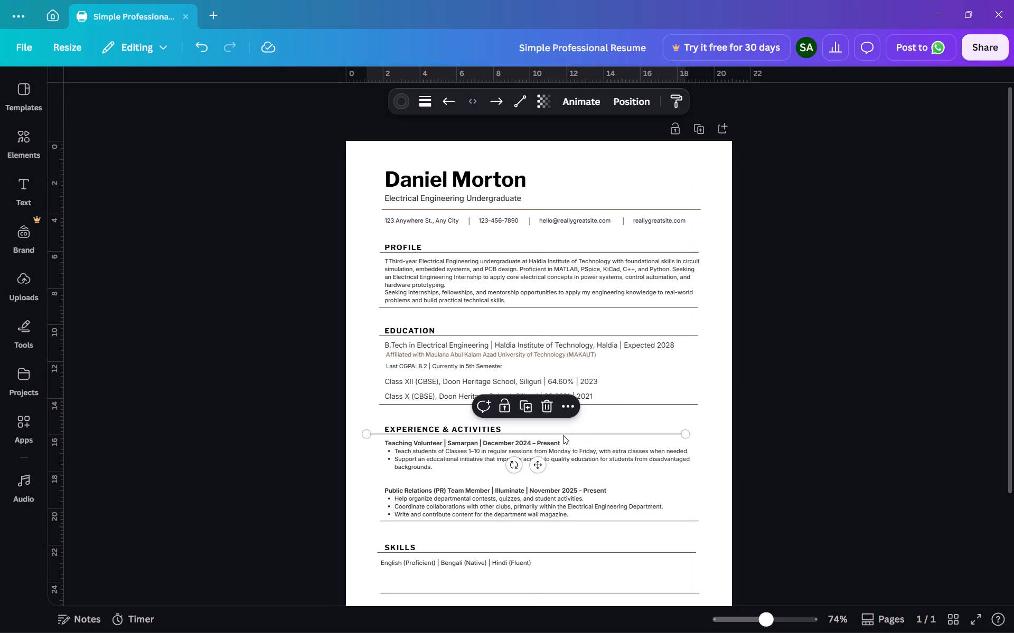
key("Right")
key("Right")
key("Right")
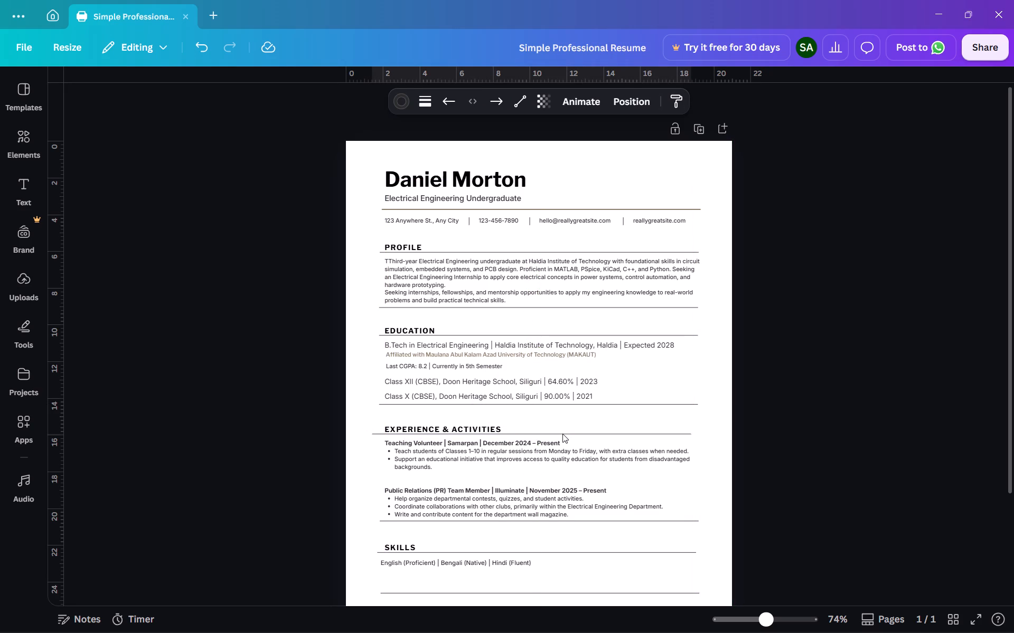
key("Right")
key("Right")
key("Right")
key("Right")
key("Right")
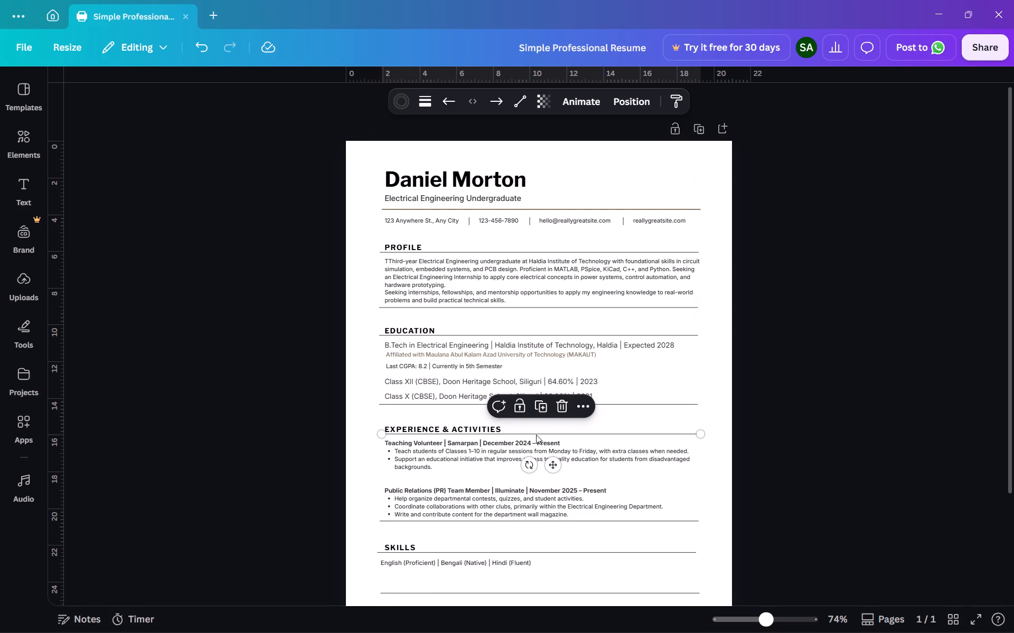
left_click(370, 468)
Nudge the divider closing the Experience & Activities section slightly rightward to align it with the divider beneath that section's heading.
left_click(461, 522)
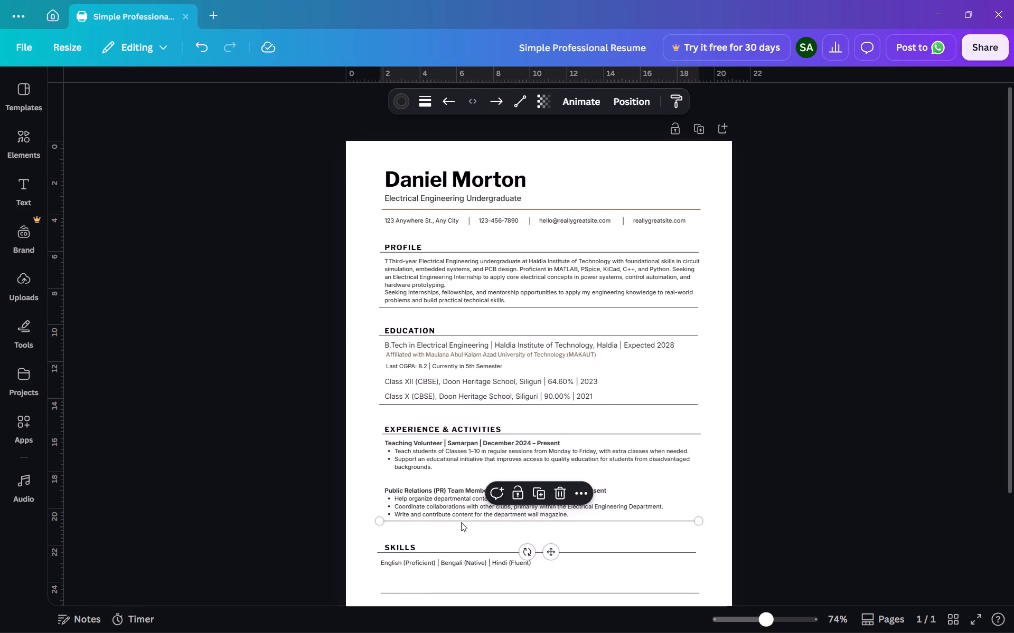
key("Left")
key("Left")
key("Left")
key("Left")
key("Left")
key("Left")
key("Right")
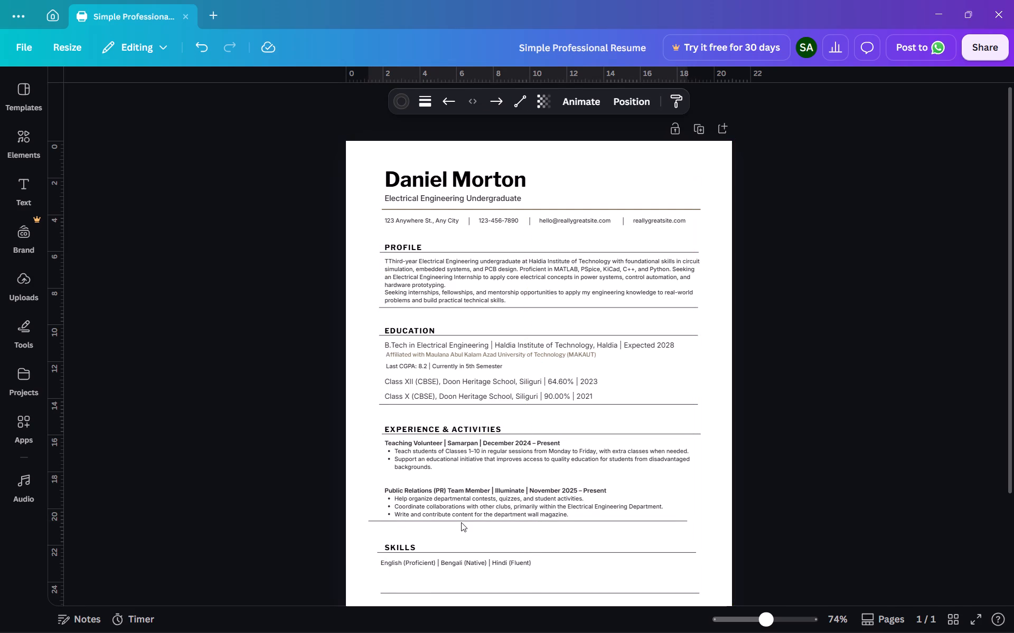
key("Right")
key("Right")
key("Right")
key("Right")
key("Right")
key("Right")
key("Right")
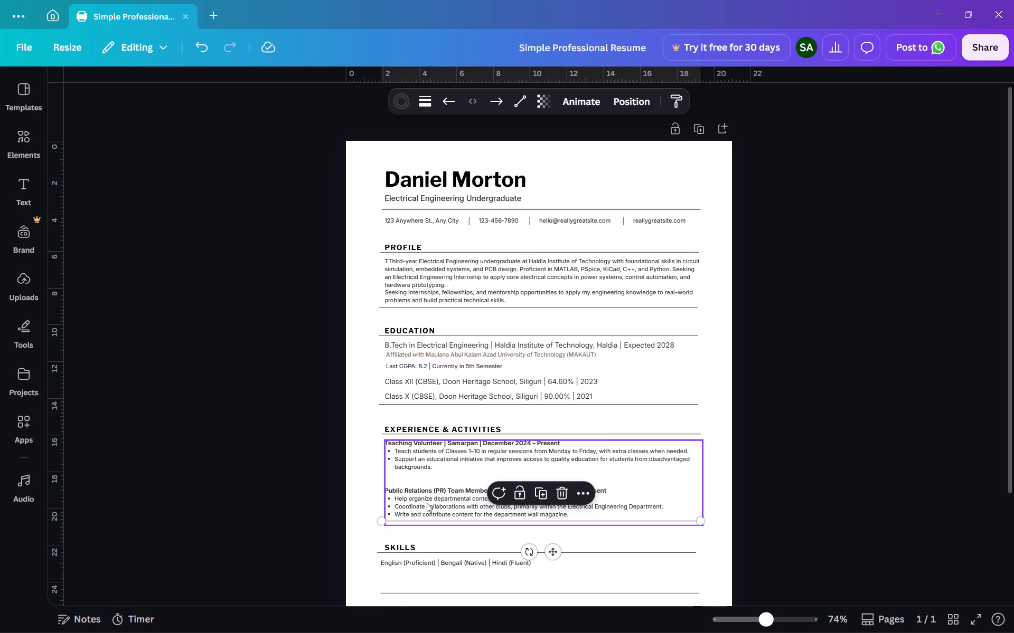
Nudge the divider beneath the Skills heading slightly rightward to align it with the Education section dividers.
scroll(440, 483, "down", 2)
left_click(446, 421)
key("Left")
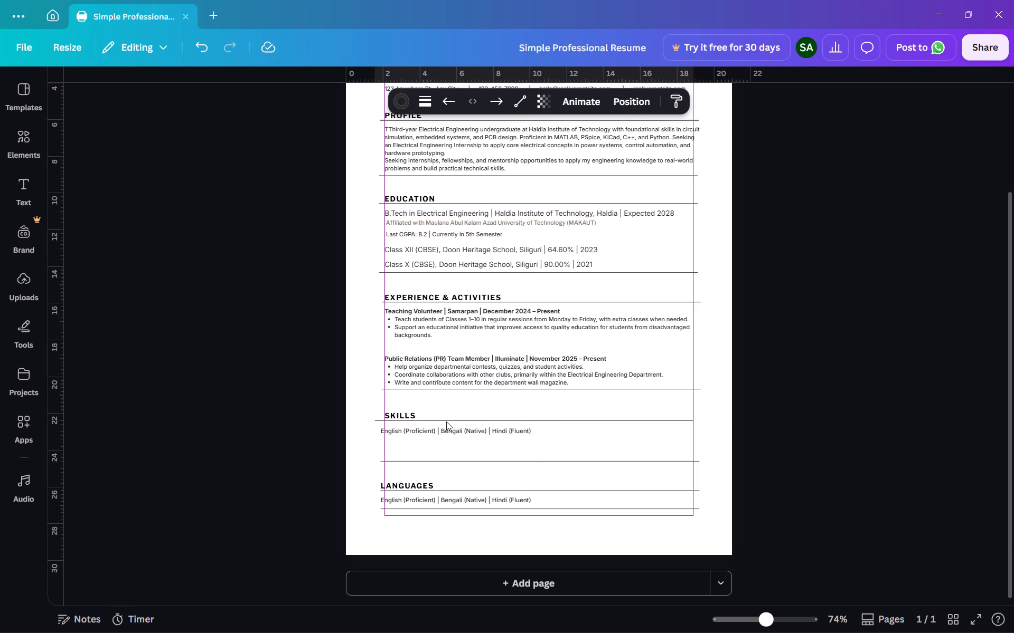
key("Left")
key("Left")
key("Right")
key("Right")
key("Right")
key("Right")
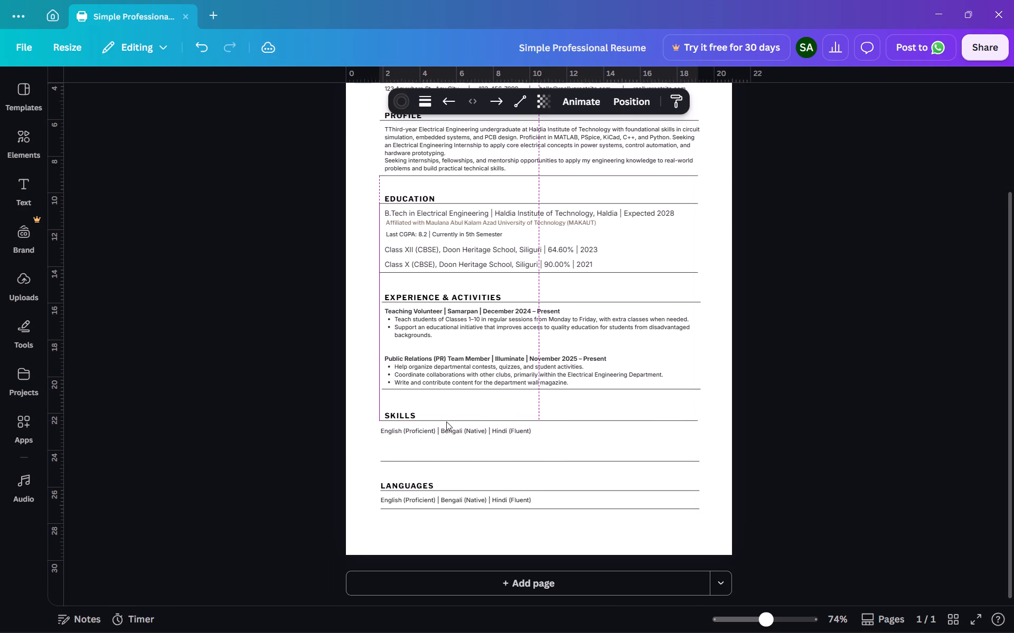
key("Right")
key("Left")
key("Left")
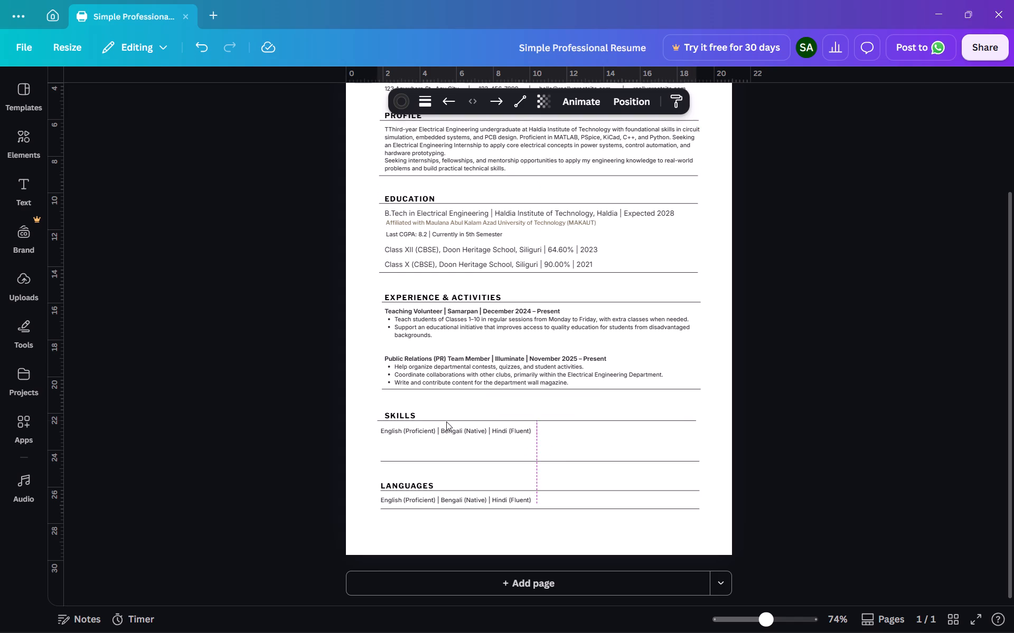
key("Left")
key("Left")
key("Right")
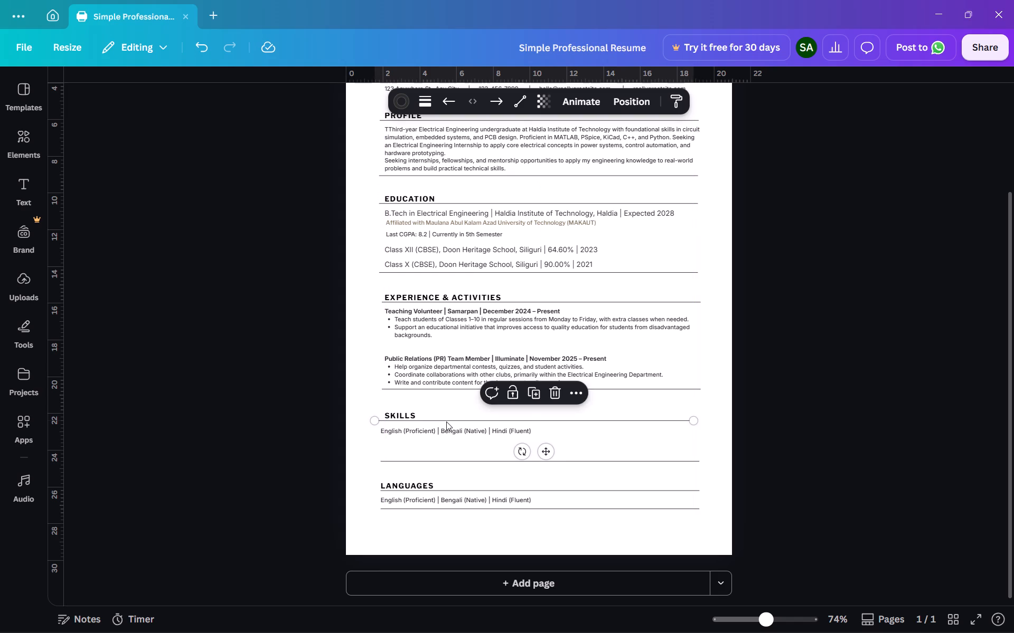
key("Right")
key("Right")
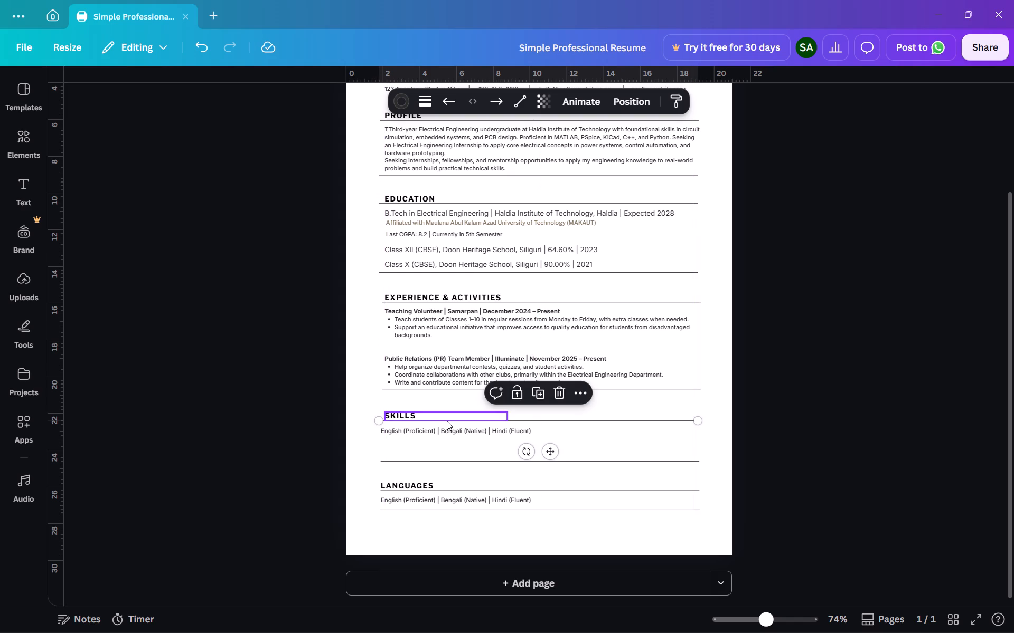
Nudge the divider closing the Skills section slightly leftward to align it with the divider beneath the Skills heading.
left_click(434, 461)
key("Left")
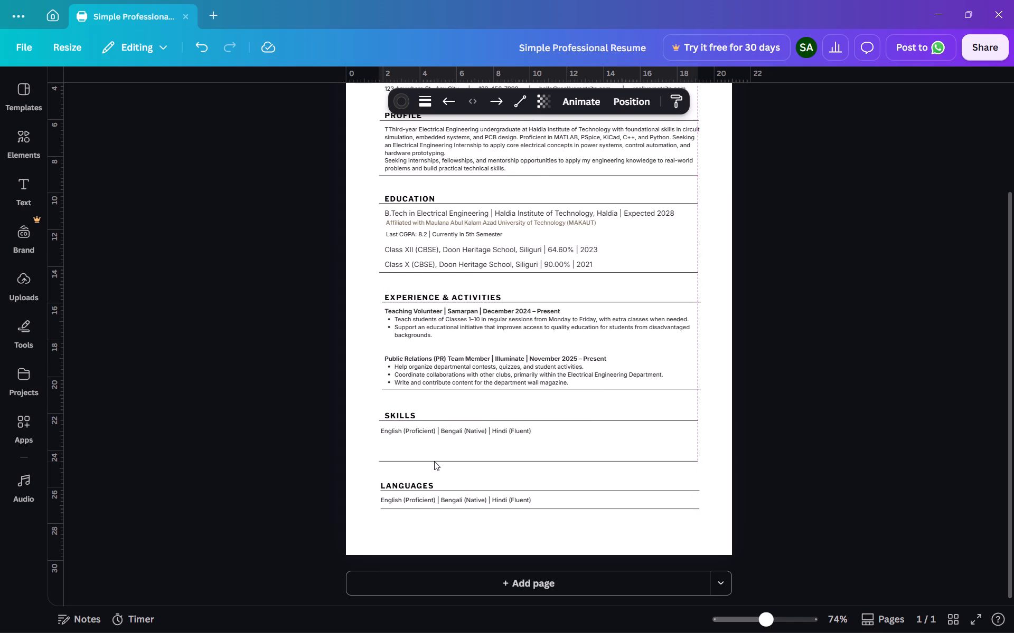
key("Left")
key("Left")
key("Right")
key("Right")
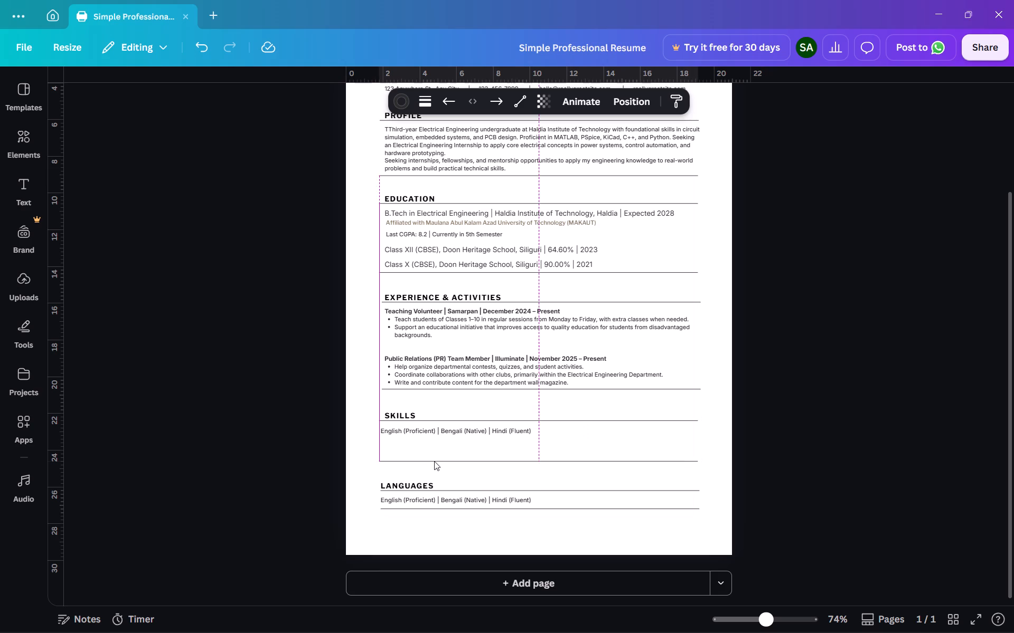
scroll(434, 461, "down", 1)
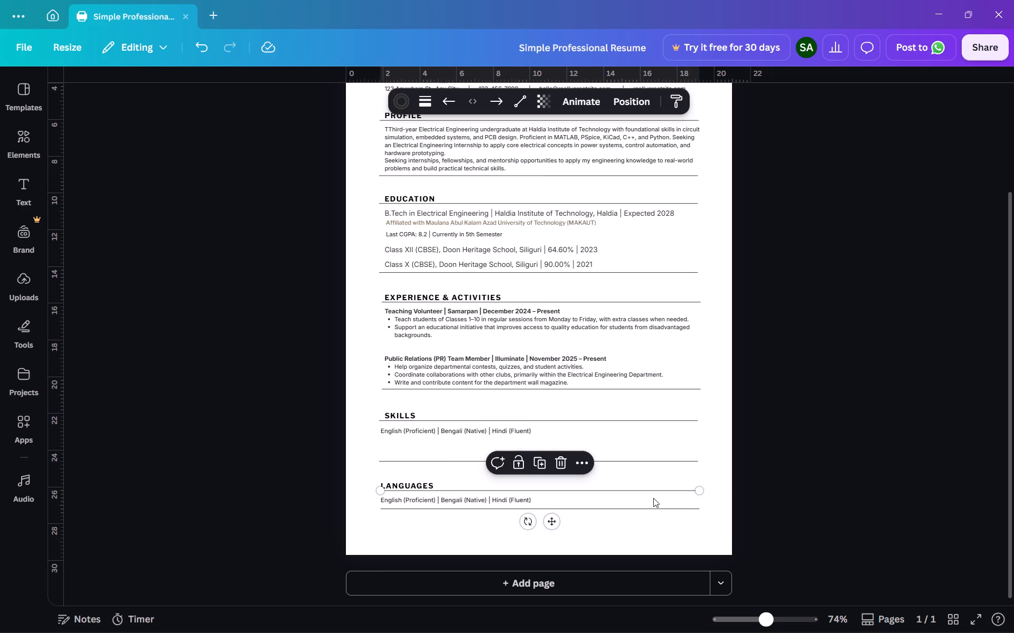
Nudge the divider beneath the Languages heading slightly leftward to align it with the Skills section dividers.
left_click(653, 498)
key("Left")
key("Left")
key("Left")
key("Left")
key("Right")
key("Right")
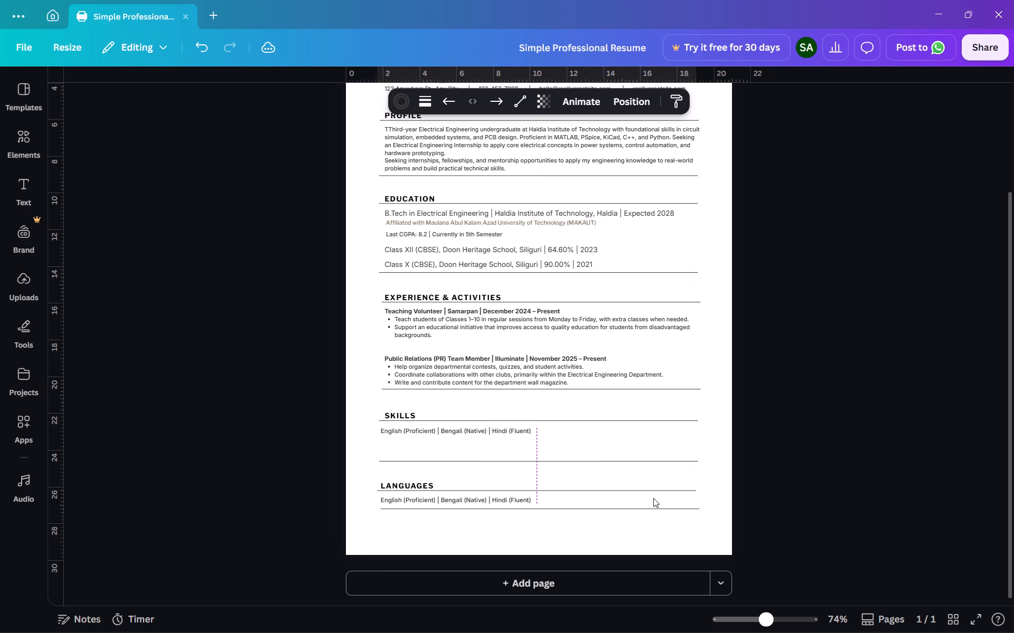
key("Right")
Nudge the divider closing the Languages section slightly leftward to align it with the divider beneath the Languages heading.
left_click(647, 513)
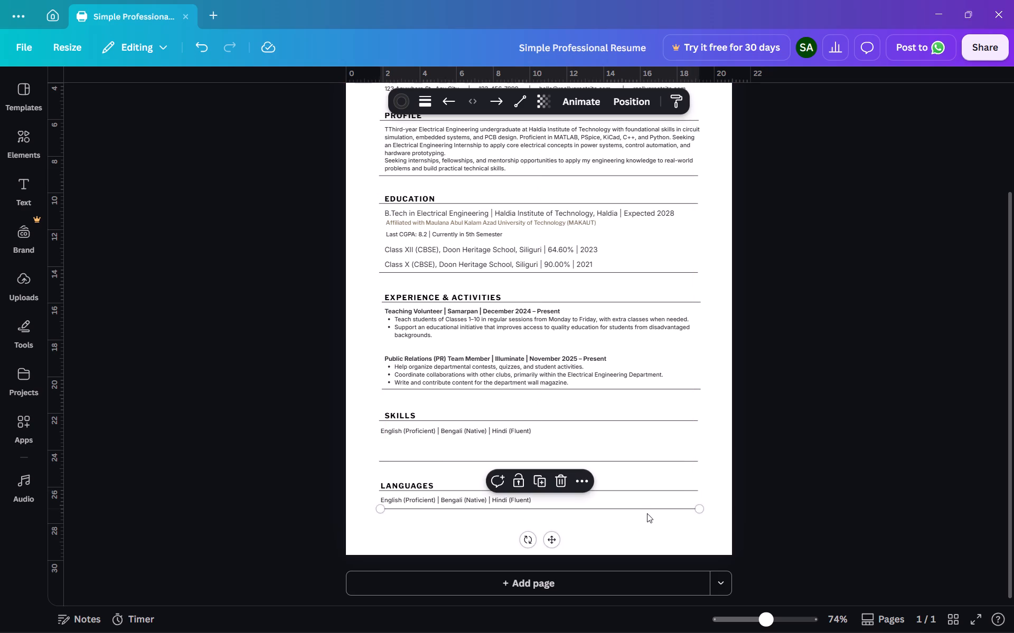
key("Left")
key("Left")
key("Left")
key("Left")
key("Left")
key("Right")
key("Right")
key("Right")
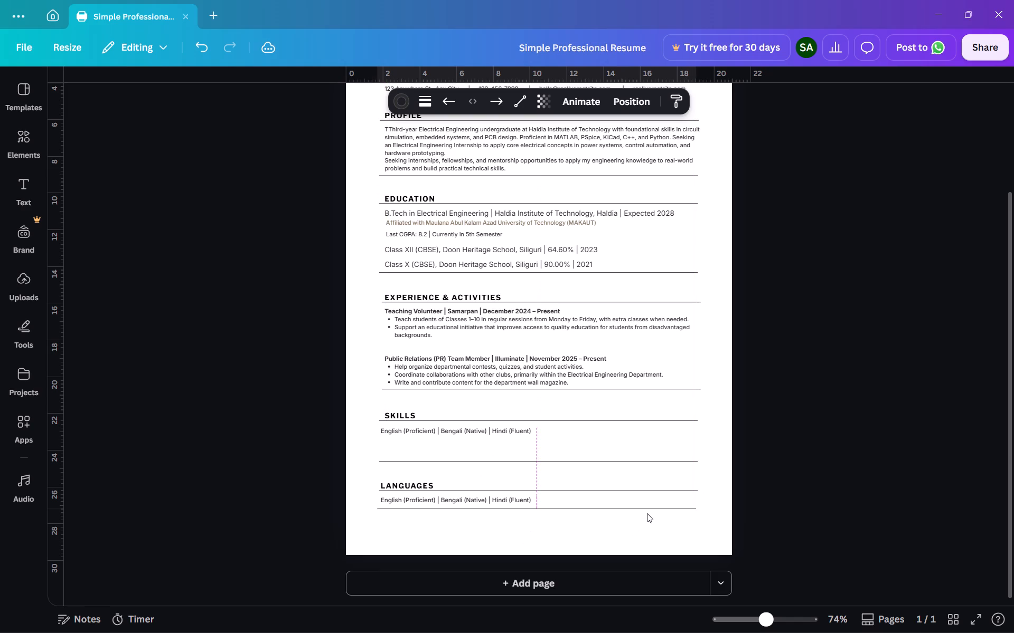
key("Right")
left_click(635, 523)
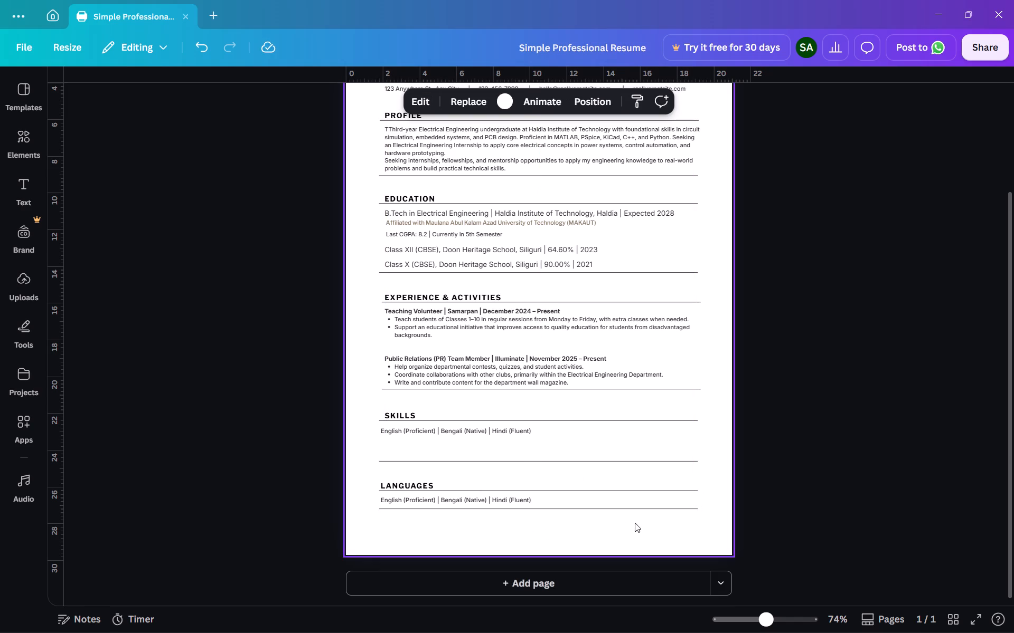
scroll(656, 482, "up", 3)
scroll(655, 482, "down", 4)
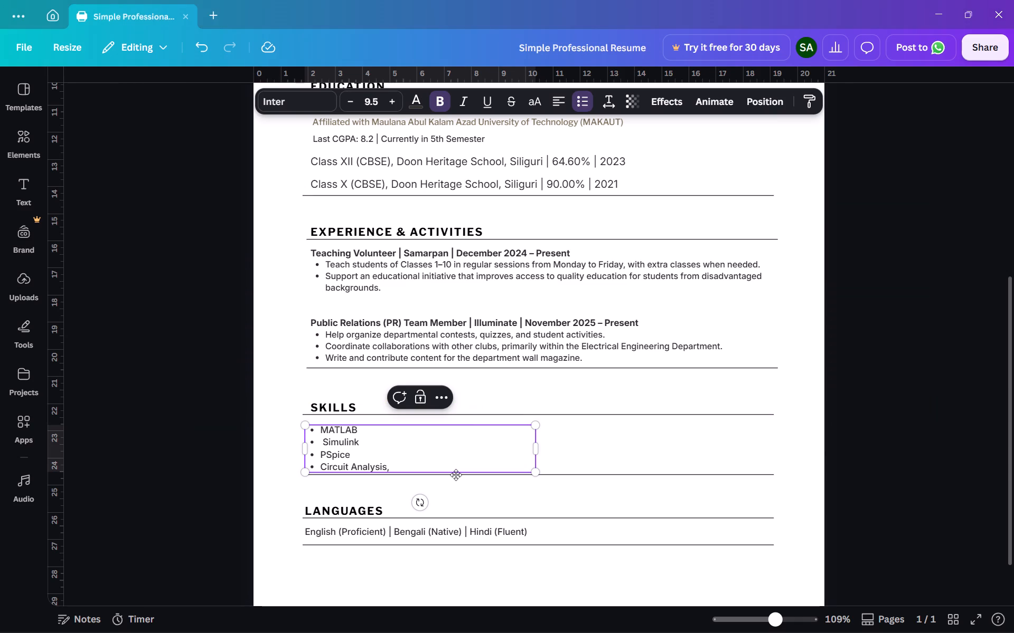
Delete the trailing comma after Circuit Analysis in the last Skills bullet.
left_click(407, 472)
left_click(412, 466)
key("BackSpace")
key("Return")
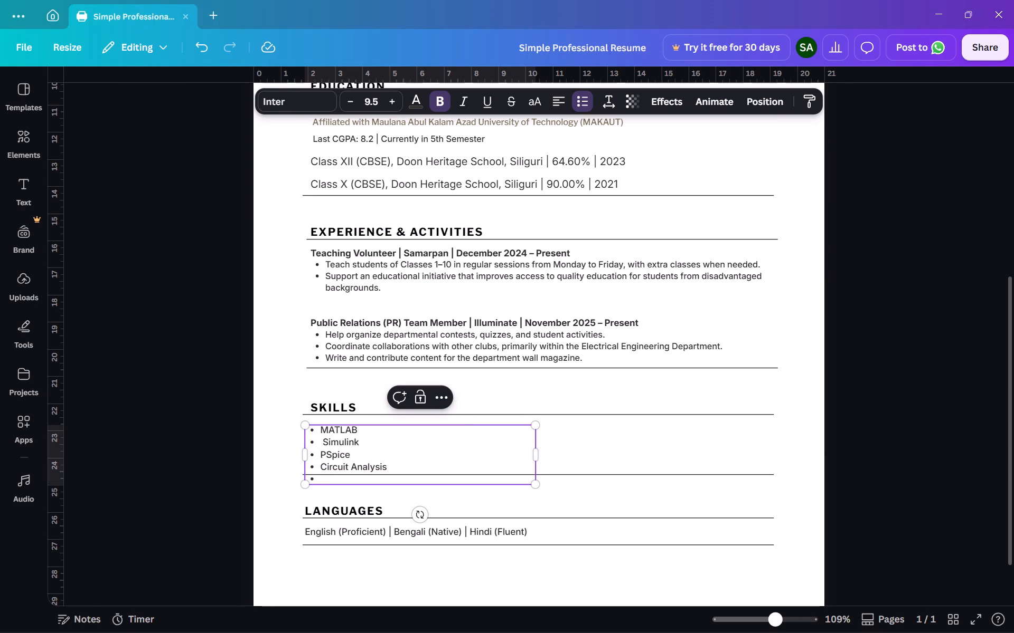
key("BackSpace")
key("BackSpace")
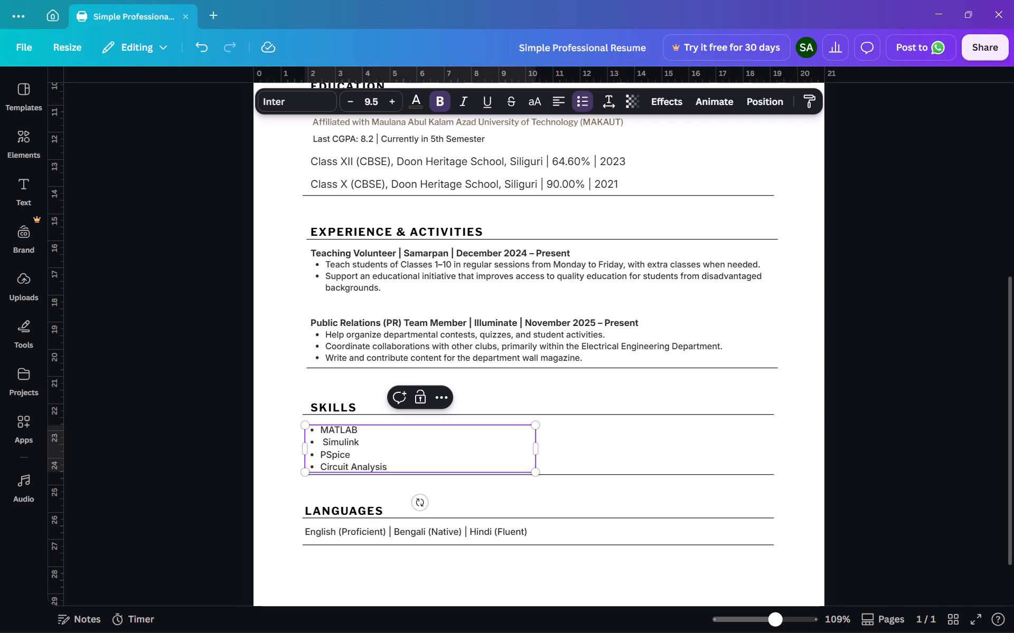
Narrow the Skills bullet text box so it fits closely around the four skills.
left_click(573, 454)
left_click(391, 452)
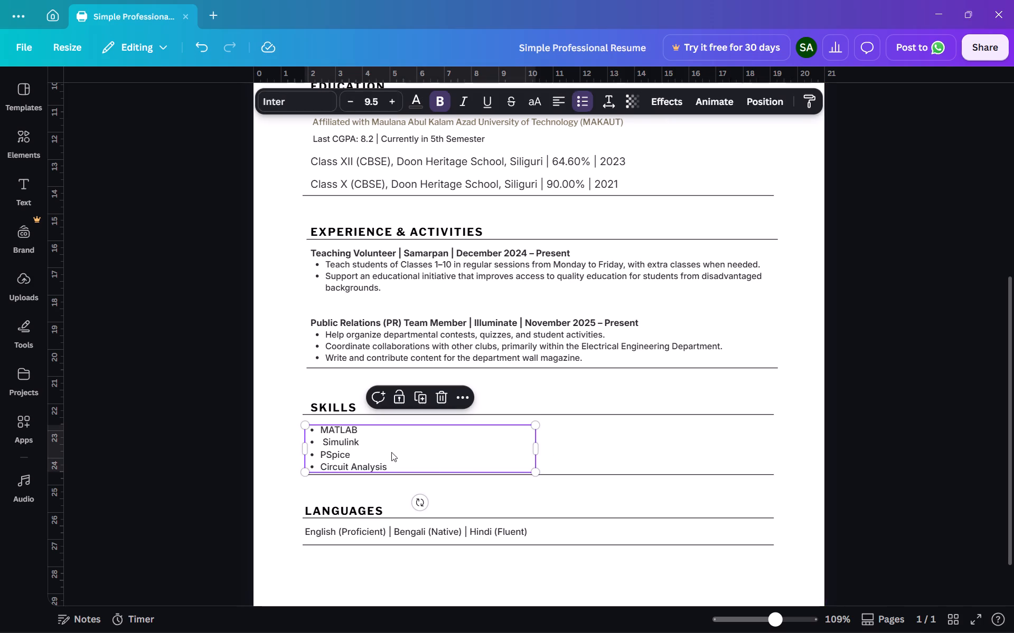
left_click_drag(537, 450, 402, 442)
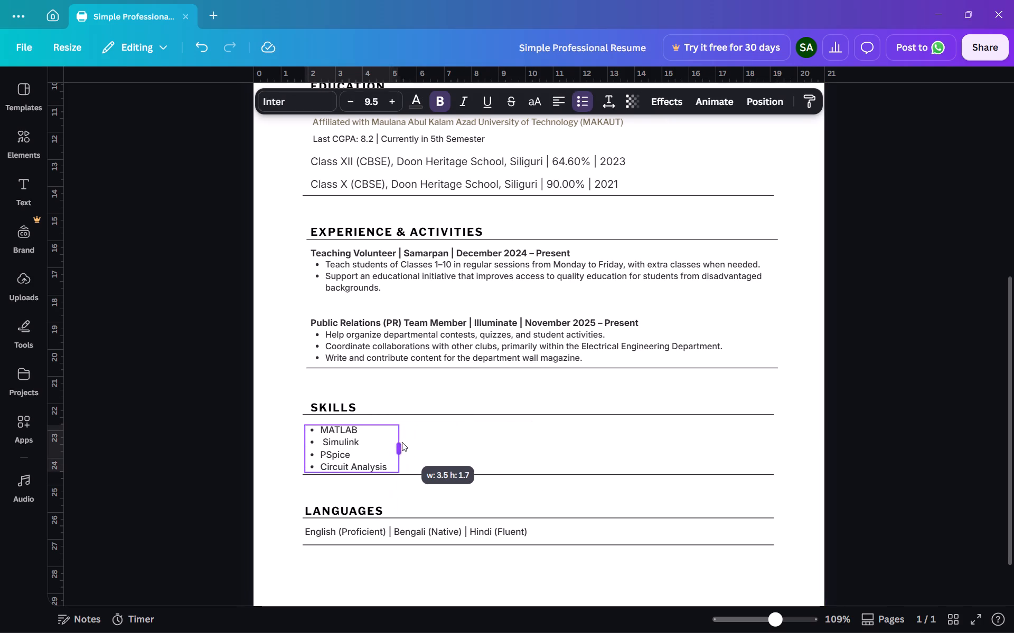
left_click_drag(402, 442, 406, 443)
left_click(474, 451)
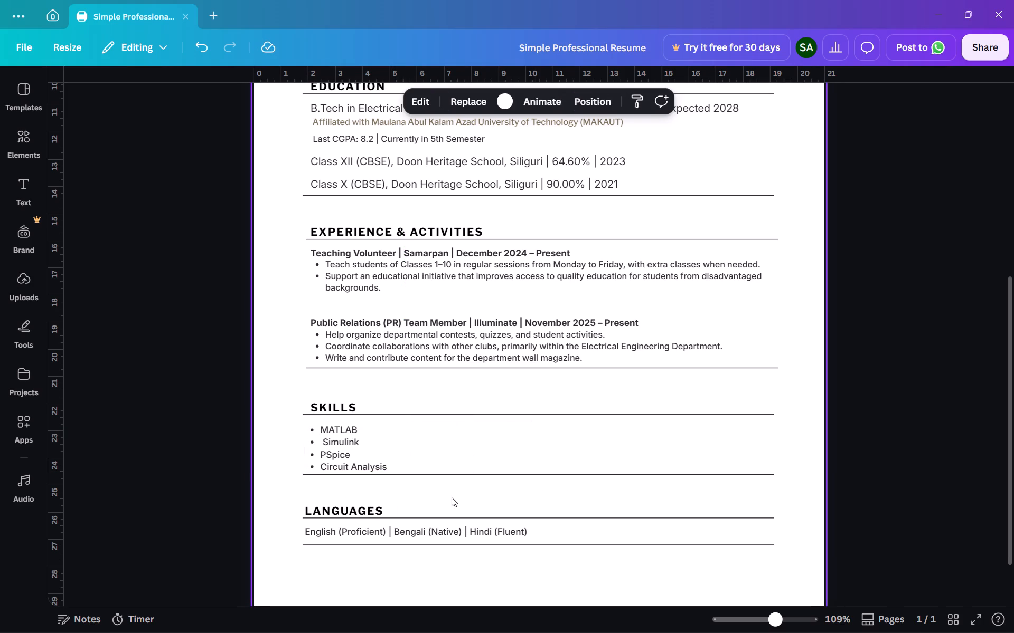
Nudge the divider line beneath the Skills list slightly downward.
left_click(427, 475)
key("Down")
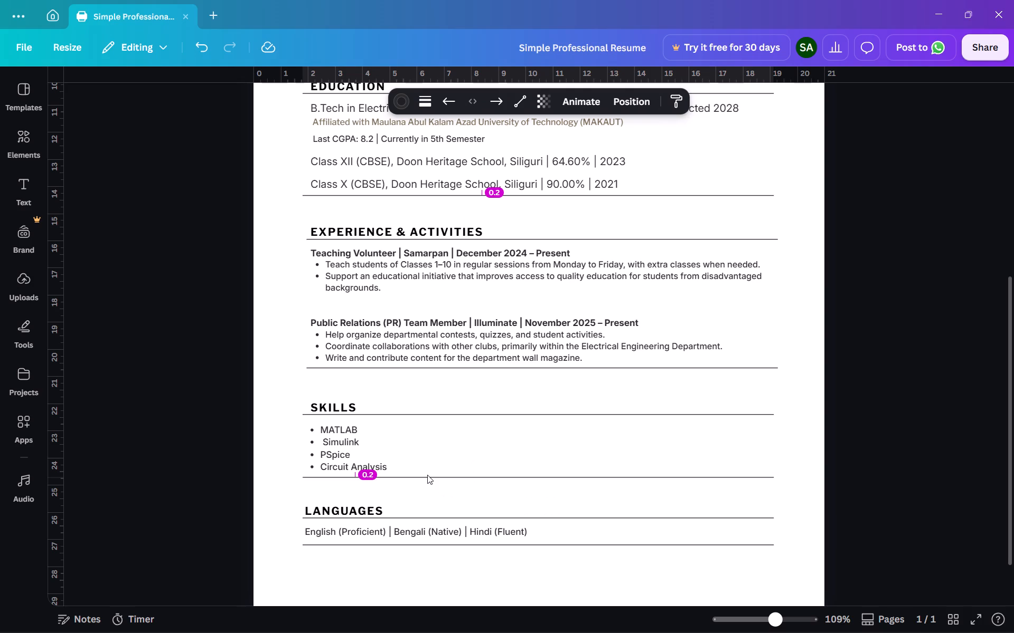
left_click(361, 499)
Duplicate the Skills bullet list alongside the original as a second column, aligned on the same row.
left_click(351, 455)
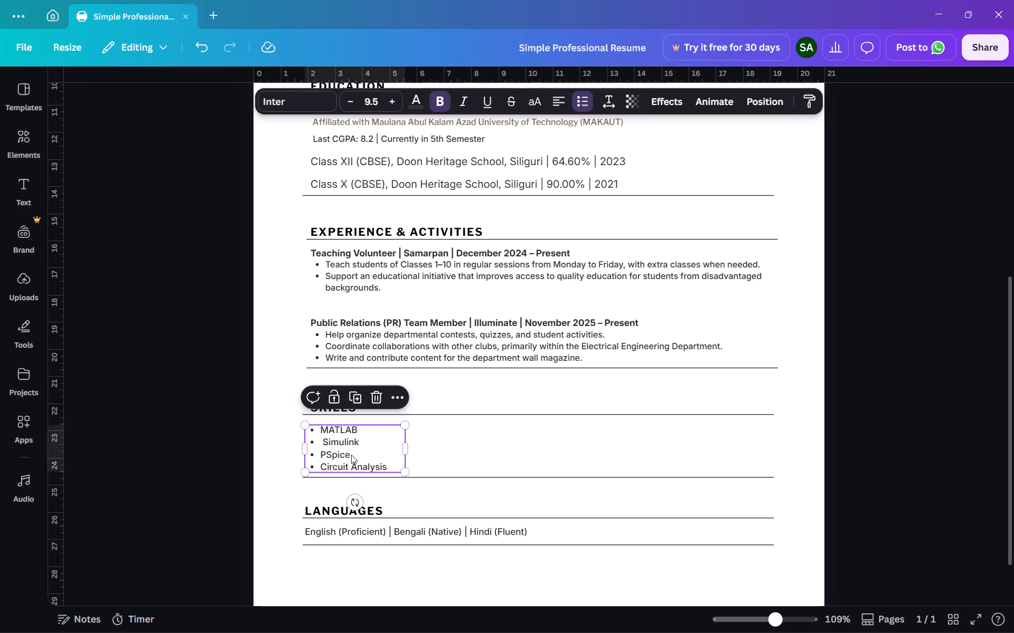
left_click_drag(351, 455, 481, 455, "alt")
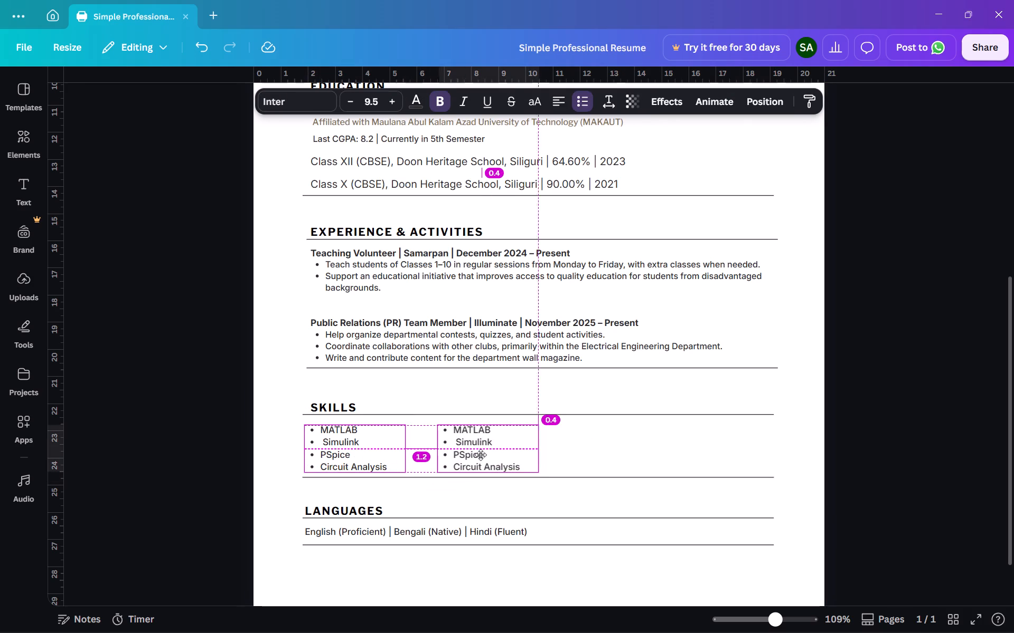
left_click_drag(481, 455, 475, 454, "alt")
Replace the second Skills column's text with the copied Hardware & Design Tools skills and widen its text box.
left_click(475, 454)
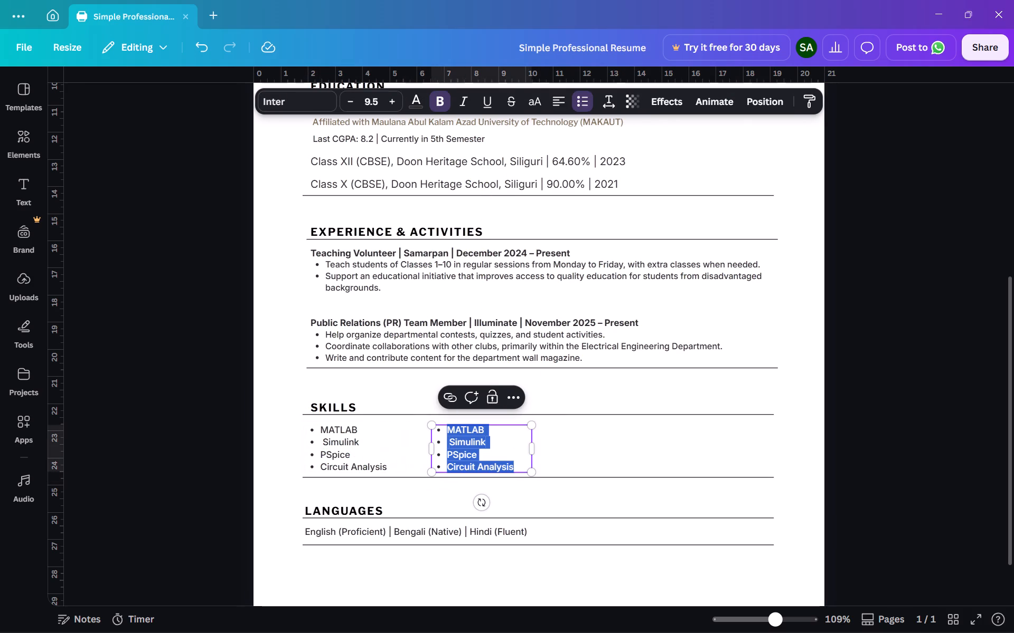
key("ctrl+v")
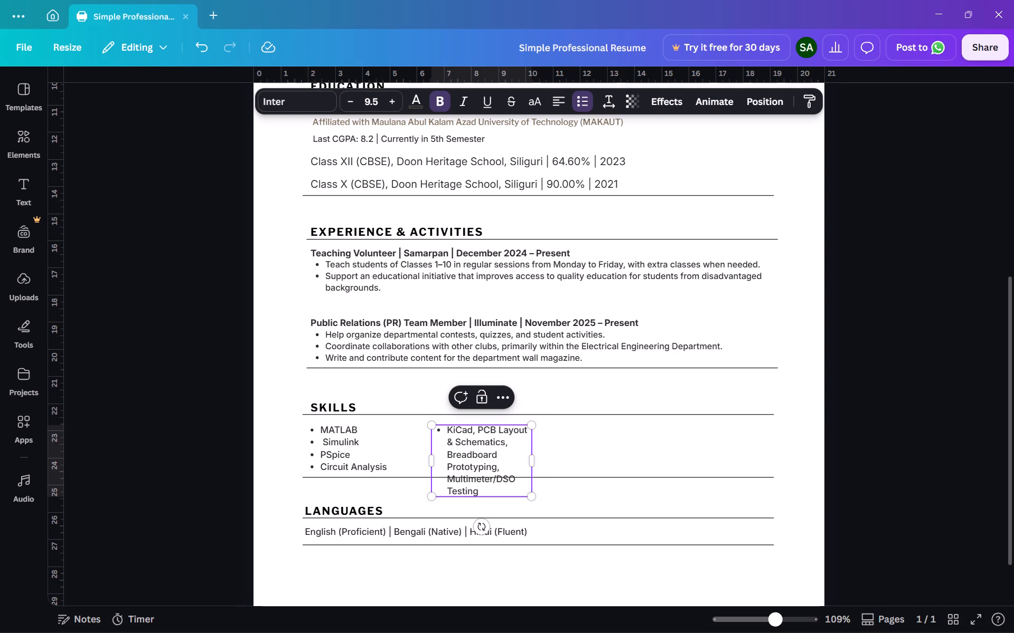
left_click_drag(532, 463, 542, 461)
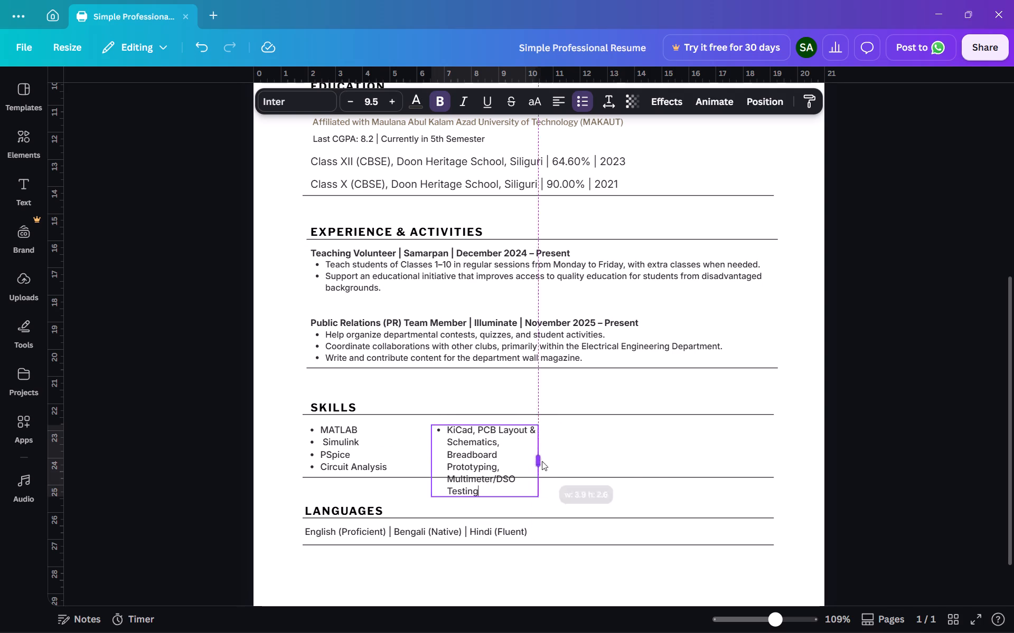
left_click_drag(542, 461, 605, 455)
Split the second column into bullets for KiCad, PCB Layout & Schematics, Breadboard Prototyping and Multimeter/DSO Testing, removing the separating commas.
left_click(478, 433)
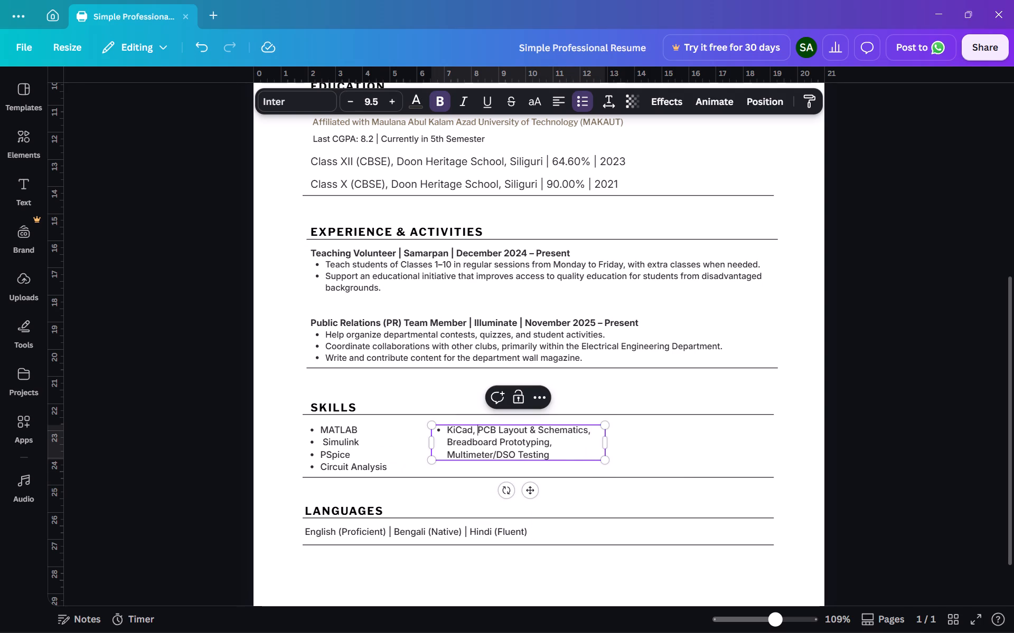
key("BackSpace")
key("BackSpace")
key("Return")
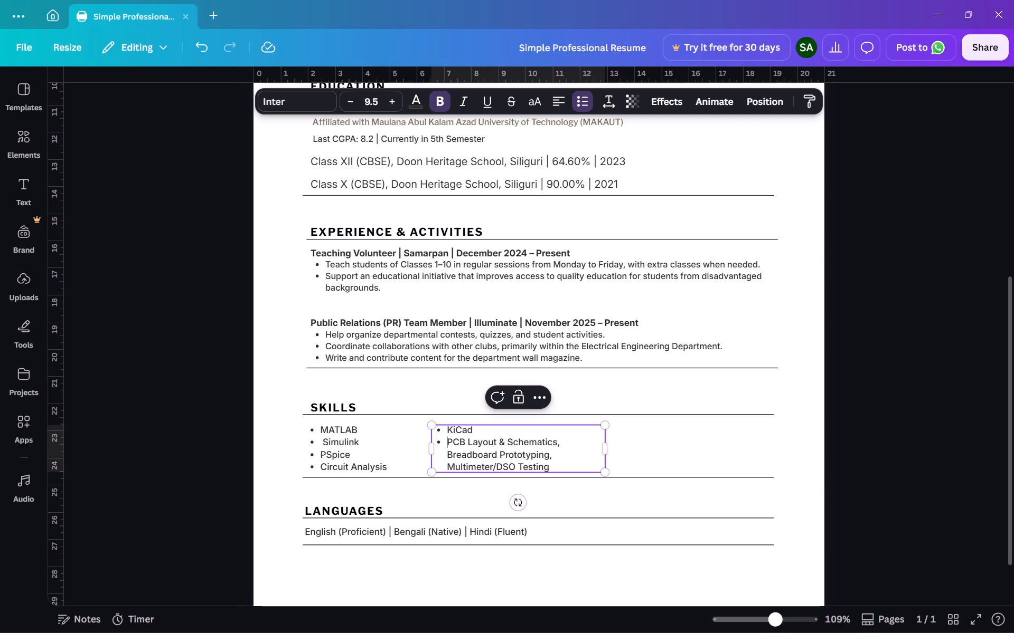
left_click(558, 442)
key("Right")
key("BackSpace")
key("Return")
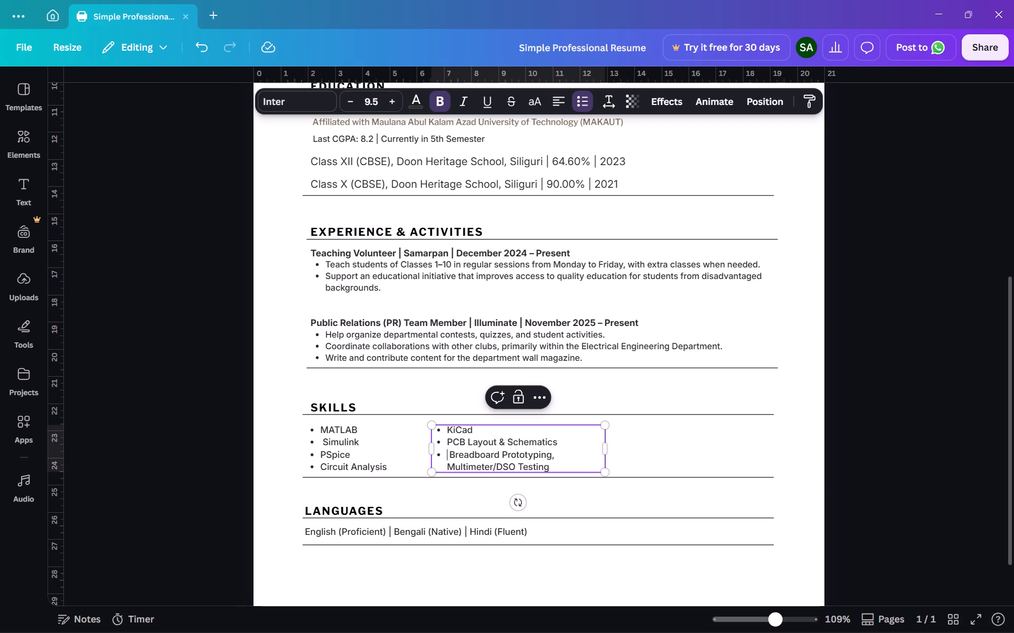
key("Right")
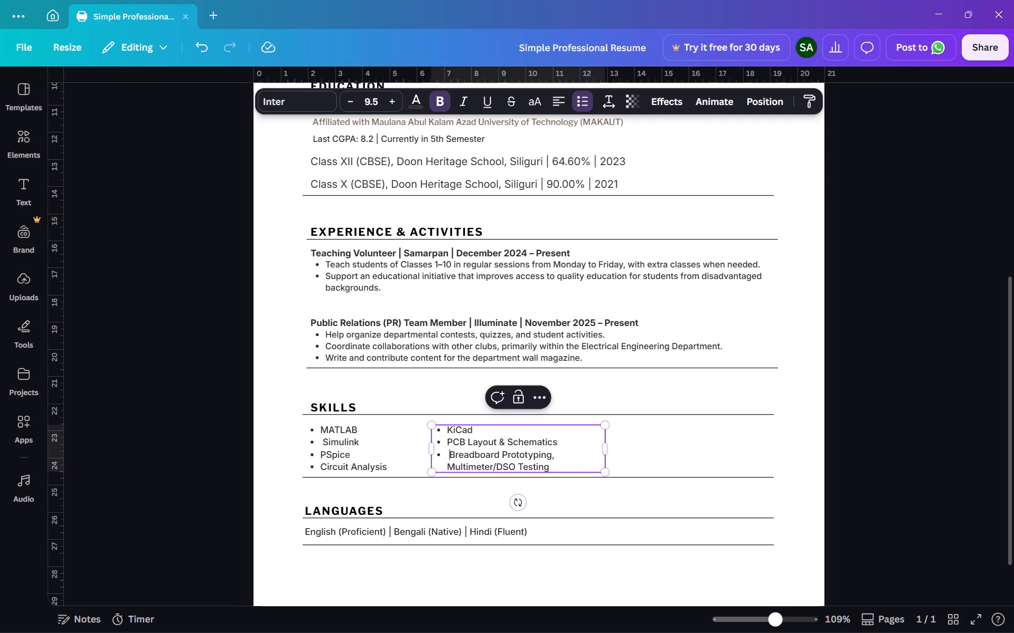
key("BackSpace")
left_click(559, 457)
key("BackSpace")
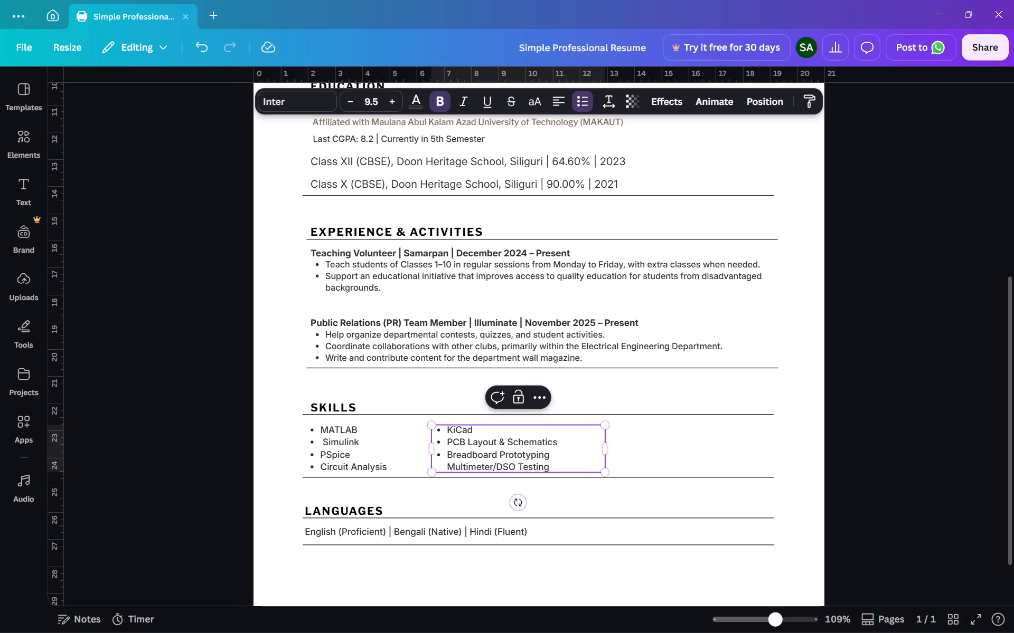
key("Return")
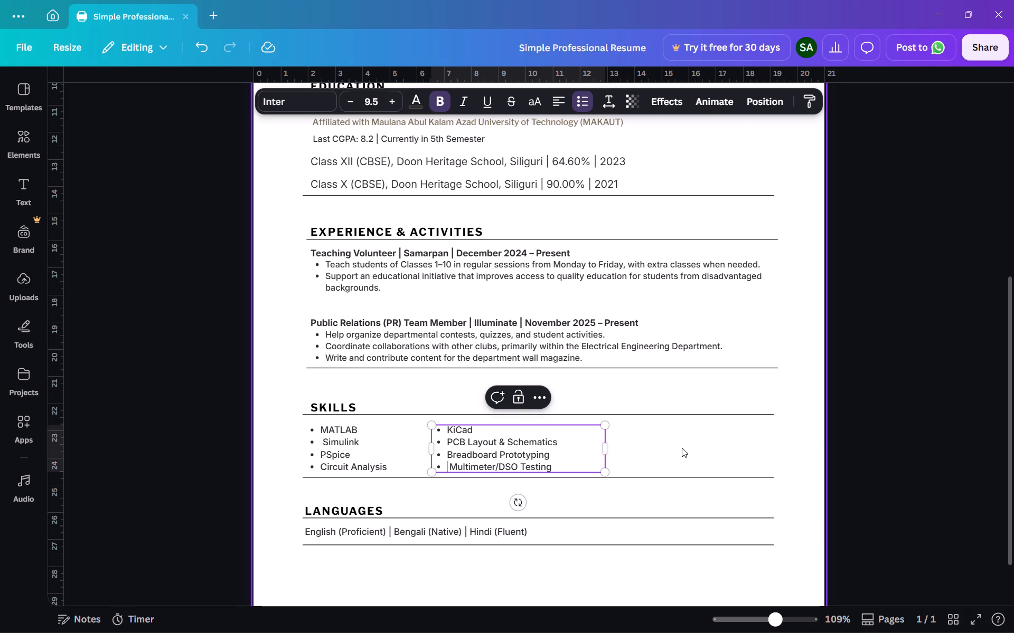
Remove the leading space before Multimeter/DSO Testing in the second Skills column.
left_click(684, 447)
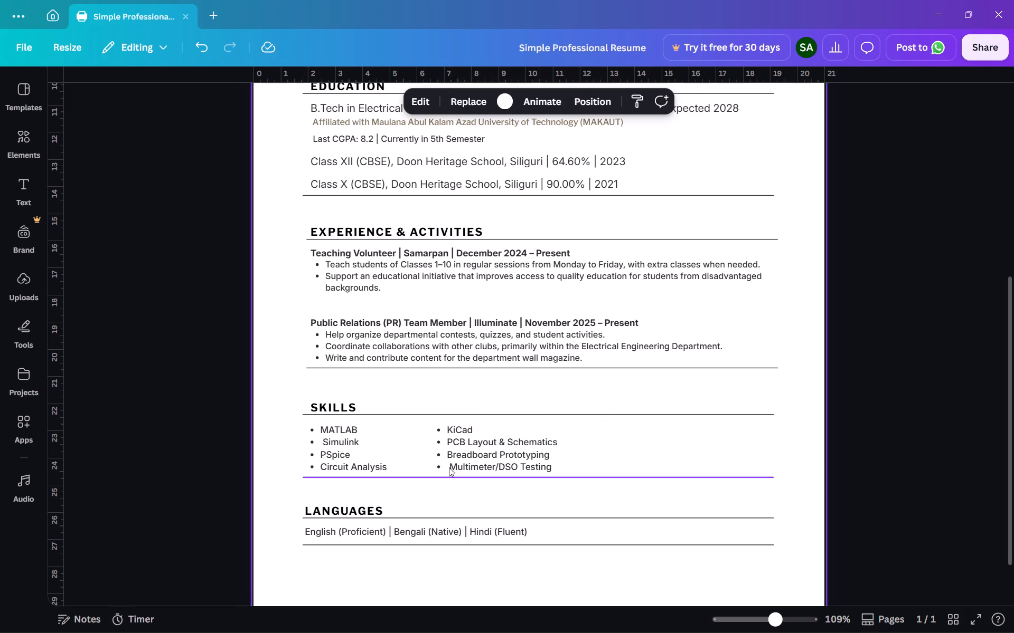
left_click(449, 467)
left_click(454, 462)
left_click(455, 467)
left_click(461, 464)
left_click(492, 468)
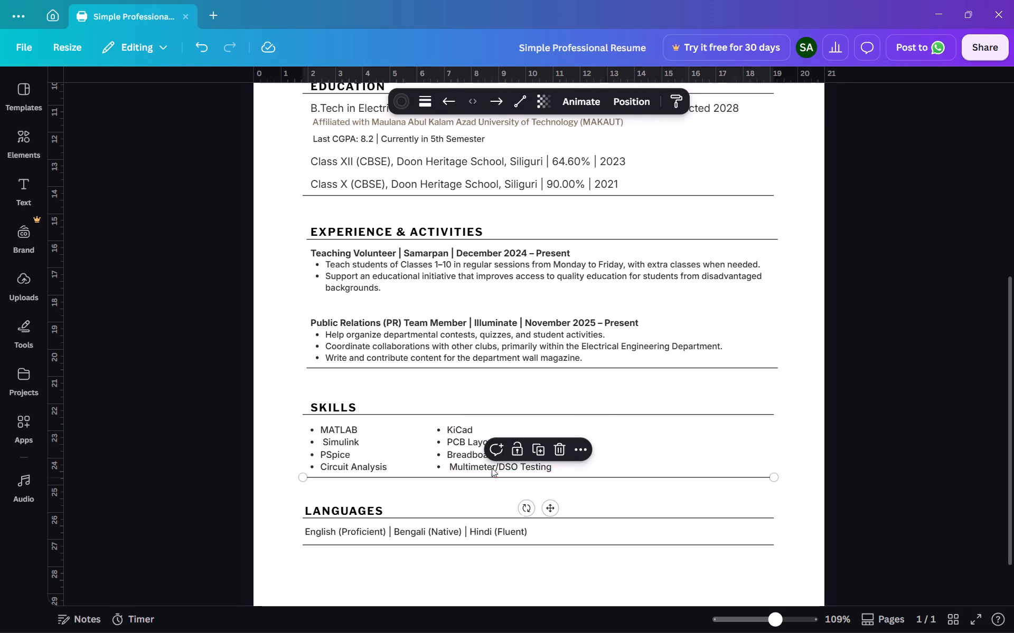
left_click(445, 450)
left_click(467, 440)
left_click(470, 440)
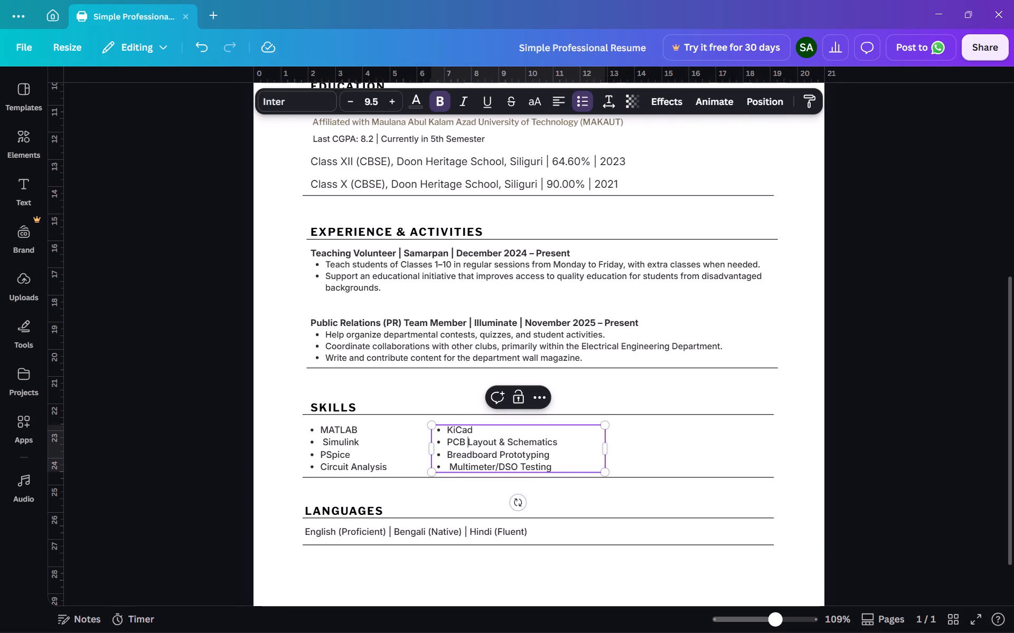
left_click(452, 467)
key("BackSpace")
left_click(658, 450)
Narrow the second Skills column's text box to fit its bullets more closely.
left_click(508, 445)
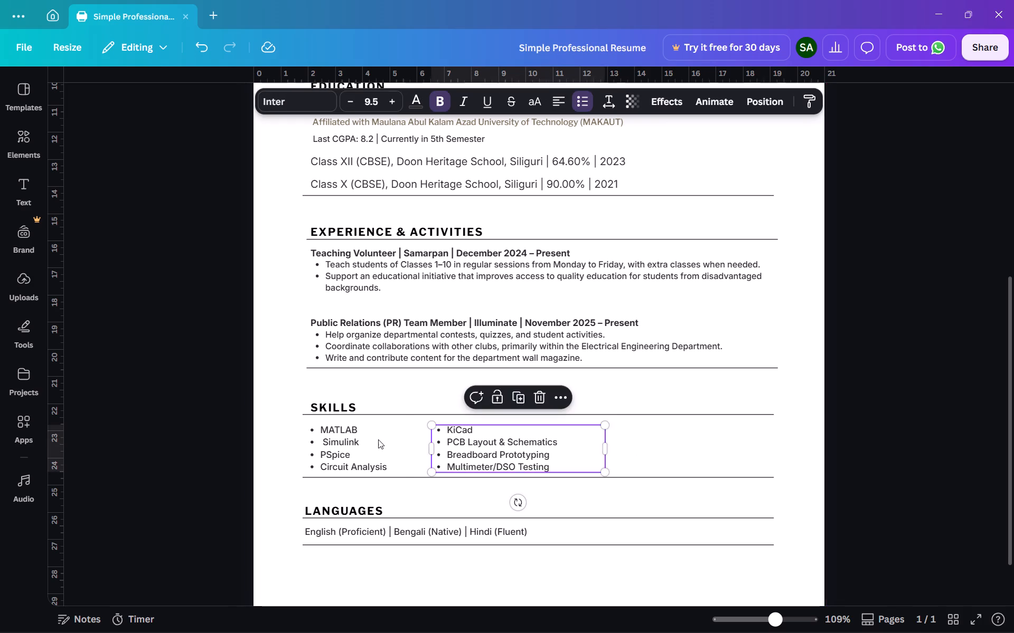
left_click(378, 439)
left_click(497, 448)
left_click(380, 447)
left_click_drag(407, 448, 429, 452)
left_click(488, 450)
left_click_drag(605, 449, 606, 449)
left_click_drag(606, 449, 578, 450)
left_click(622, 446)
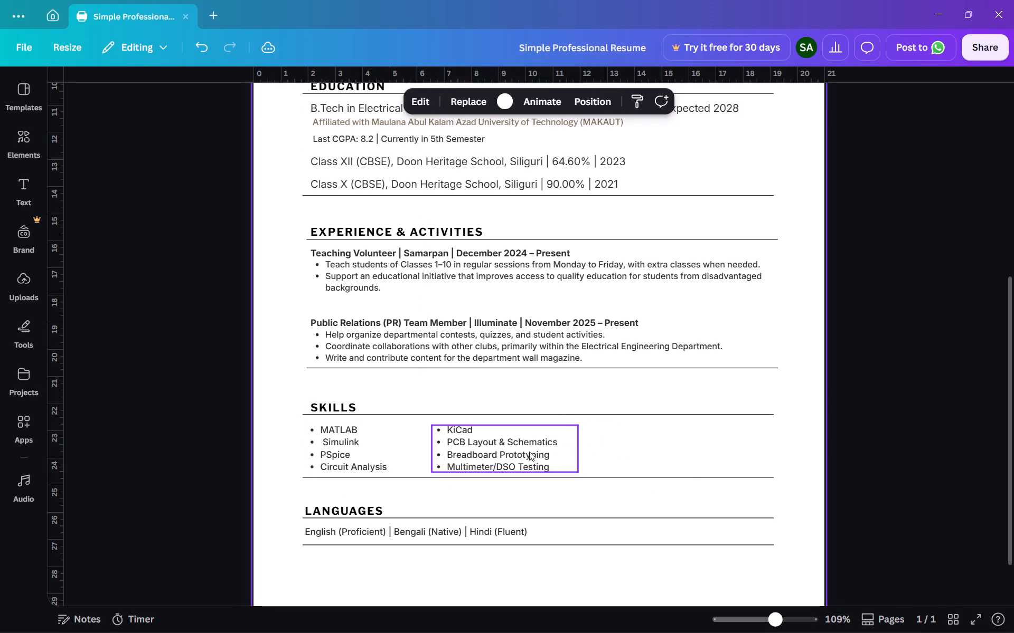
Duplicate the second Skills column beside itself as a third column, aligned on the same row with a small gap.
left_click(529, 452)
left_click_drag(529, 452, 698, 452, "alt")
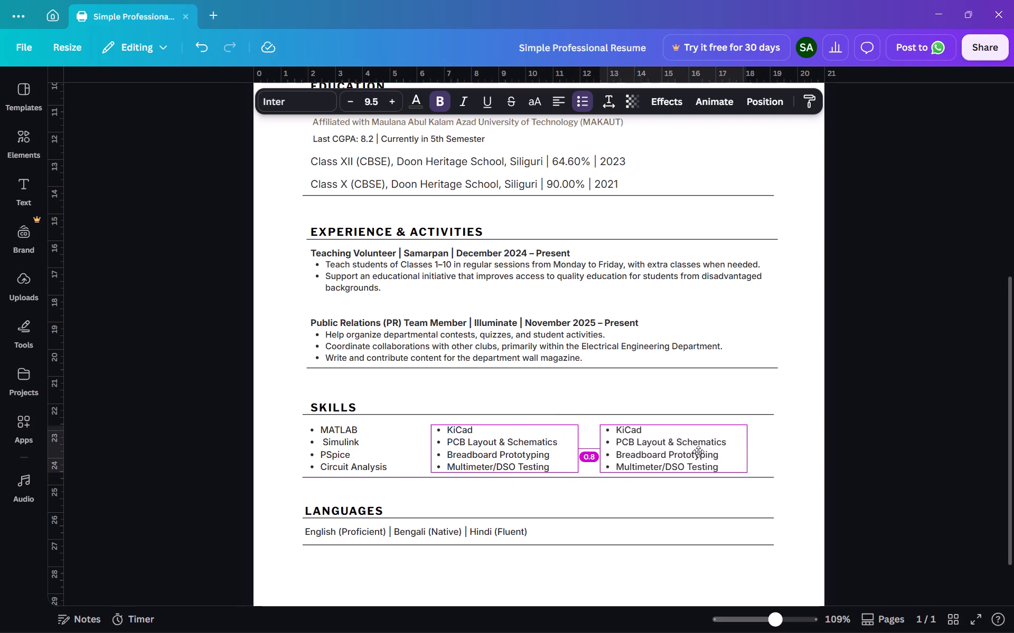
left_click_drag(698, 452, 687, 452, "alt")
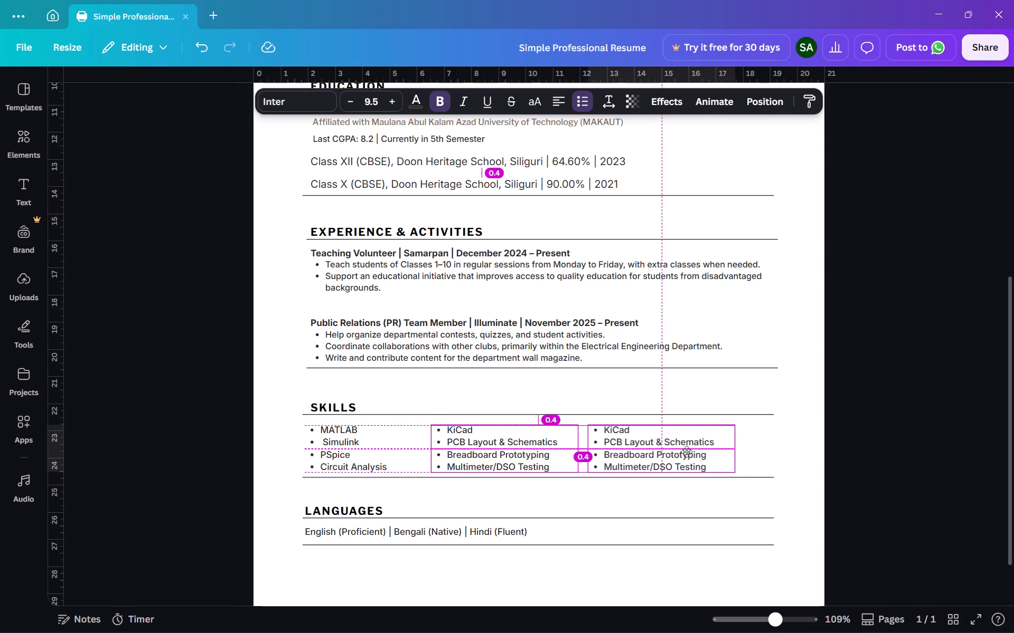
left_click_drag(687, 452, 689, 452, "alt")
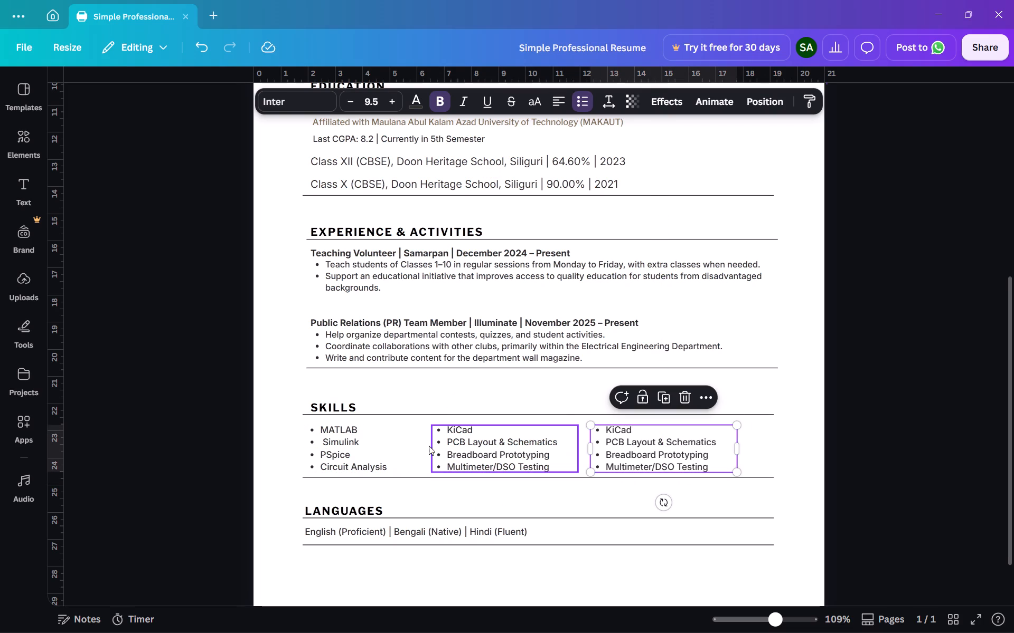
left_click(386, 444)
left_click(494, 452)
left_click(624, 455)
key("alt+Tab")
left_click(735, 386)
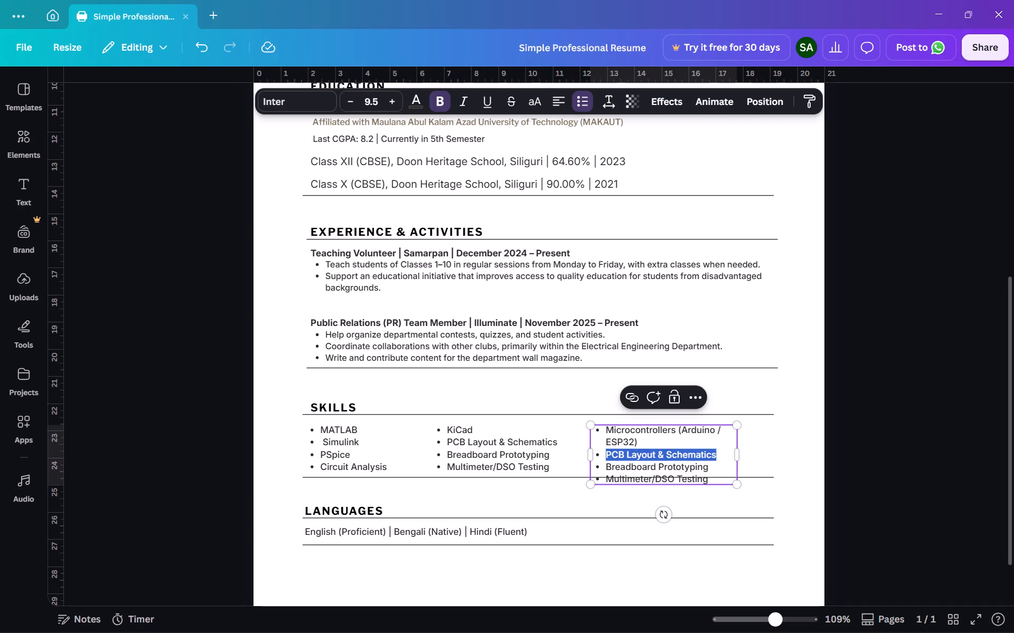
key("ctrl+v")
Delete the Multimeter/DSO Testing bullet and the Breadboard Prototyping text from the third Skills column.
left_click(712, 482)
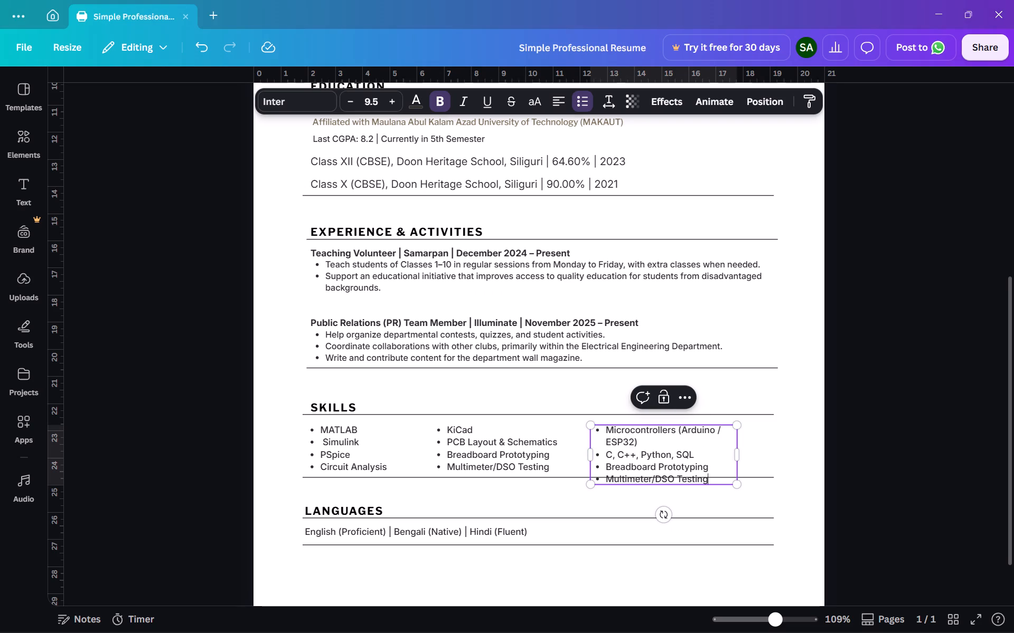
key("BackSpace")
key("BackSpace")
key("BackSpace")
key("BackSpace")
key("BackSpace")
key("BackSpace")
key("BackSpace")
key("BackSpace")
key("BackSpace")
key("BackSpace")
key("BackSpace")
key("BackSpace")
key("BackSpace")
key("BackSpace")
key("BackSpace")
key("BackSpace")
key("BackSpace")
key("BackSpace")
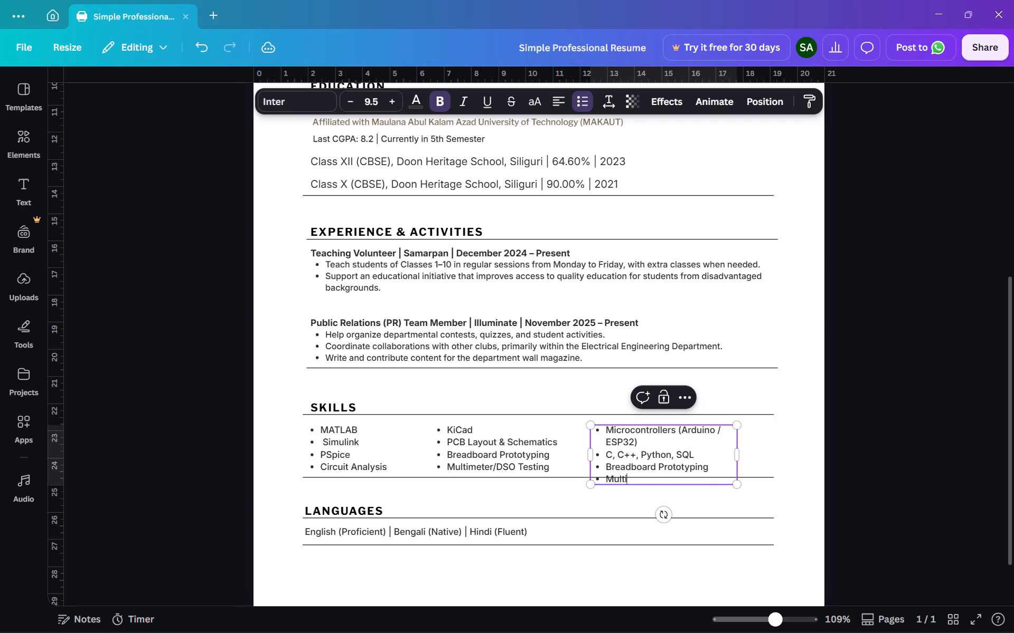
key("BackSpace")
key("BackSpace")
key("BackSpace")
key("BackSpace")
key("BackSpace")
key("BackSpace")
key("BackSpace")
key("BackSpace")
key("BackSpace")
key("BackSpace")
key("BackSpace")
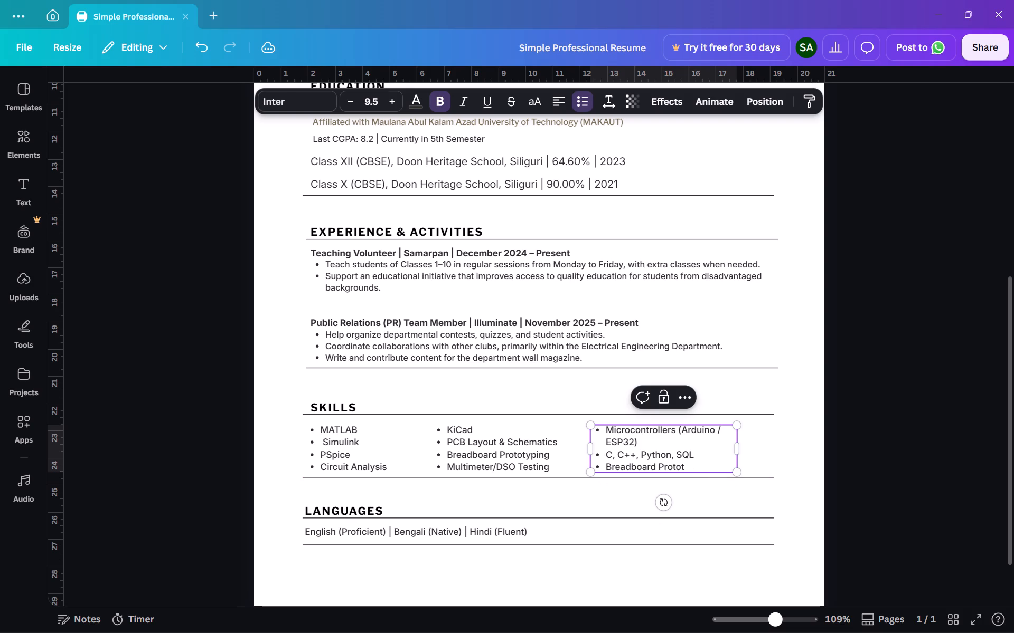
key("BackSpace")
key("BackSpace")
key("BackSpace")
key("BackSpace")
key("BackSpace")
key("BackSpace")
key("BackSpace")
key("BackSpace")
key("BackSpace")
key("BackSpace")
key("BackSpace")
key("BackSpace")
key("BackSpace")
key("BackSpace")
key("BackSpace")
key("BackSpace")
key("BackSpace")
Split the programming languages into separate "C, C++" and "Python, SQL" bullets and remove the empty bullet below them.
left_click(640, 457)
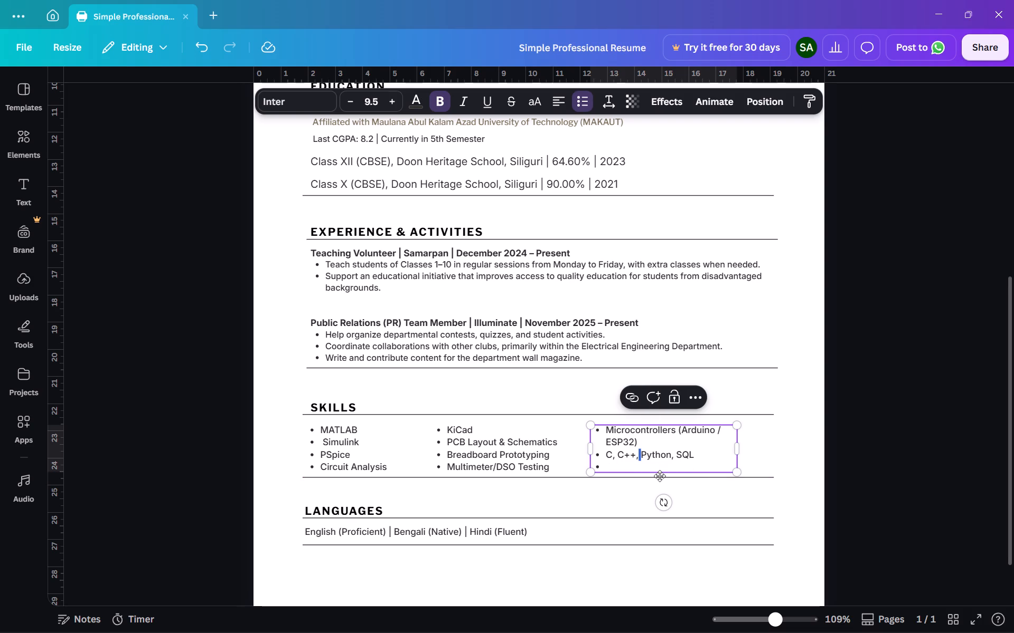
key("BackSpace")
key("BackSpace")
key("Return")
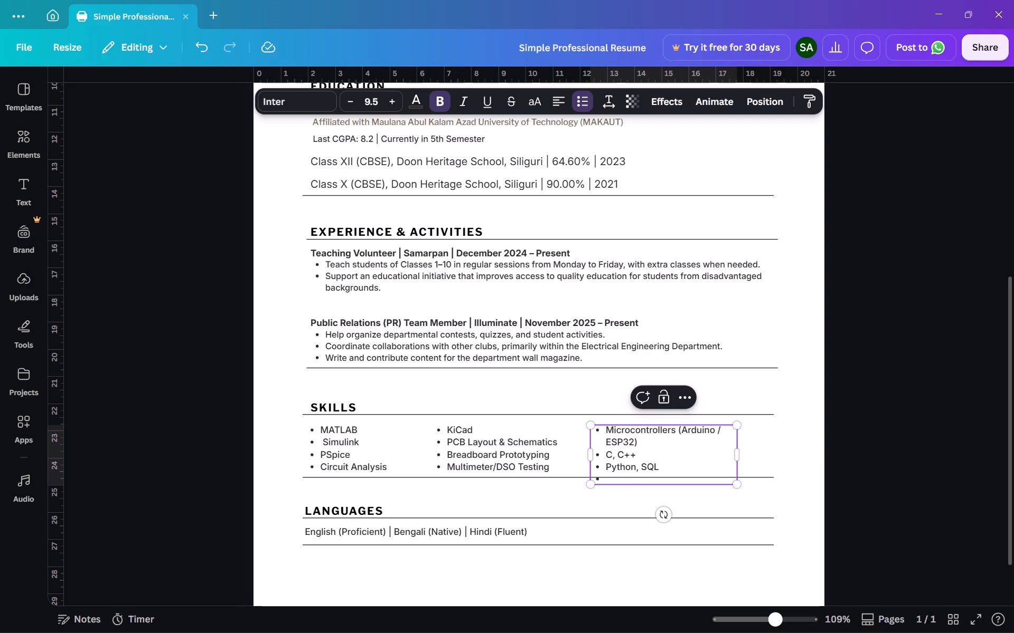
left_click(619, 481)
key("BackSpace")
key("BackSpace")
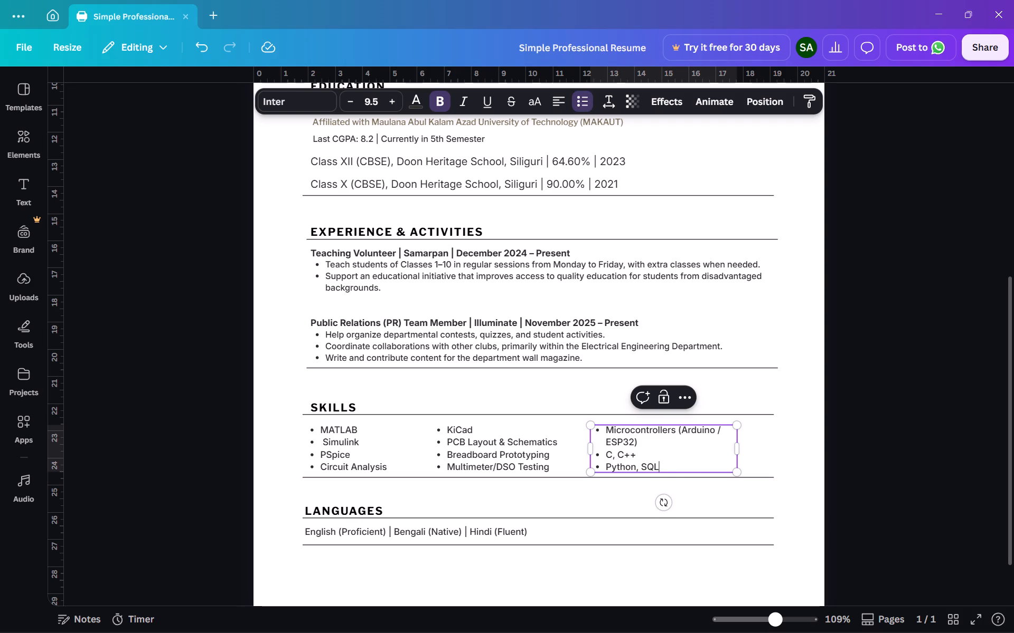
Remove the comma and space after Python in the third Skills column and cut SQL from that bullet.
left_click(643, 471)
key("BackSpace")
key("BackSpace")
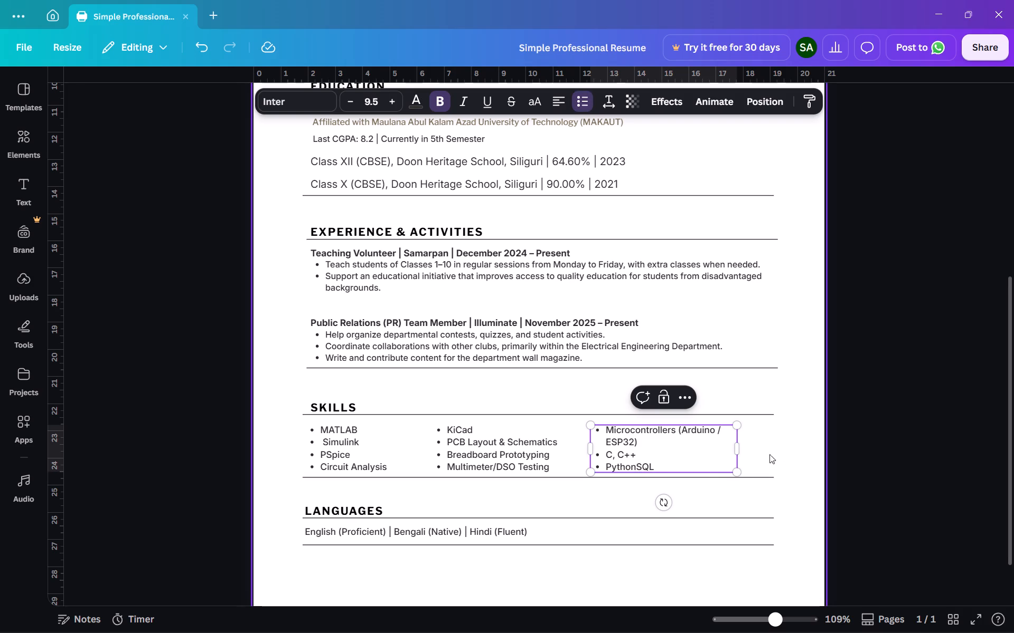
left_click(760, 449)
left_click(754, 447)
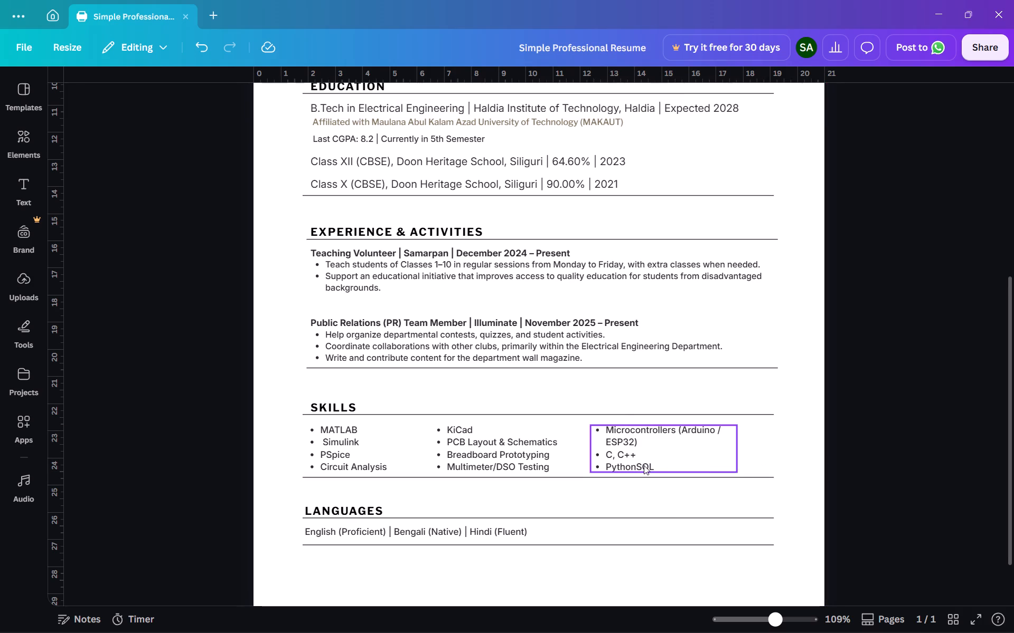
double_click(644, 465)
left_click(640, 466)
left_click_drag(637, 466, 666, 468)
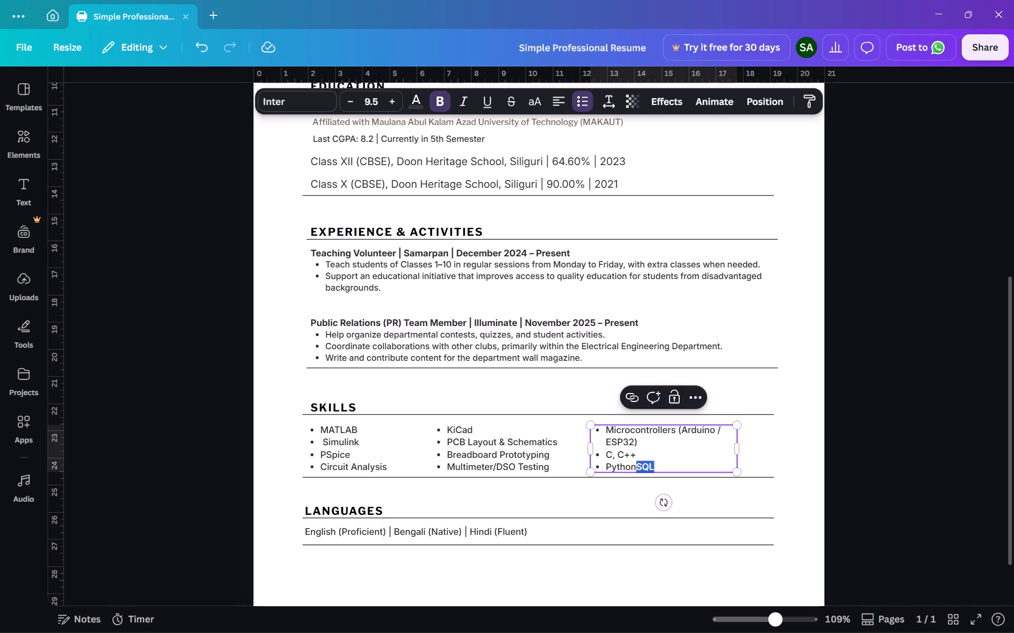
key("ctrl+x")
left_click(766, 453)
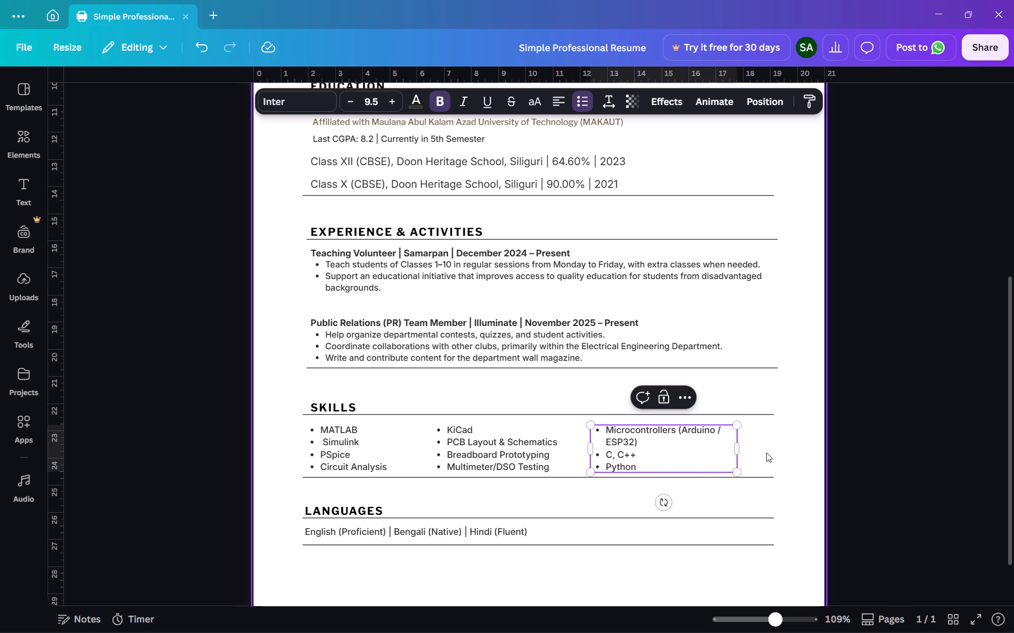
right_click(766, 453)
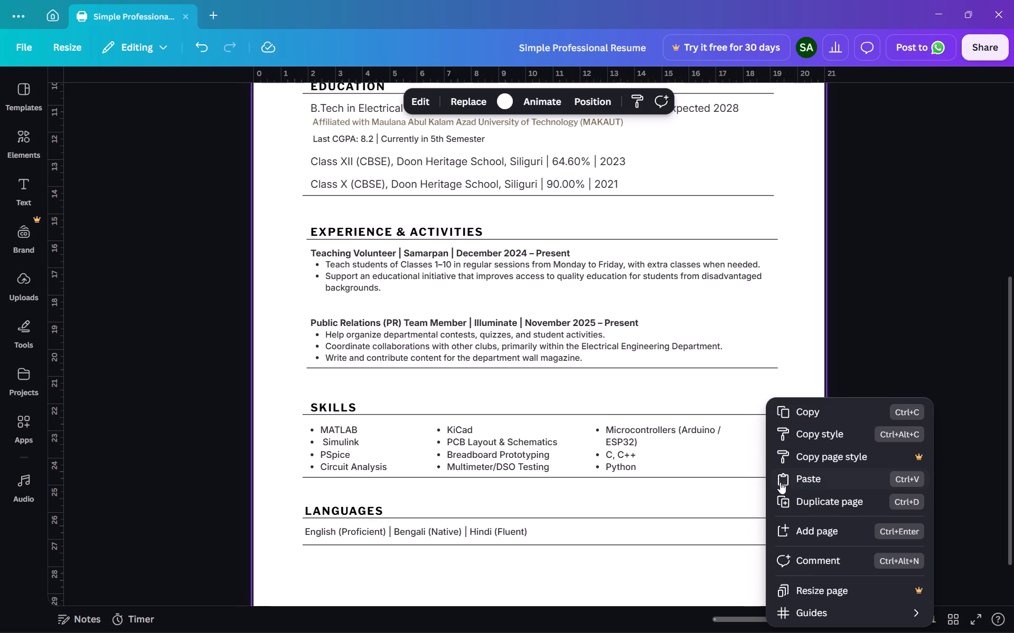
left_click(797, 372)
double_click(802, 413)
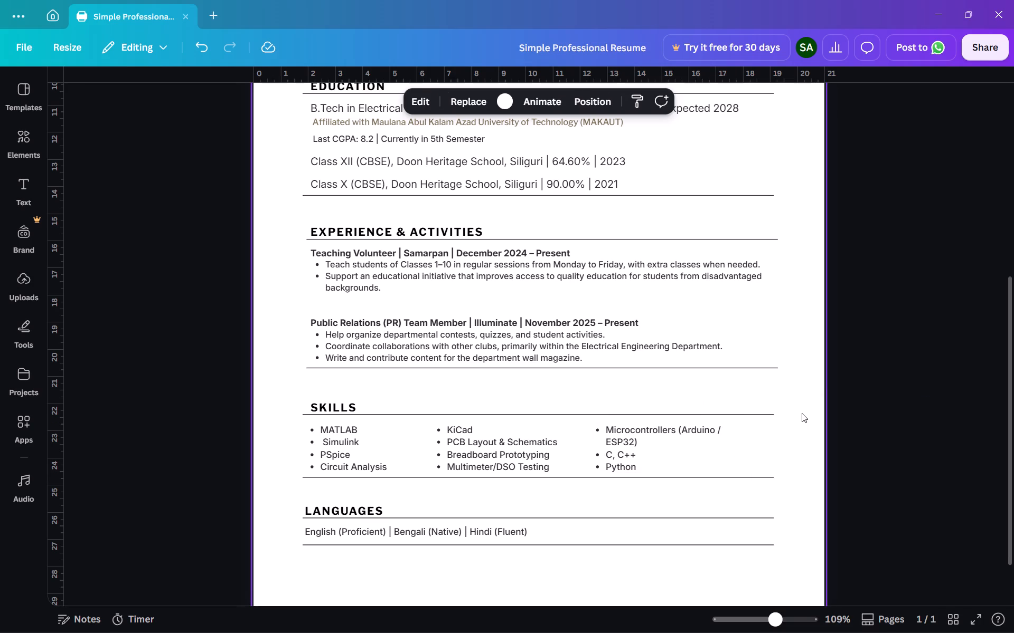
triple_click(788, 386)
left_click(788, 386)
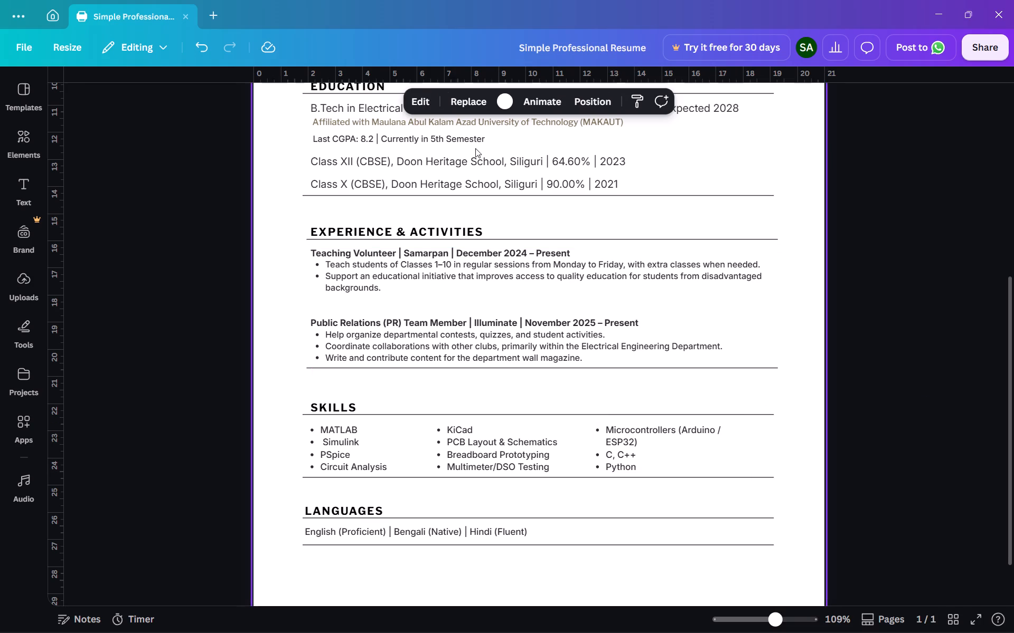
Add a new text box beside the Python bullet in Skills and replace its placeholder with the cut SQL text.
left_click(20, 193)
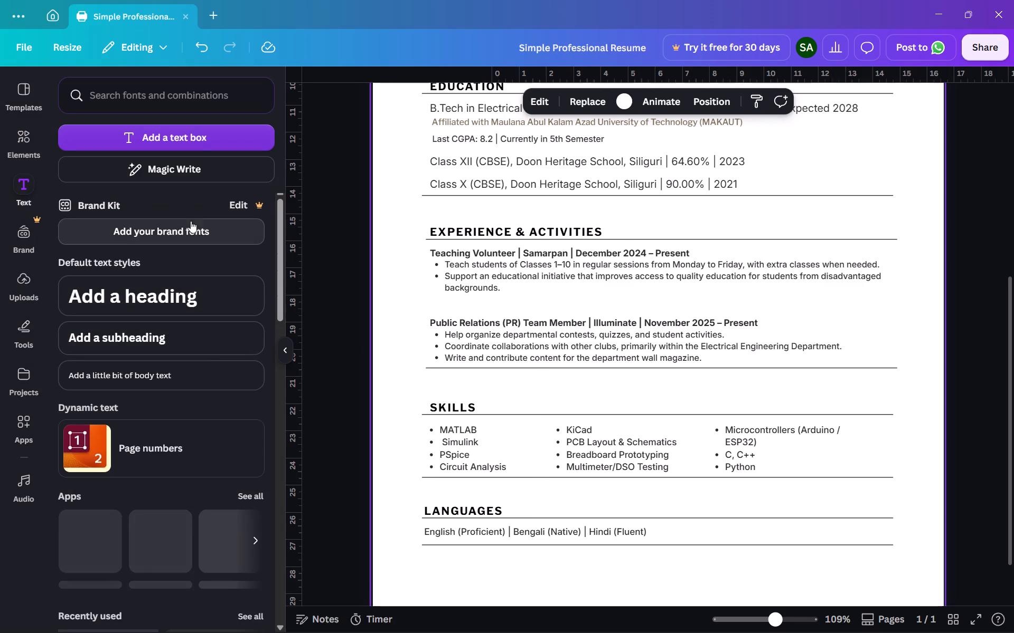
left_click(198, 140)
left_click(649, 340)
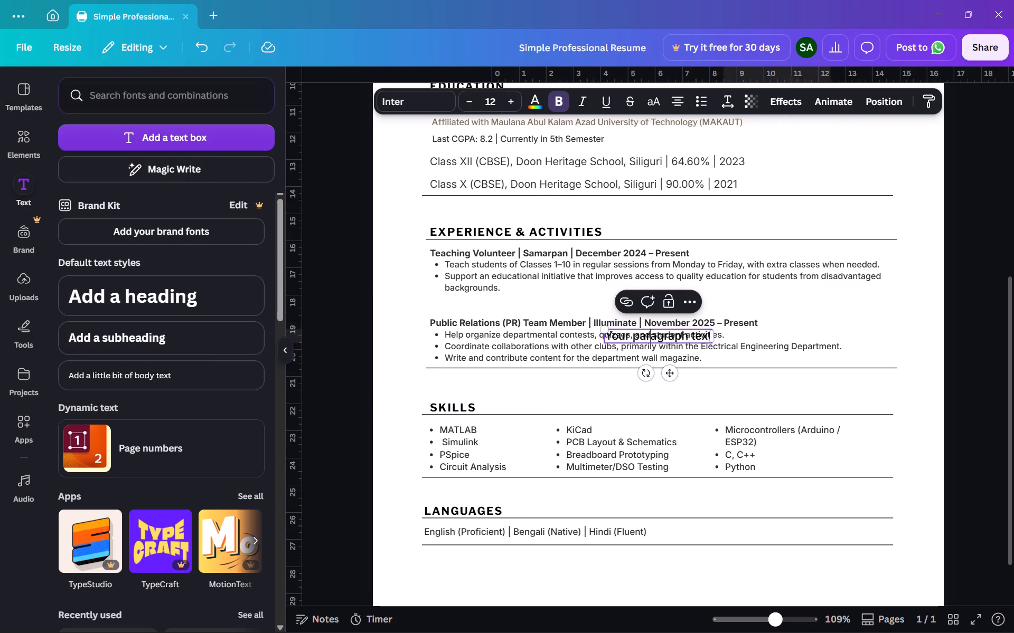
left_click_drag(659, 328, 744, 408)
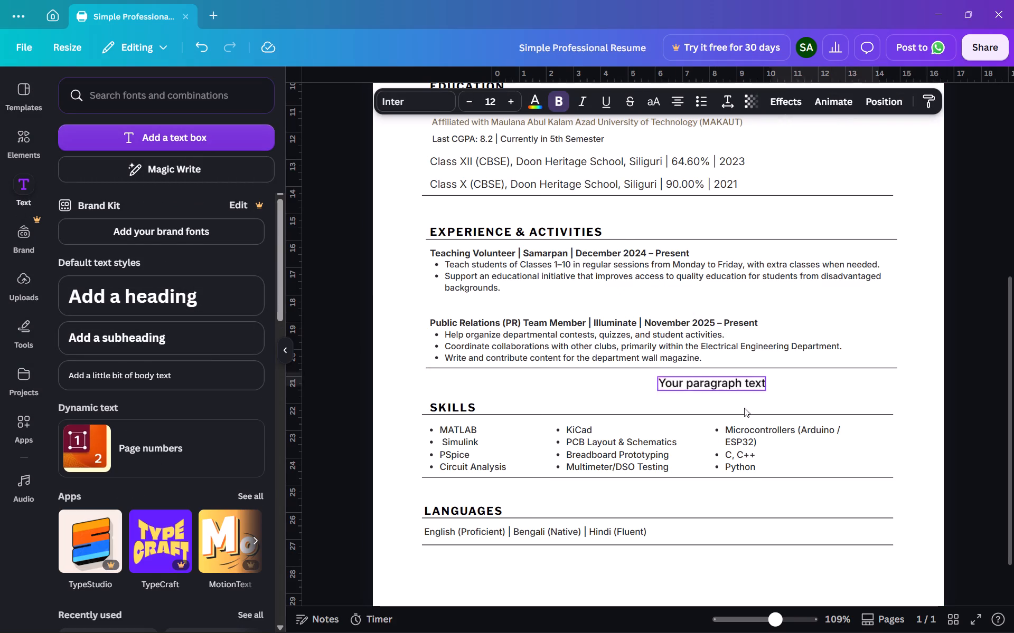
left_click_drag(744, 408, 815, 458)
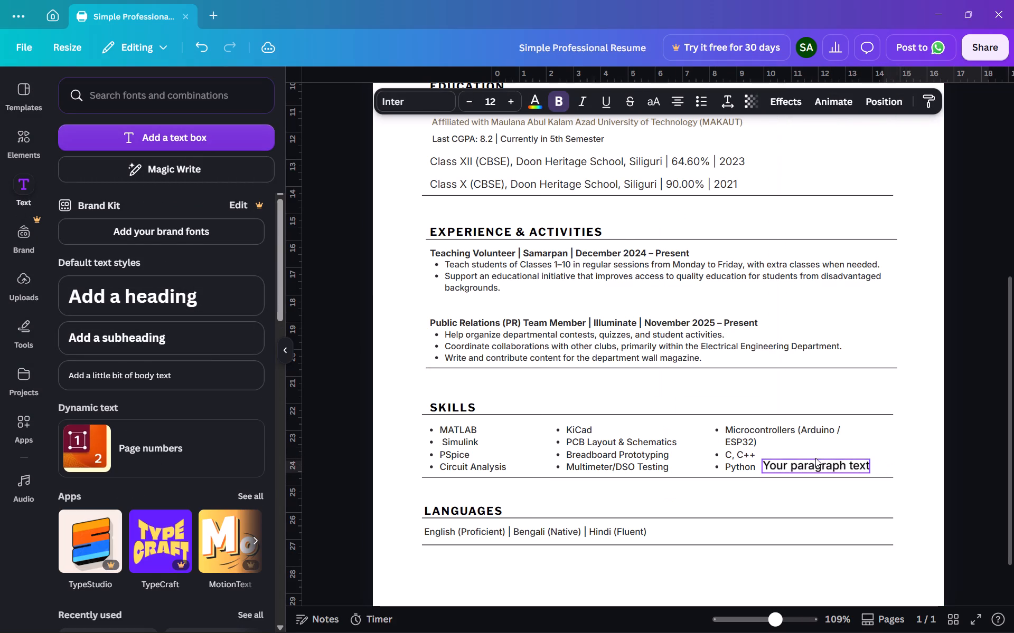
left_click_drag(815, 458, 818, 459)
left_click(815, 462)
double_click(812, 467)
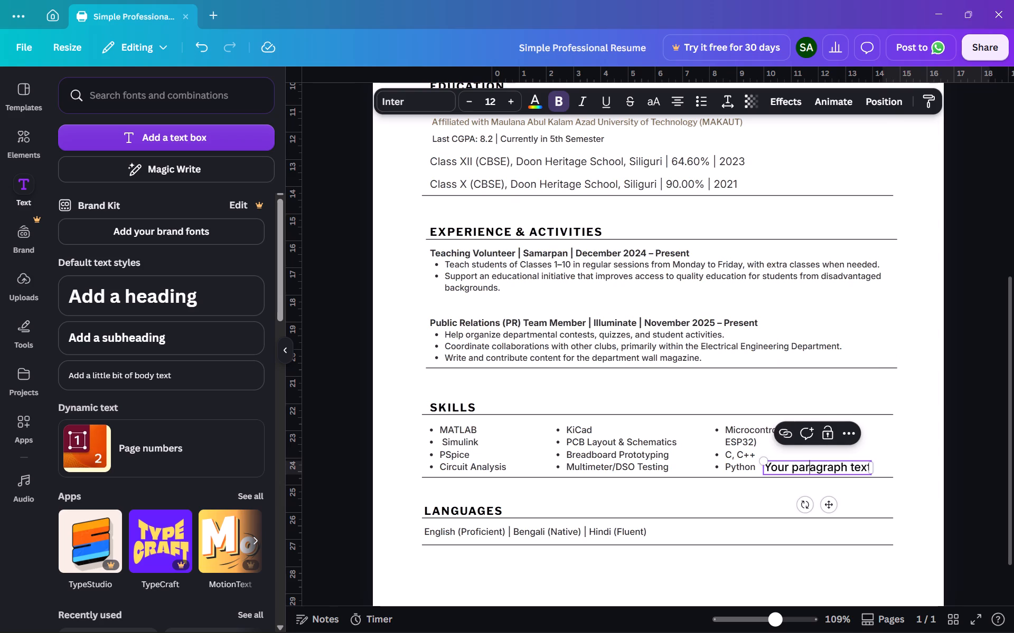
double_click(812, 467)
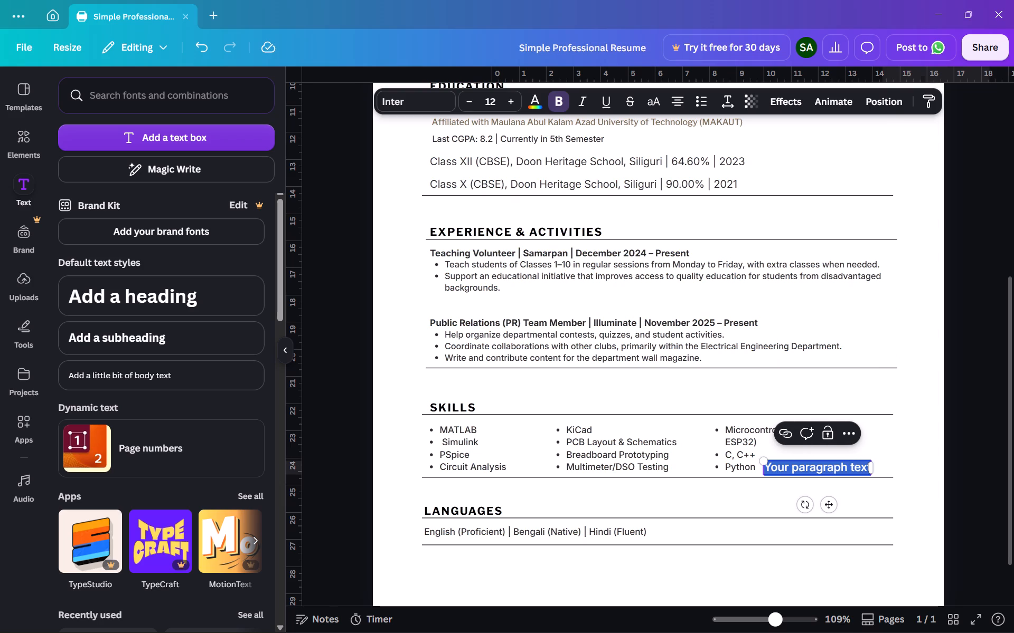
key("ctrl+v")
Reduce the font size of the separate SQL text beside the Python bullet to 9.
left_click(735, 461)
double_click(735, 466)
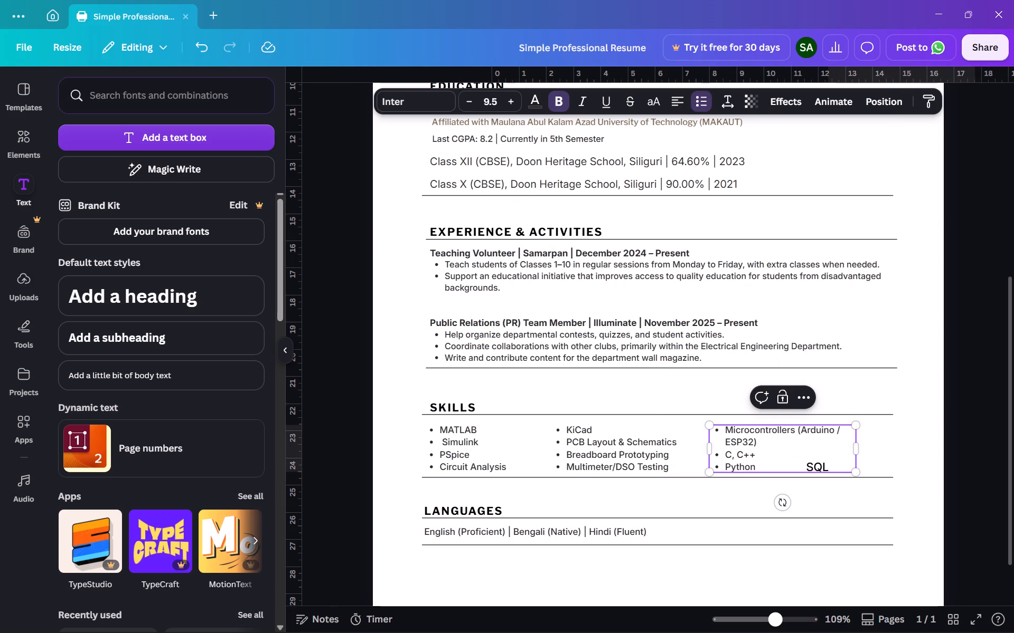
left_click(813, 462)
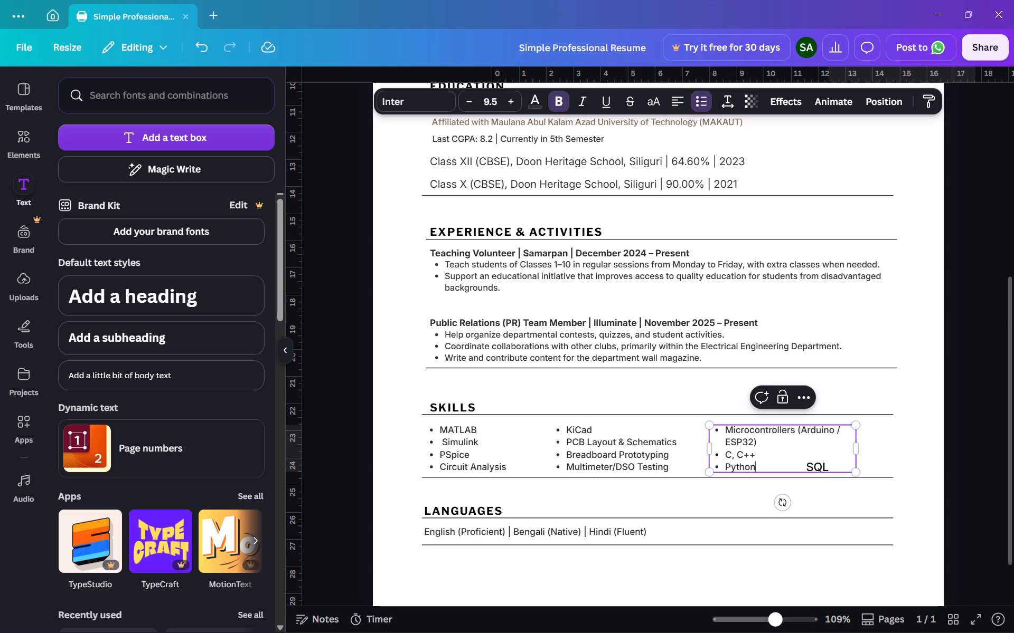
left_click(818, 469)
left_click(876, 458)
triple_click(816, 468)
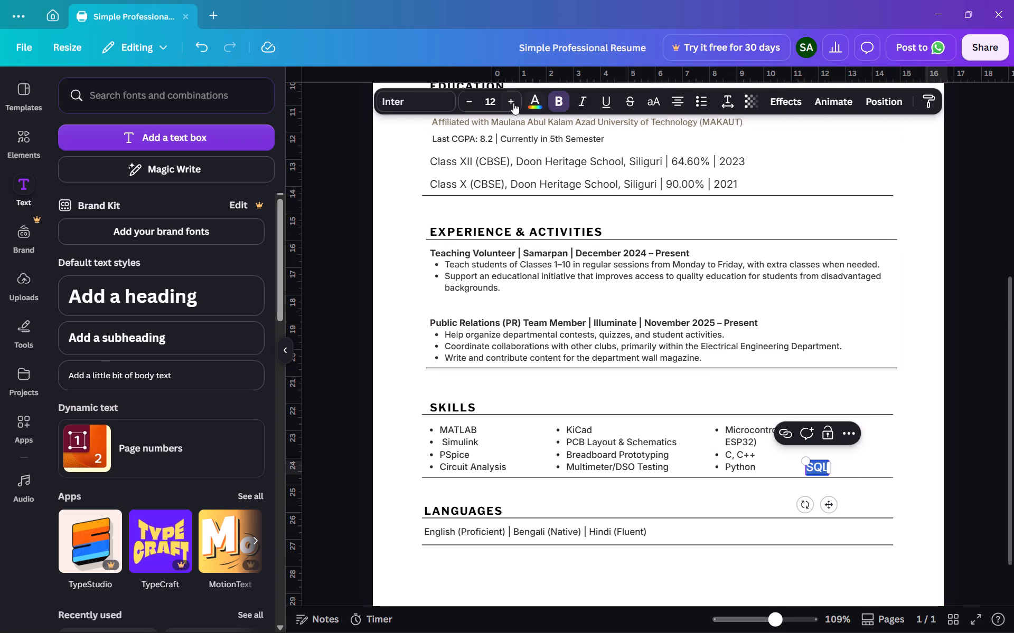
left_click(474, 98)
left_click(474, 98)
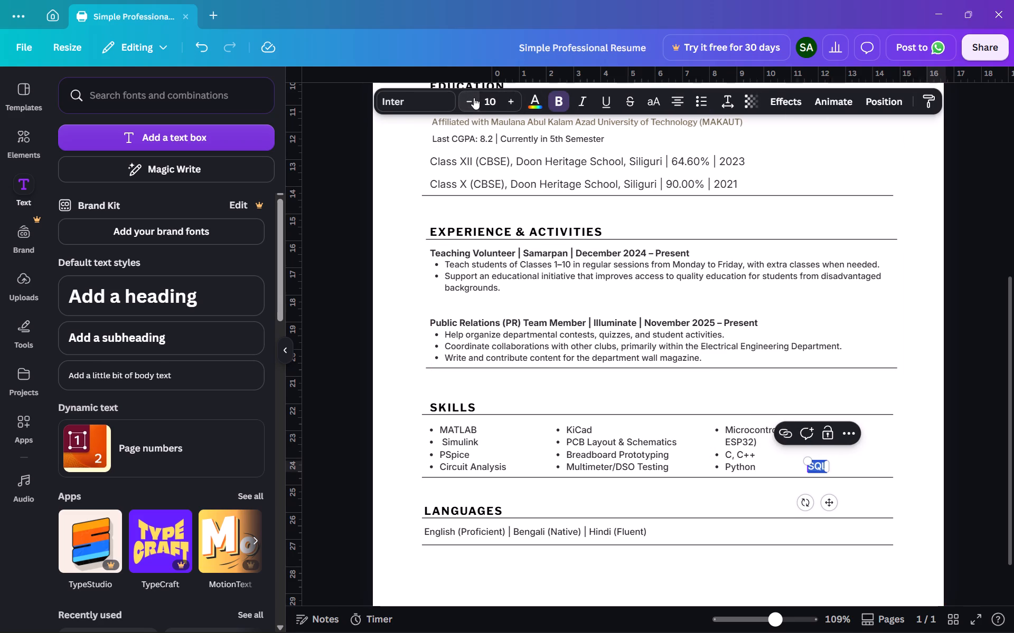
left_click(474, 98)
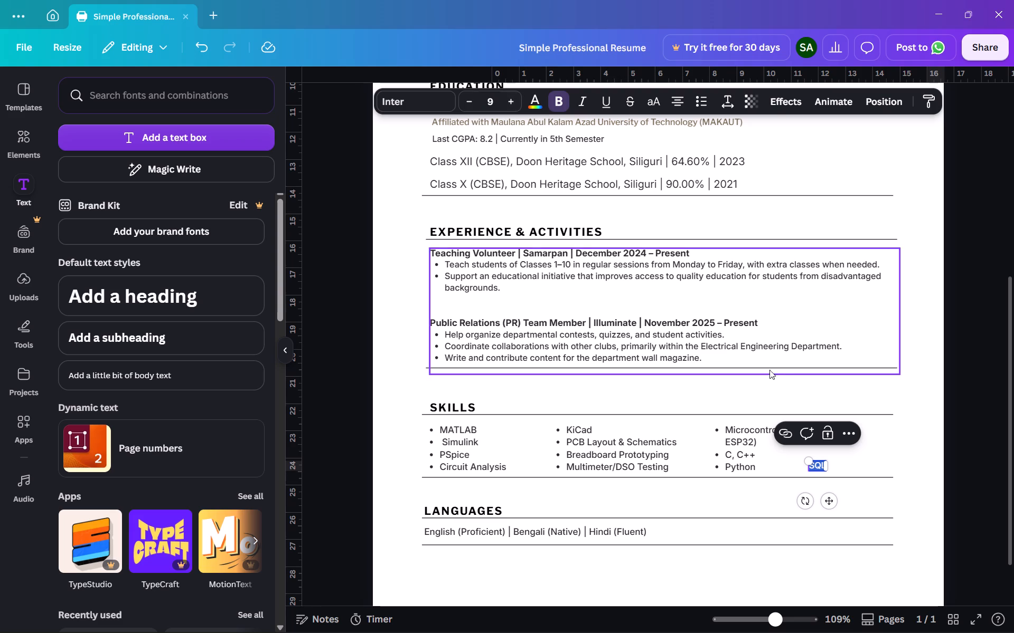
Delete the separate SQL text beside the Python bullet in Skills.
key("Delete")
left_click(888, 457)
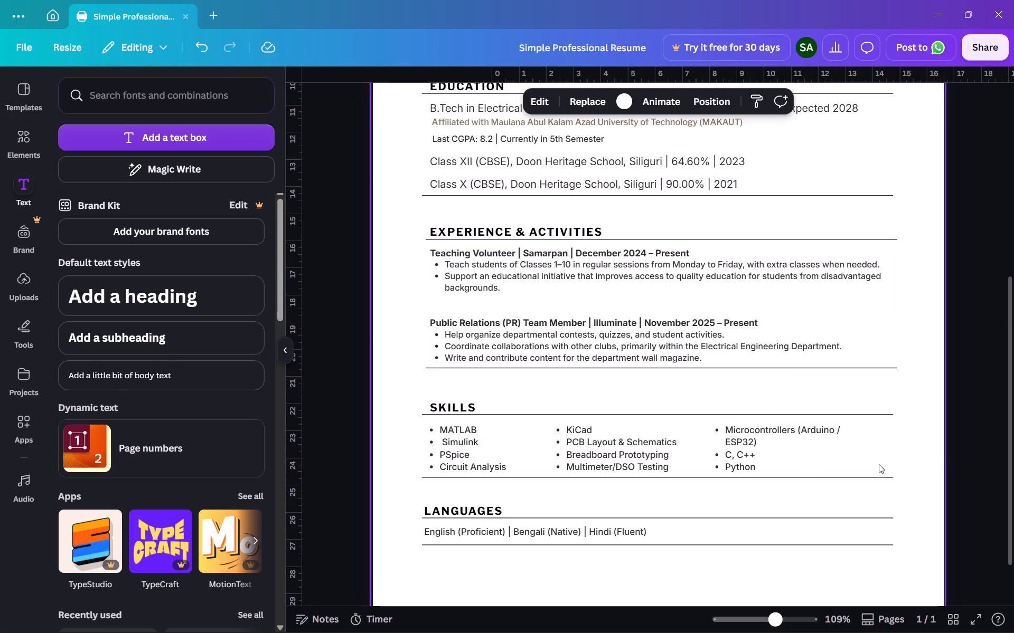
Change the "C, C++" bullet in the third Skills column to "C/C++".
left_click(745, 467)
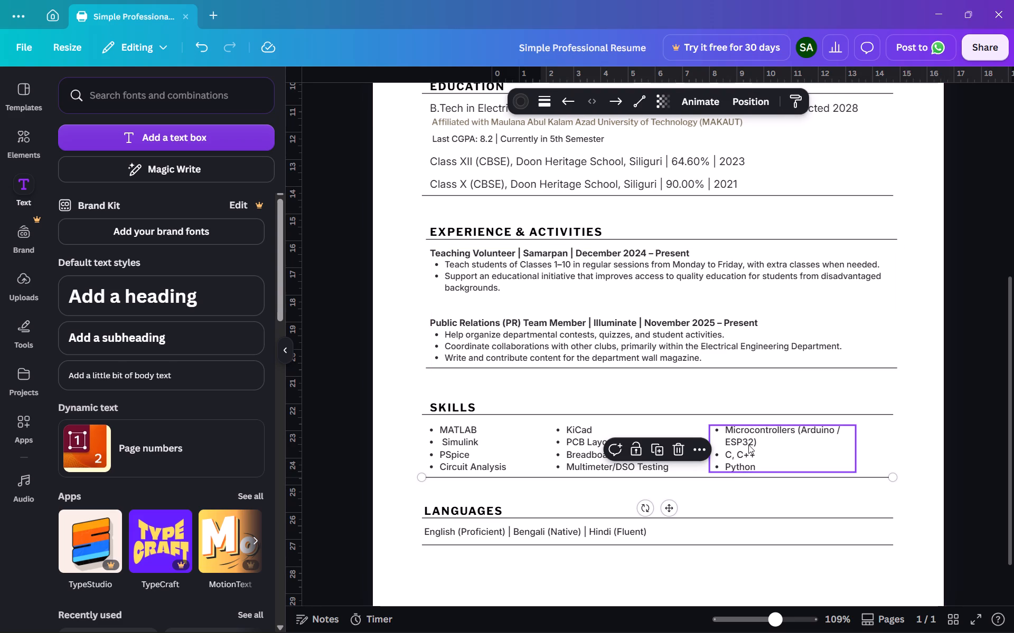
left_click(753, 449)
left_click(742, 455)
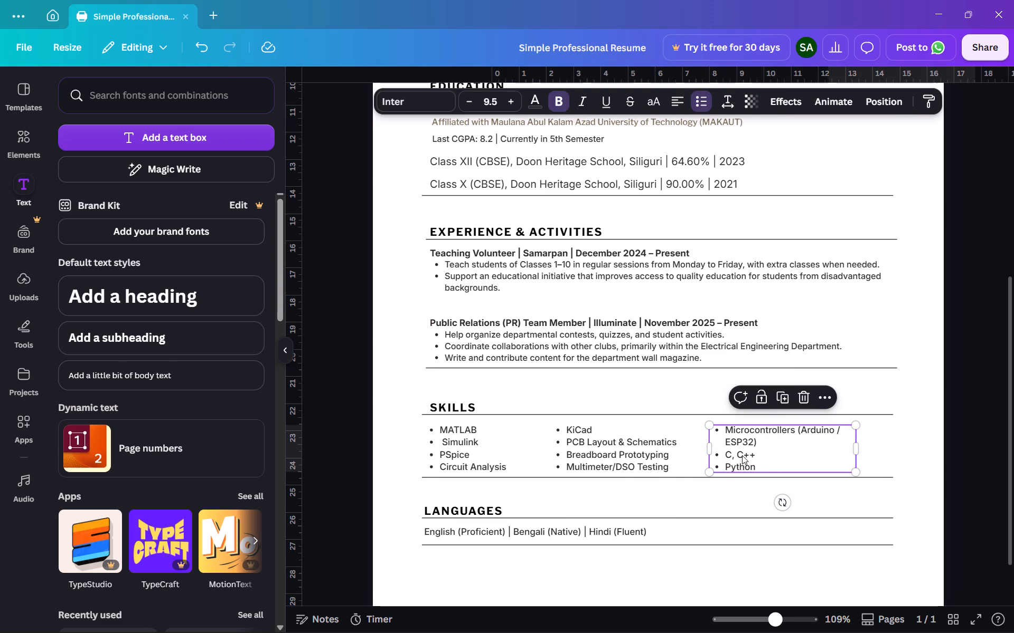
left_click(767, 456)
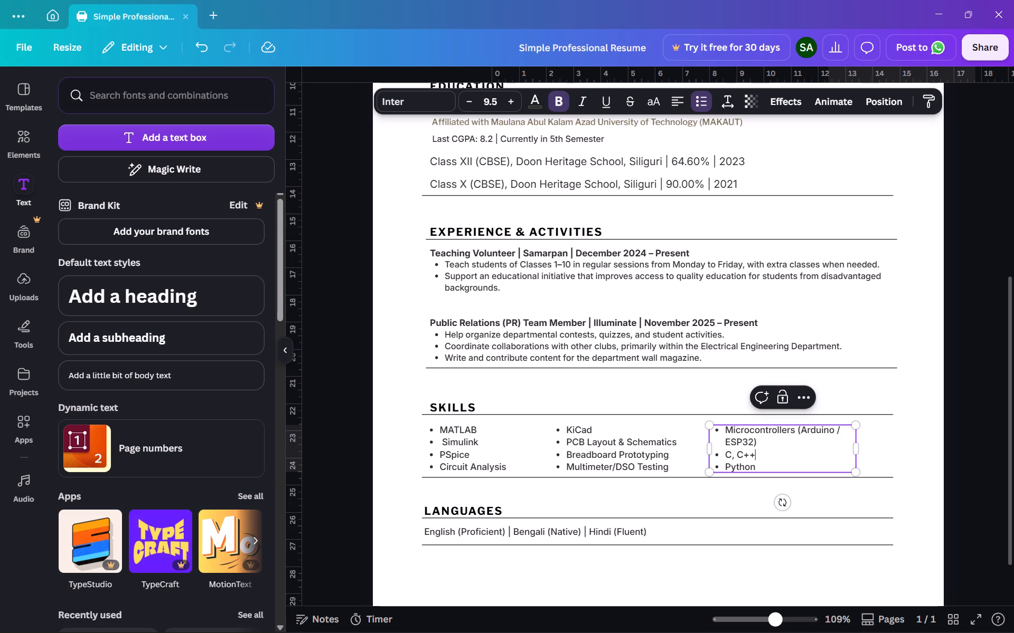
left_click(735, 461)
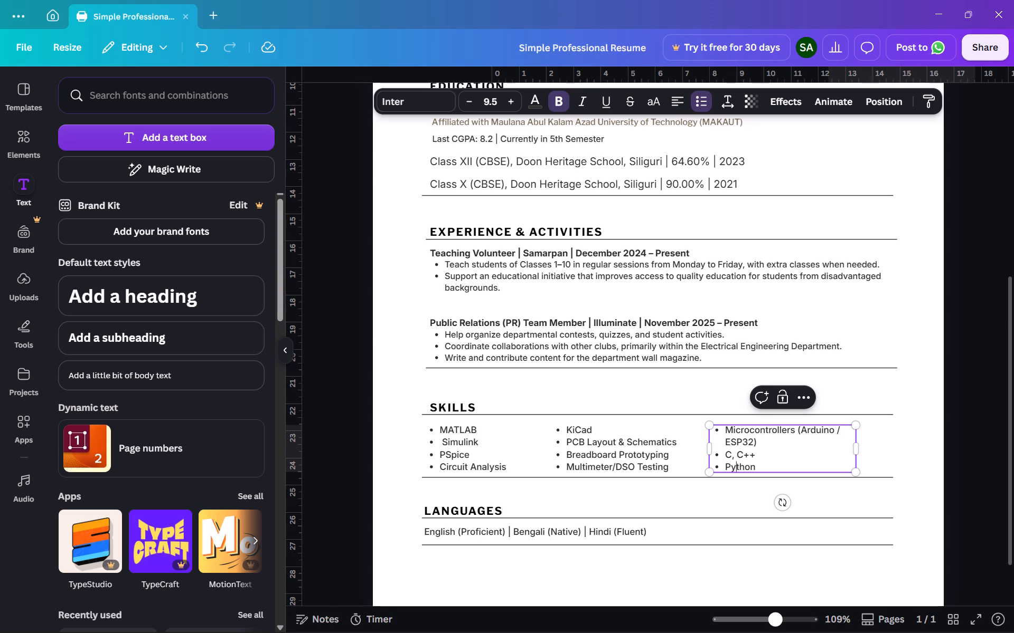
left_click(735, 459)
key("BackSpace")
key("Right")
key("BackSpace")
key("slash")
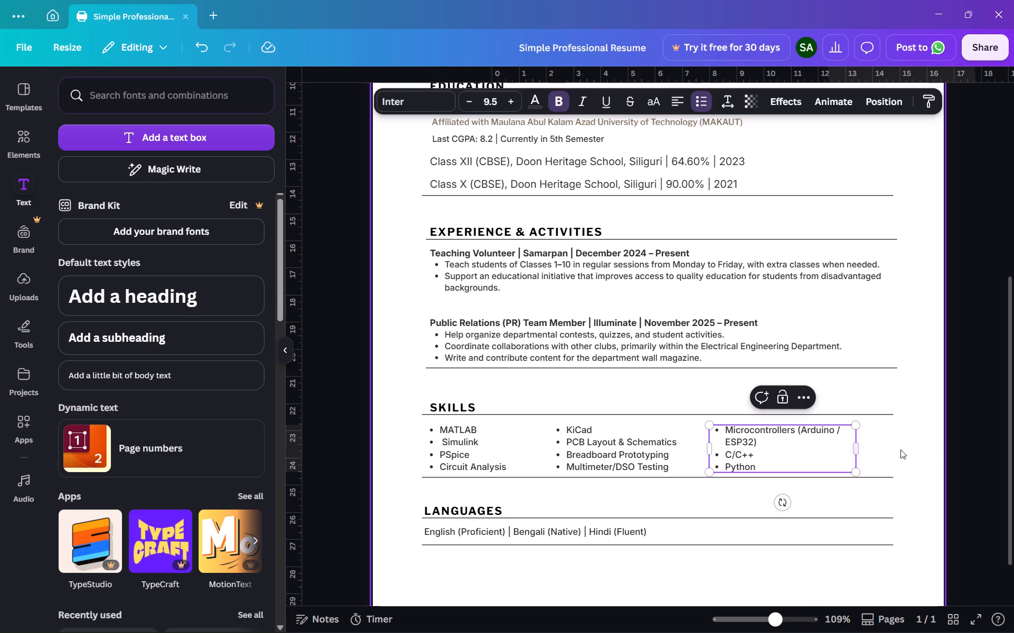
left_click(897, 442)
Widen the third Skills column's text box to about 6.7, so it reaches the end of the divider line.
left_click(805, 440)
left_click_drag(857, 449, 891, 449)
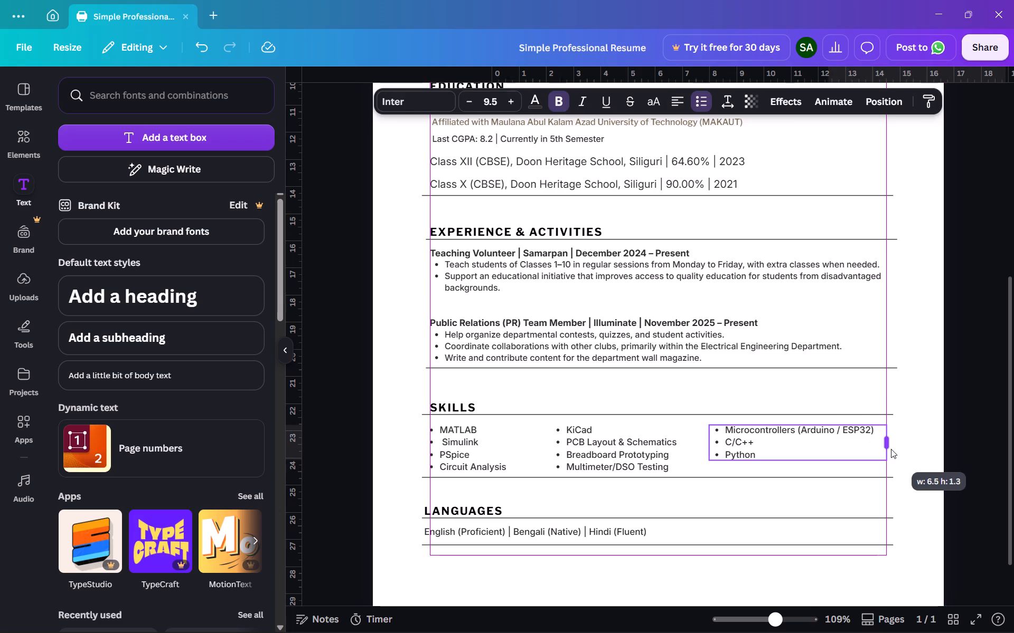
left_click_drag(891, 449, 891, 451)
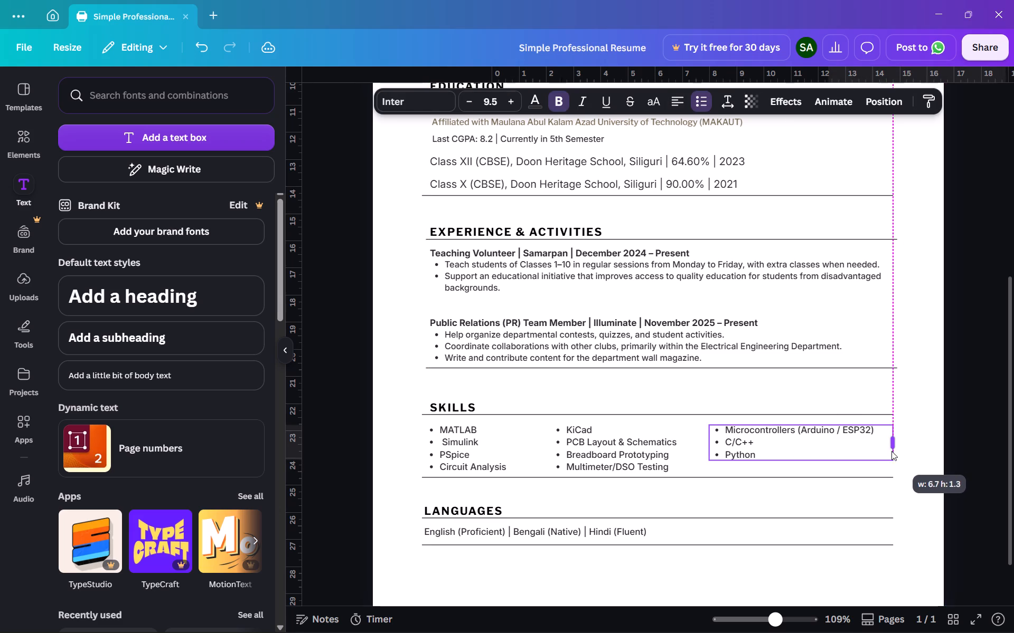
left_click_drag(891, 451, 891, 452)
Add a new bullet below Python in the third Skills column and paste SQL into it.
left_click(772, 454)
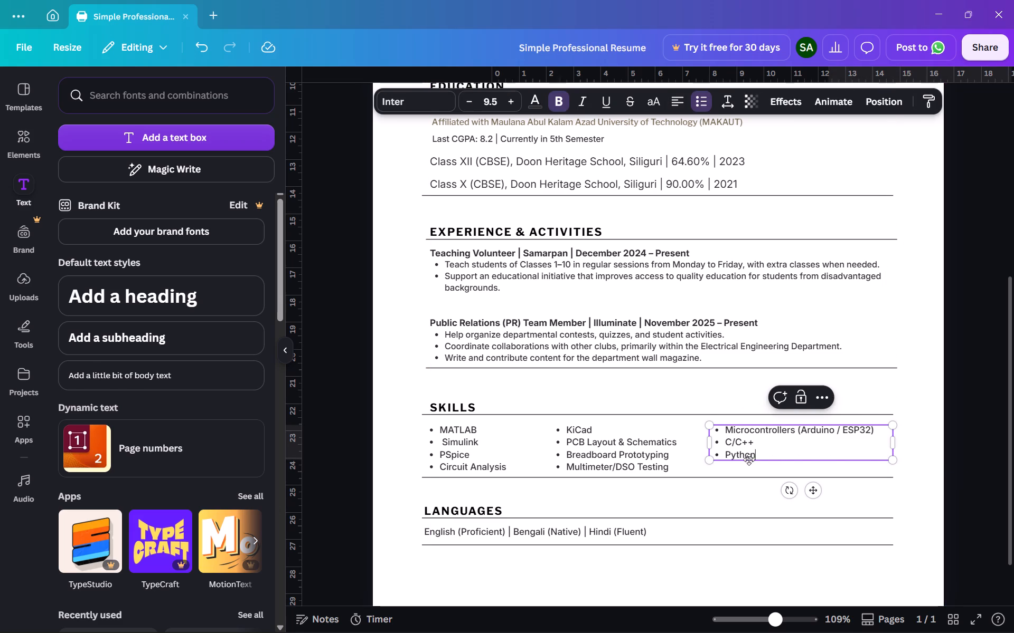
key("Return")
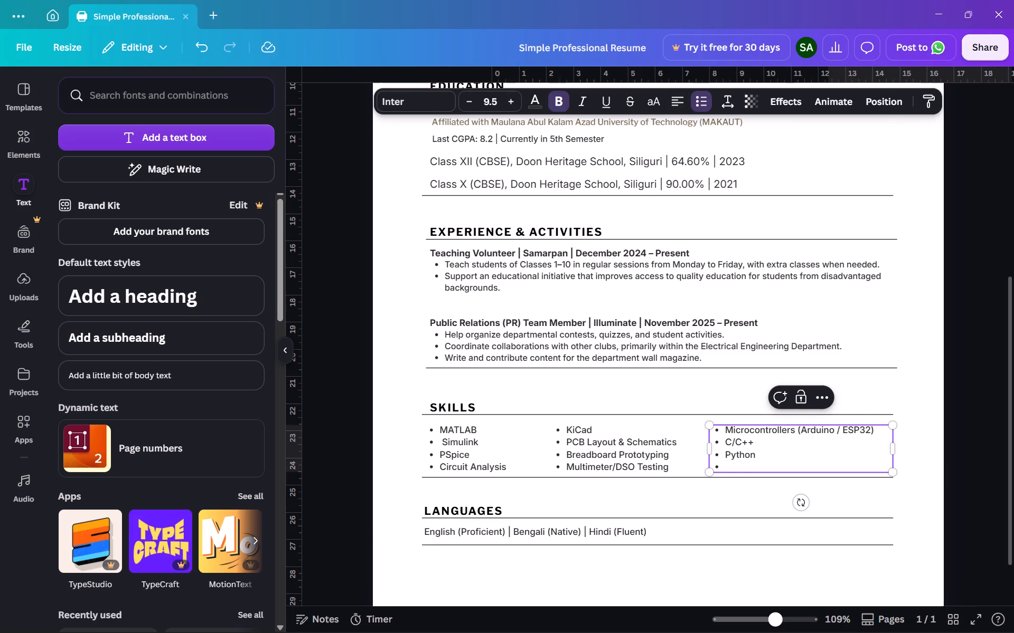
key("ctrl+v")
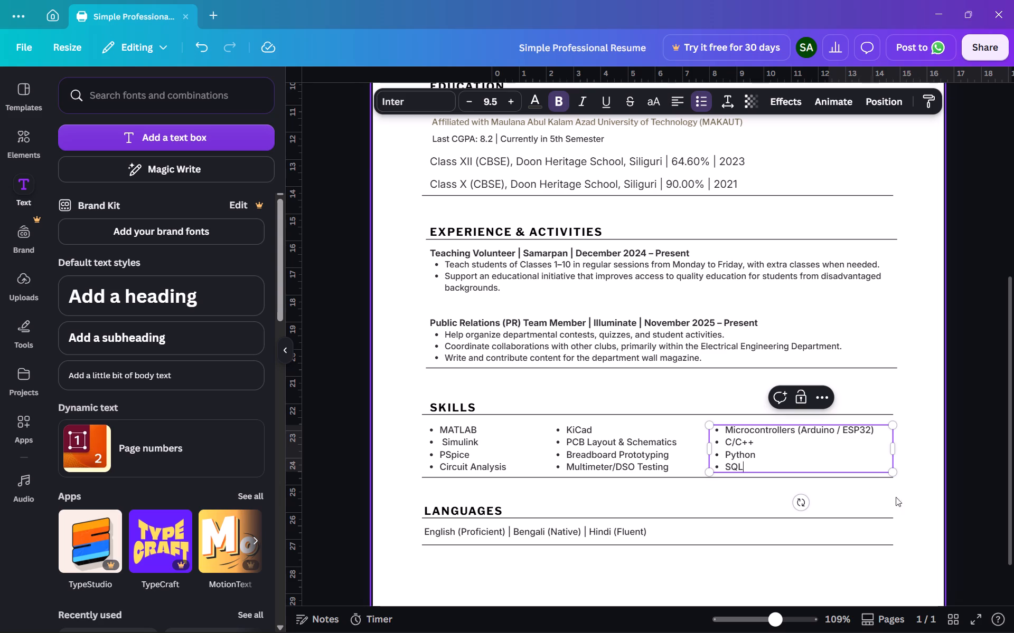
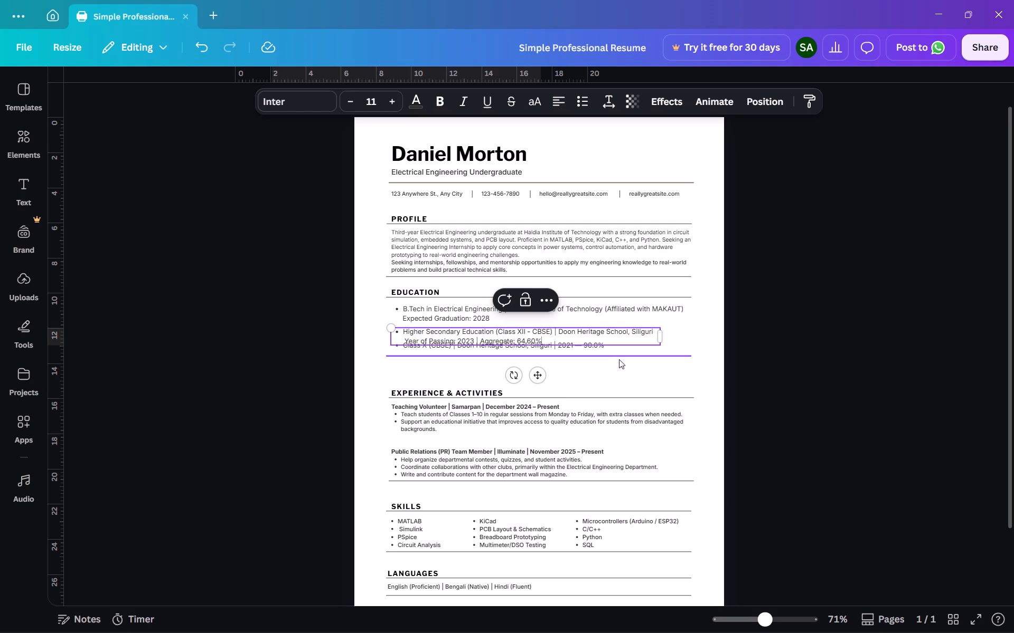
left_click(748, 341)
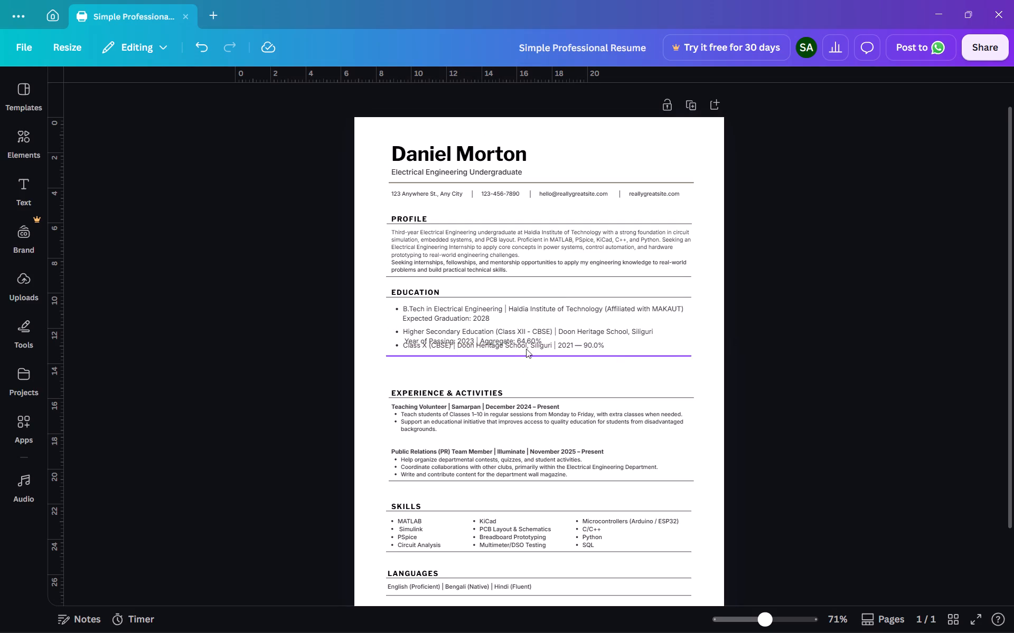
Nudge Education's bottom divider line and the Class X entry down to clear the Year of Passing line.
left_click(529, 358)
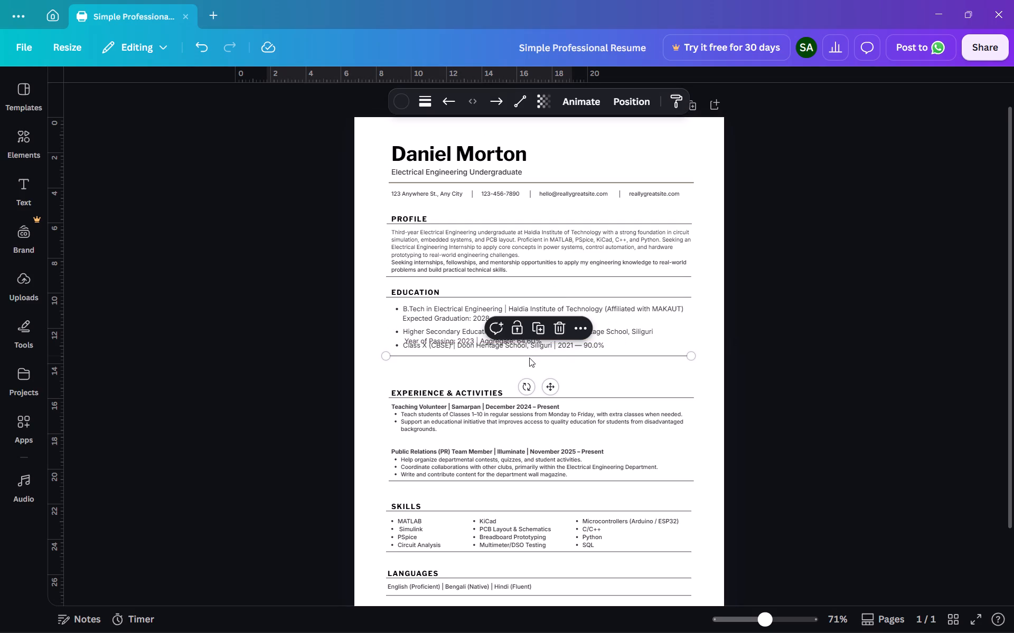
key("Down")
key("Down")
key("Down")
key("Down")
key("Down")
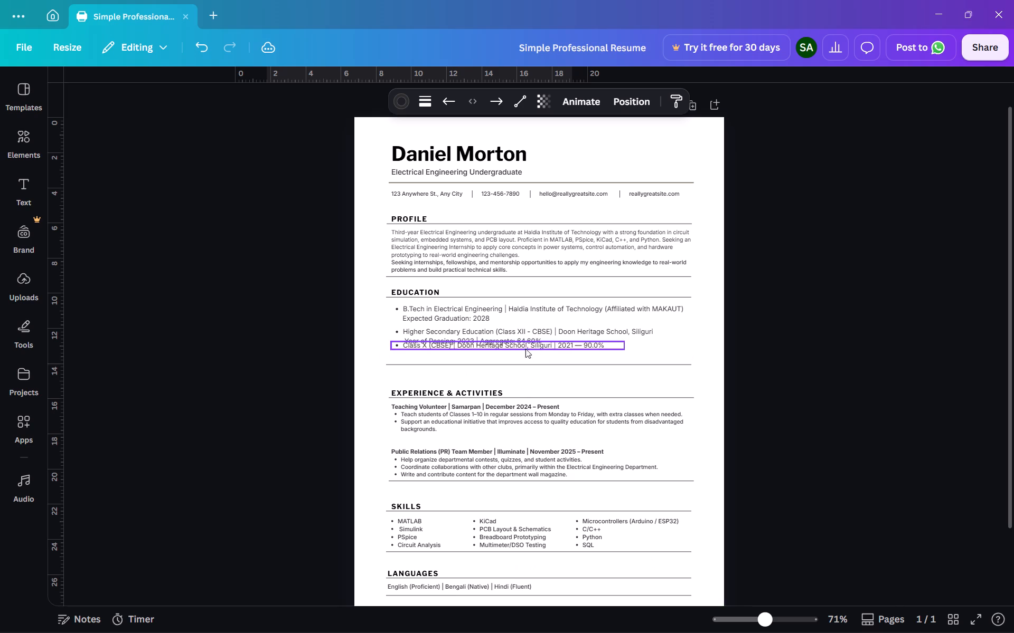
left_click(436, 347)
key("Down")
key("Down")
key("Down")
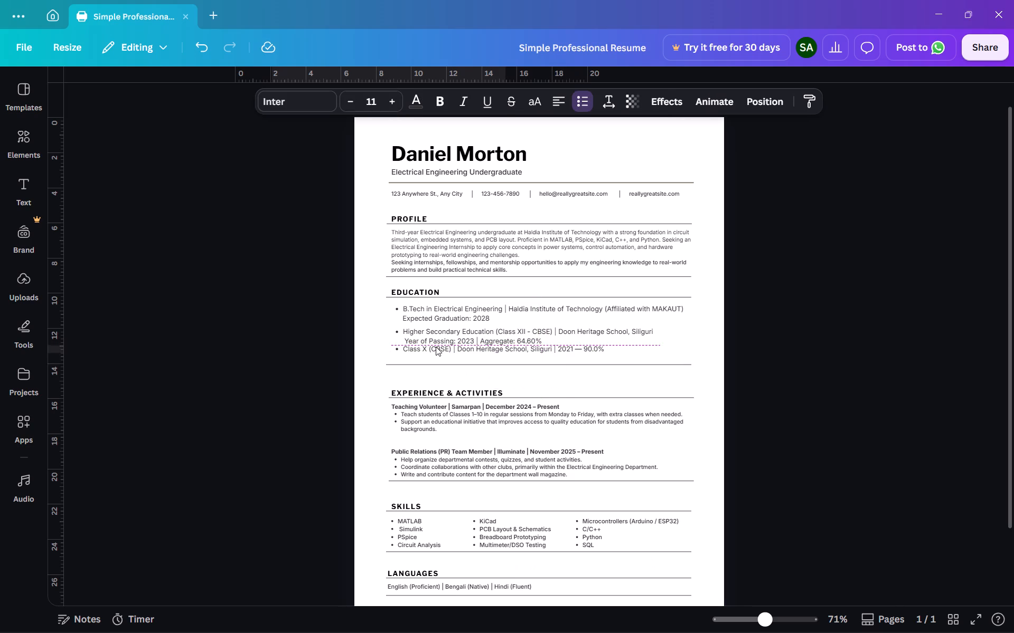
key("Down")
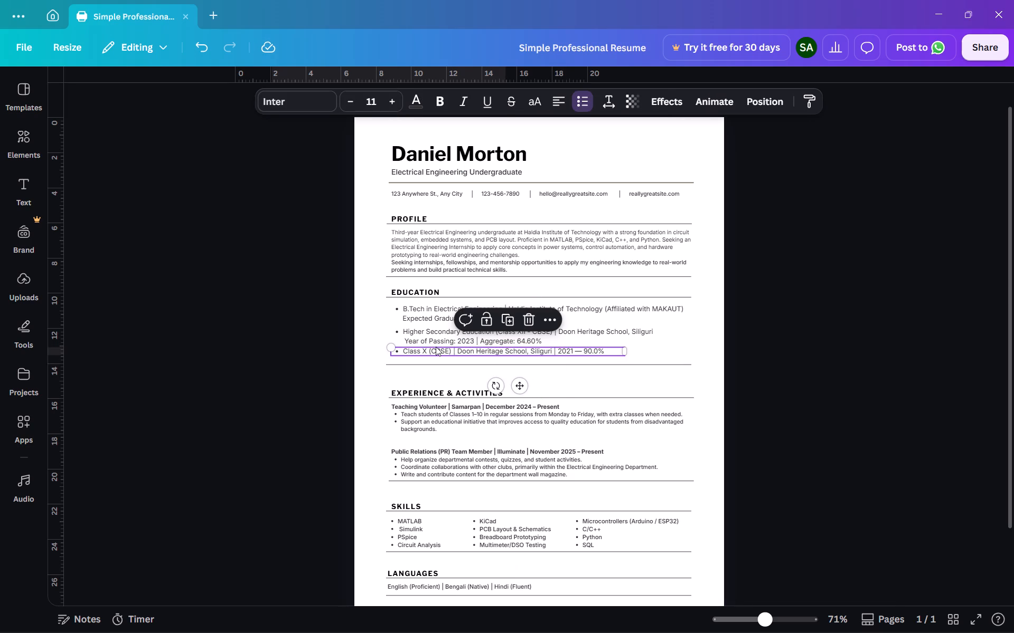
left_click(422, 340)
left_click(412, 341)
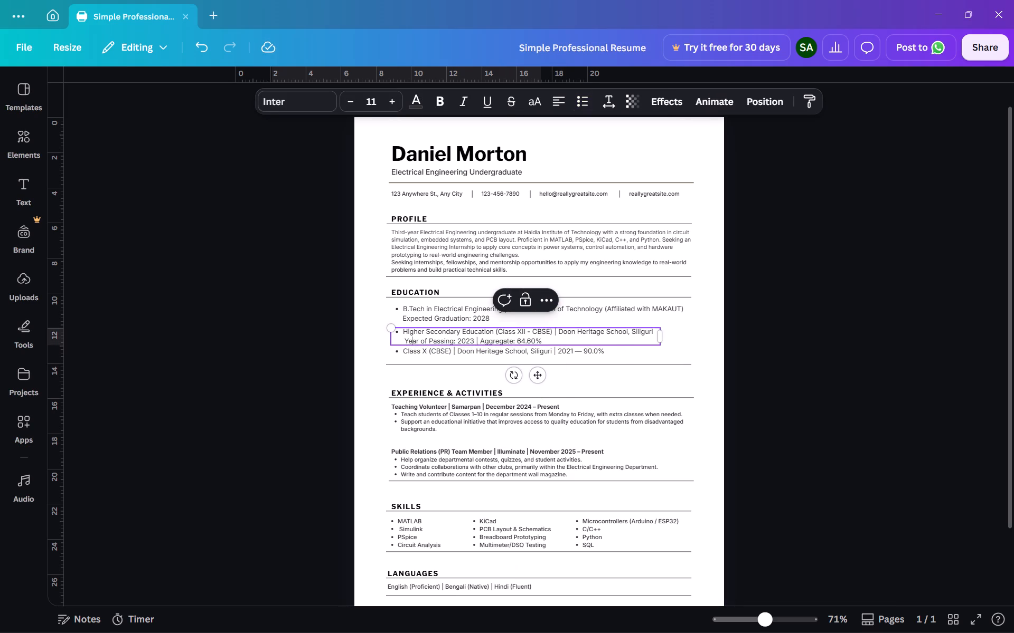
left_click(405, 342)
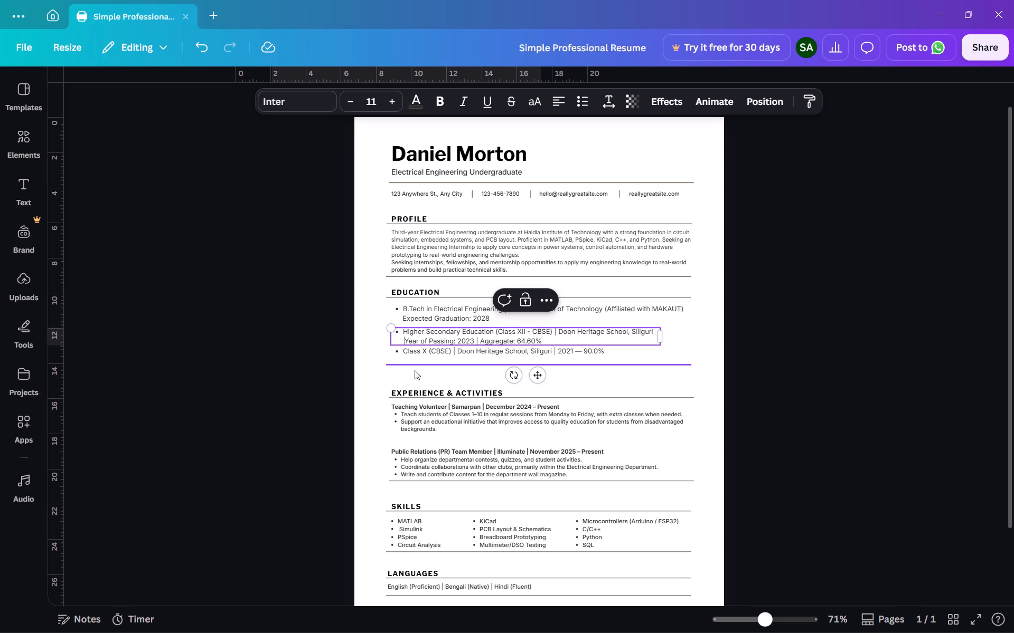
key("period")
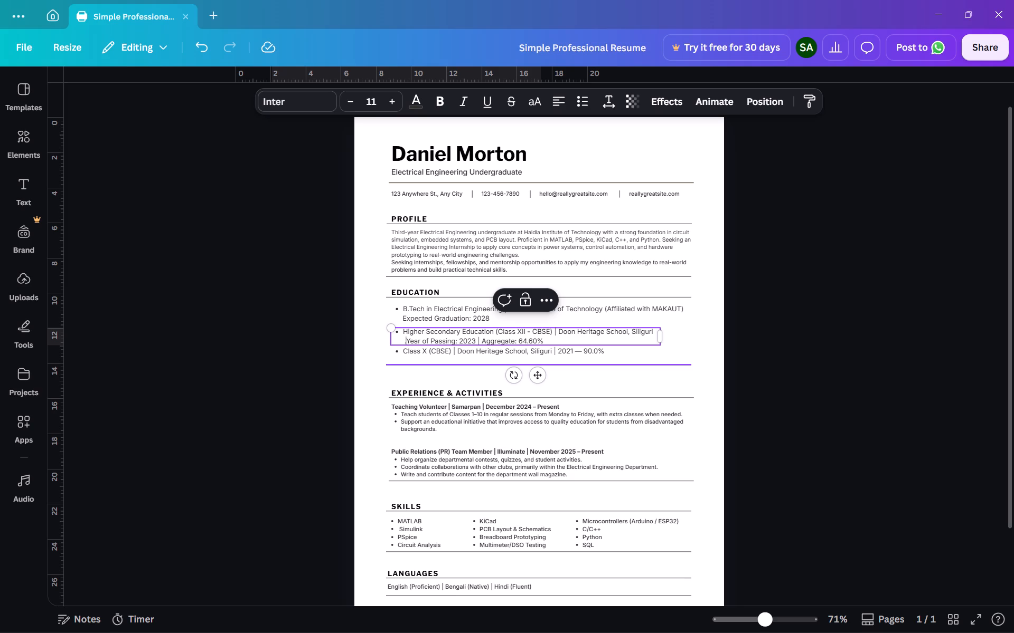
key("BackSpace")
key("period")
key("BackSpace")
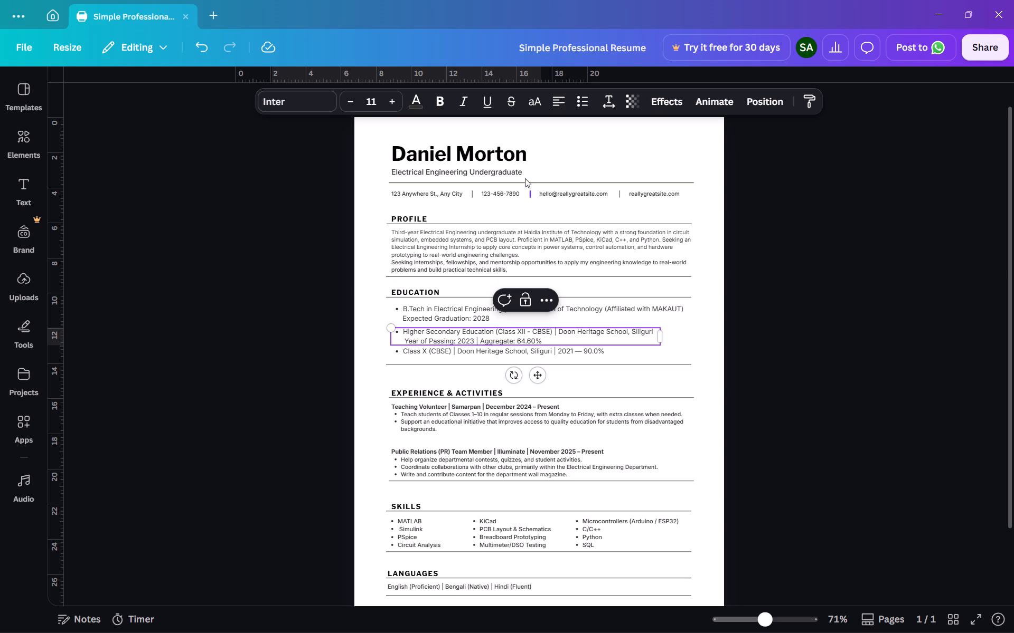
Clear the Year of Passing line's leading spaces and re-indent it, without a bullet, to align with the Class XII text.
left_click(585, 102)
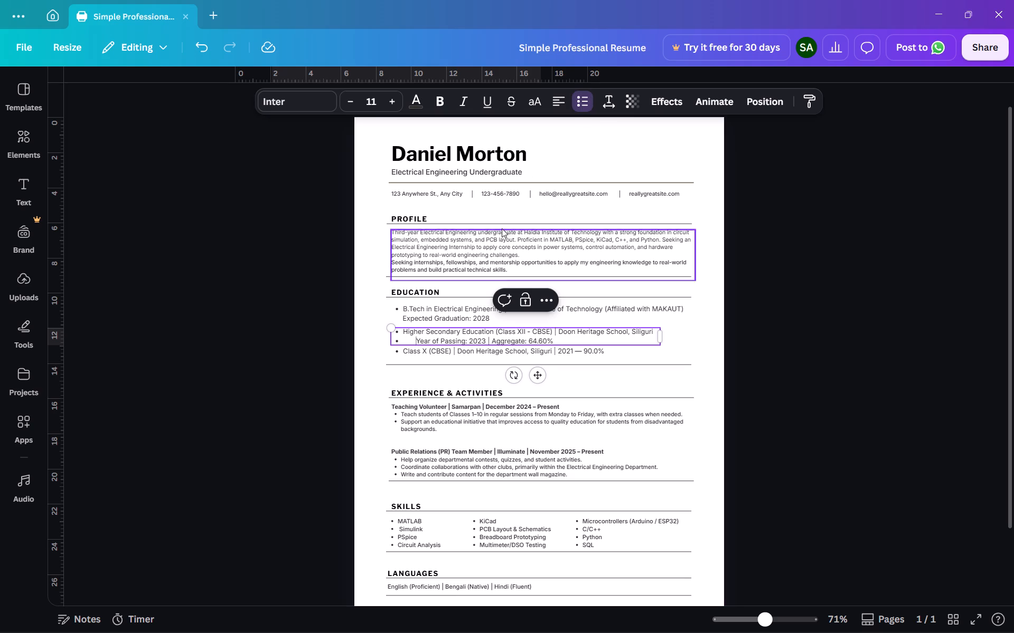
key("BackSpace")
key("BackSpace")
key("BackSpace")
key("BackSpace")
key("BackSpace")
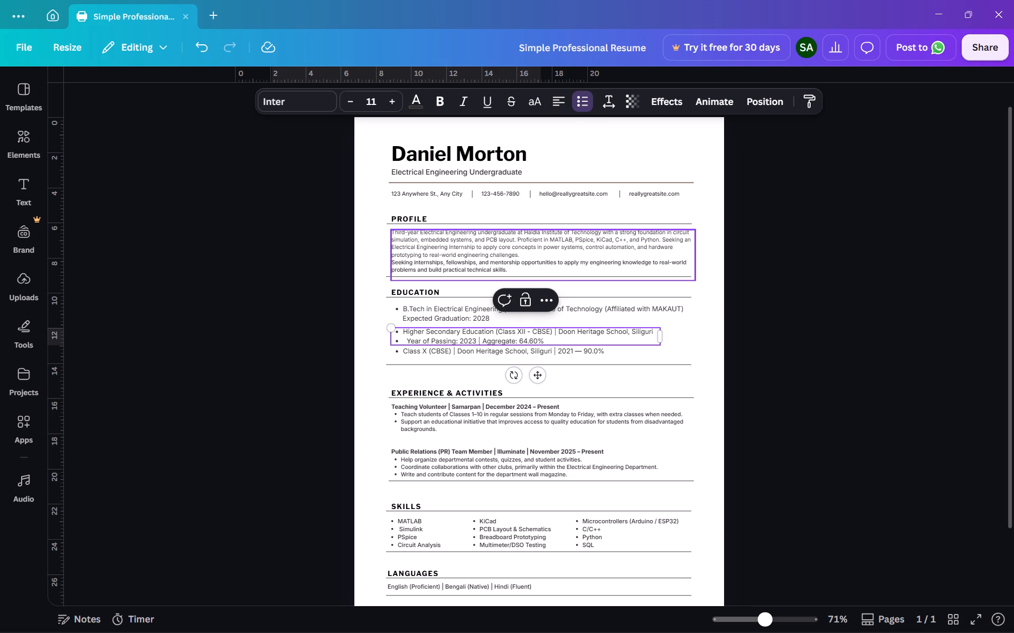
key("BackSpace")
key("BackSpace")
key("BackSpace")
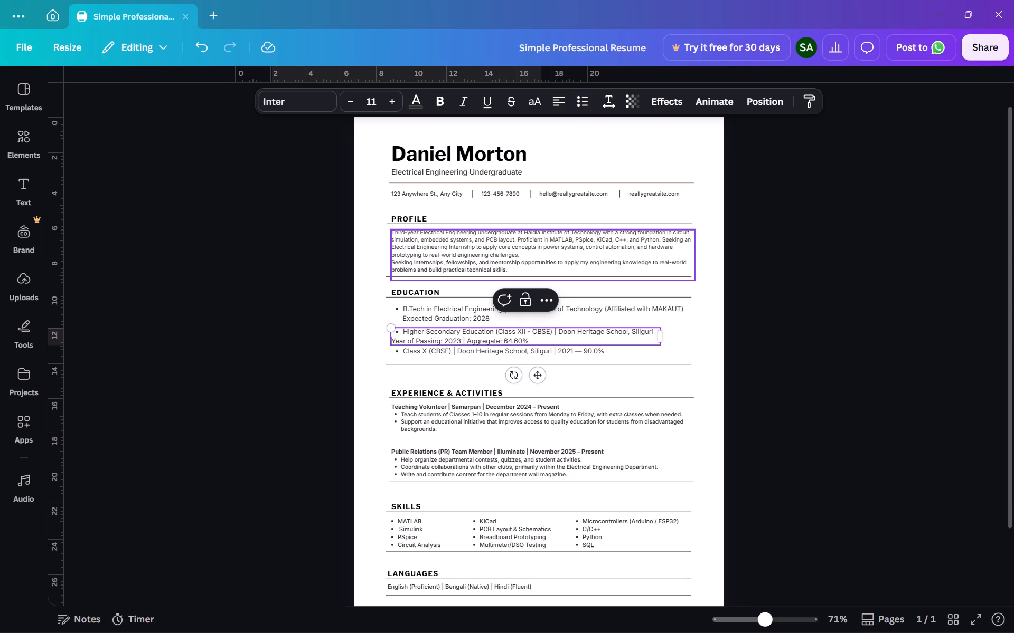
key("space")
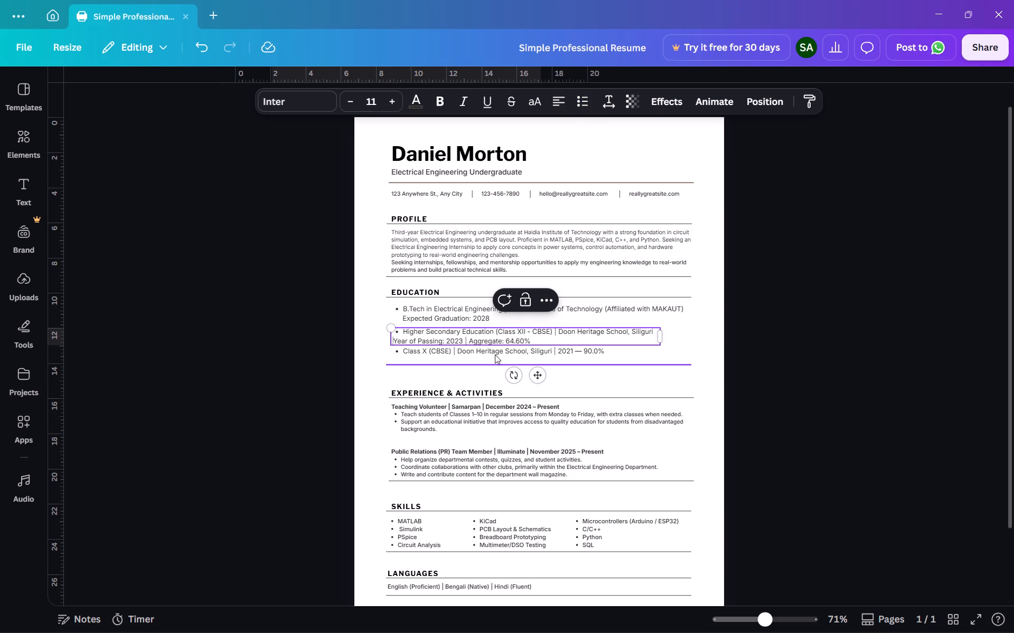
key("space")
key("space")
key("space")
key("space")
key("space")
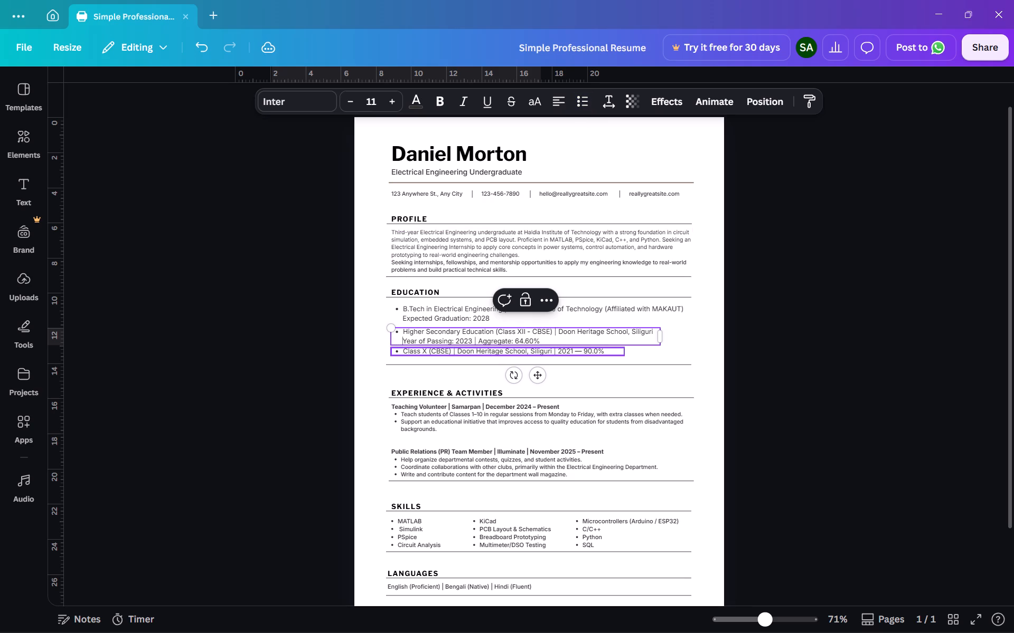
Right-align the Year of Passing line under Class XII and the "Expected Graduation: 2028" line under B.Tech.
left_click(559, 99)
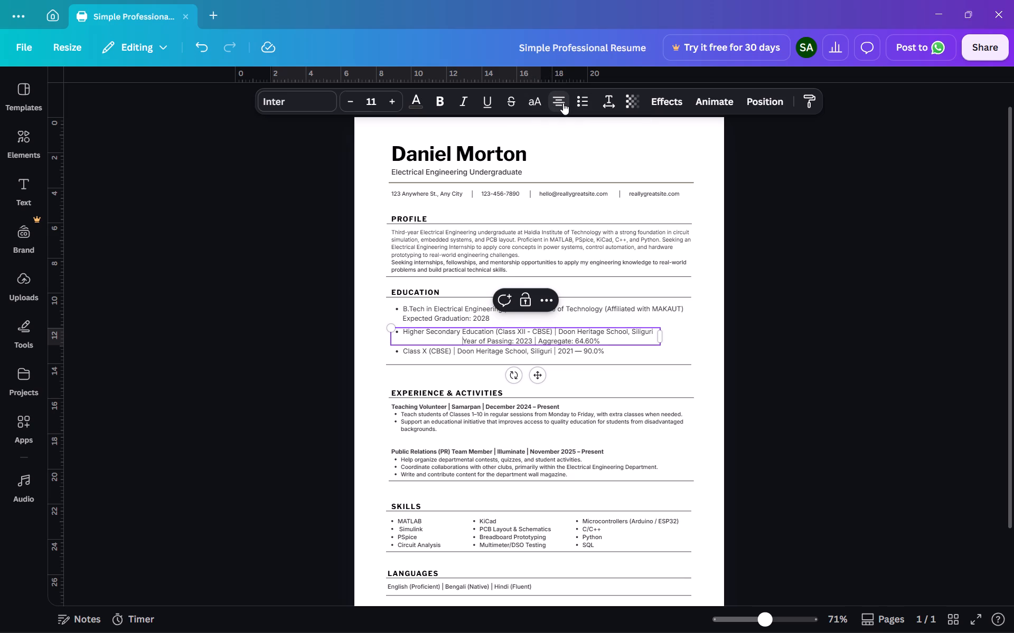
left_click(563, 103)
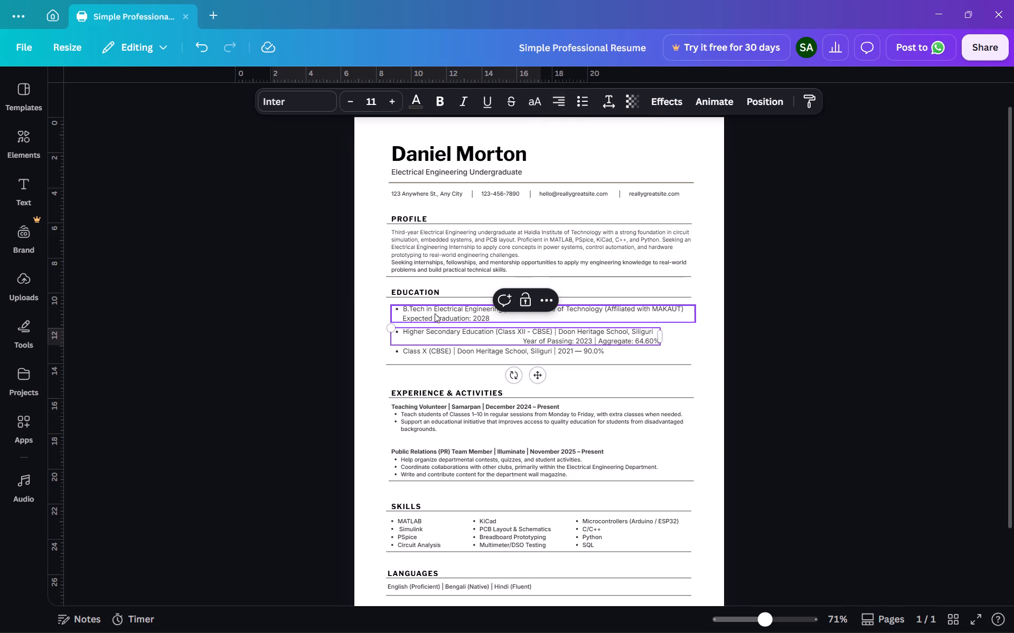
left_click(438, 316)
left_click(439, 316)
triple_click(435, 320)
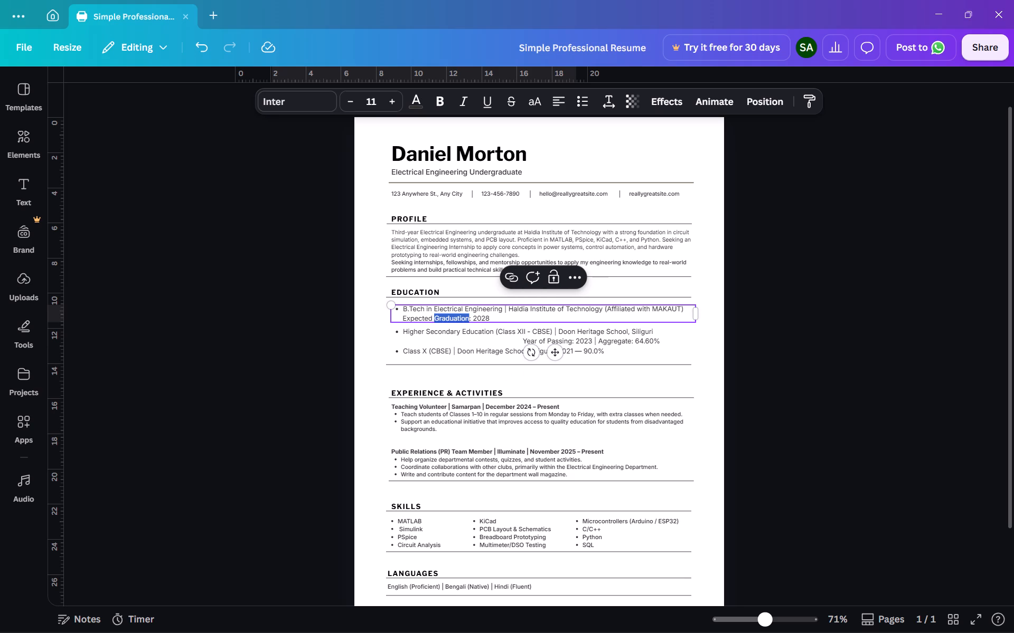
left_click(437, 320)
triple_click(437, 320)
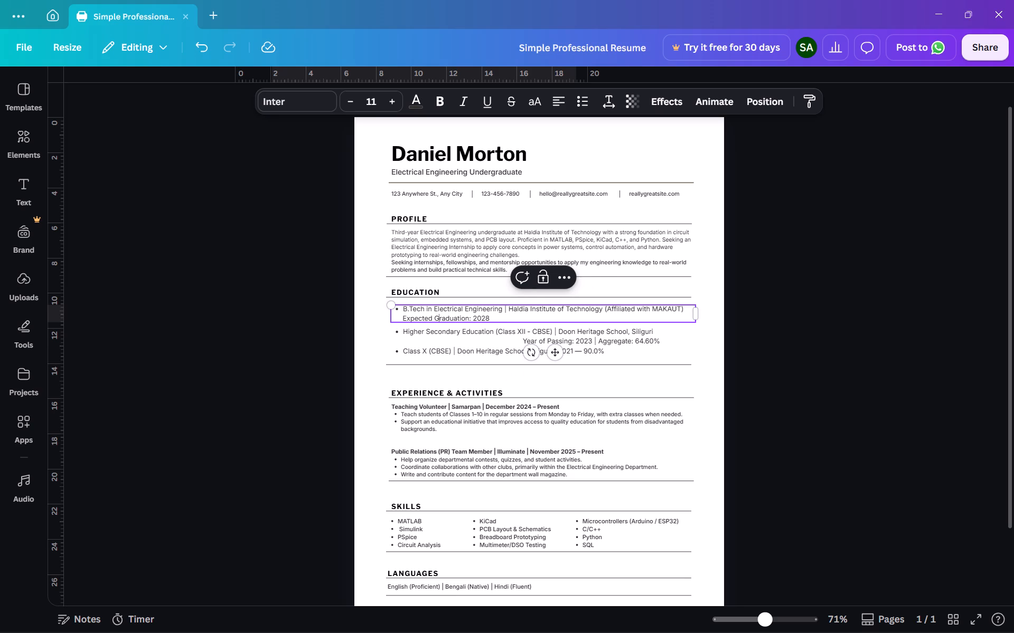
left_click(564, 101)
left_click(564, 101)
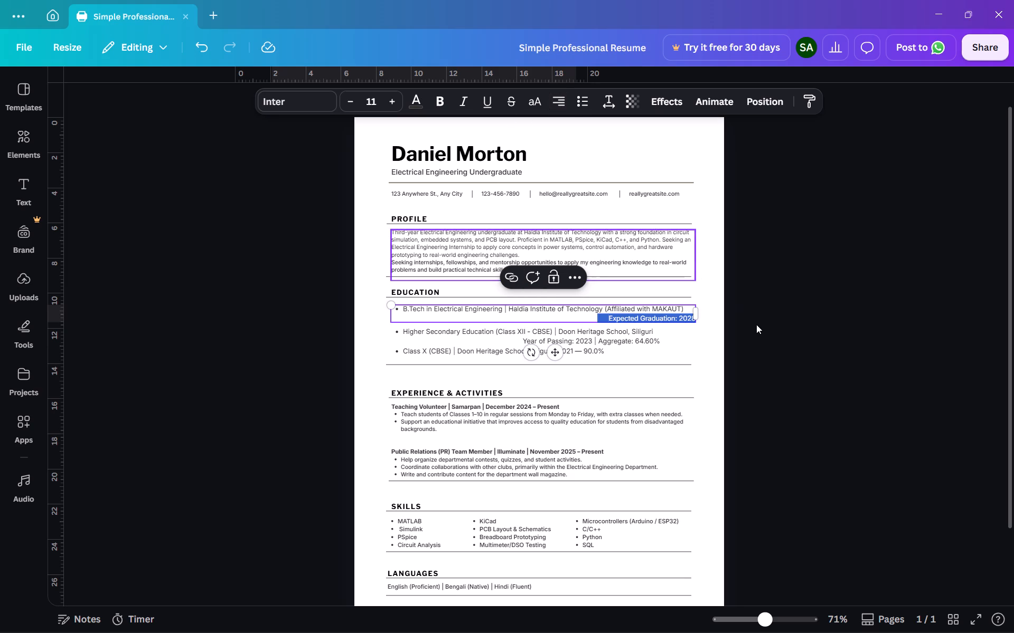
left_click(756, 324)
left_click(634, 344)
triple_click(634, 341)
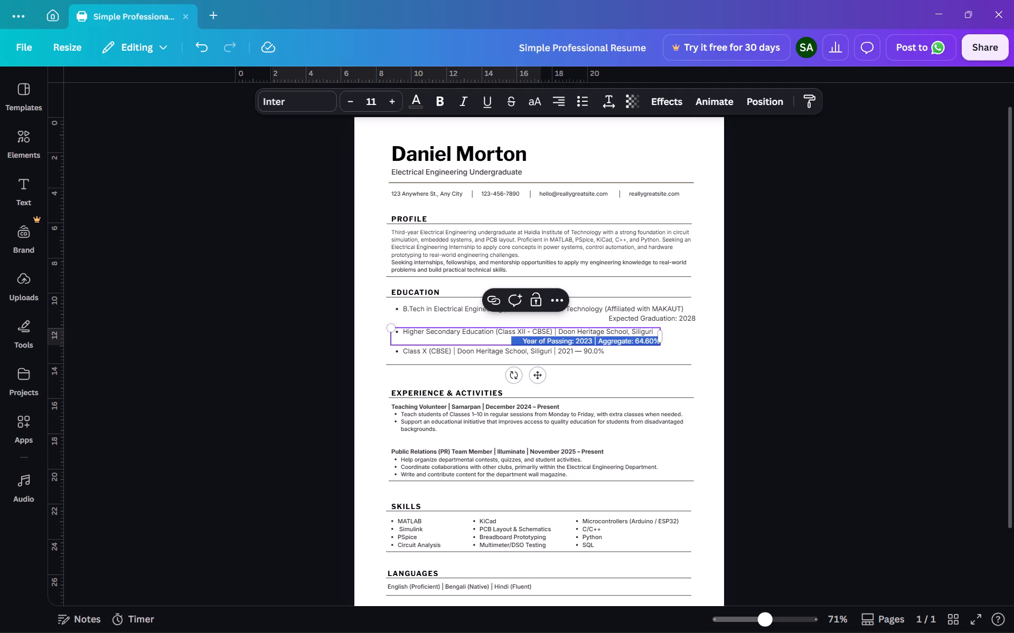
left_click(759, 361)
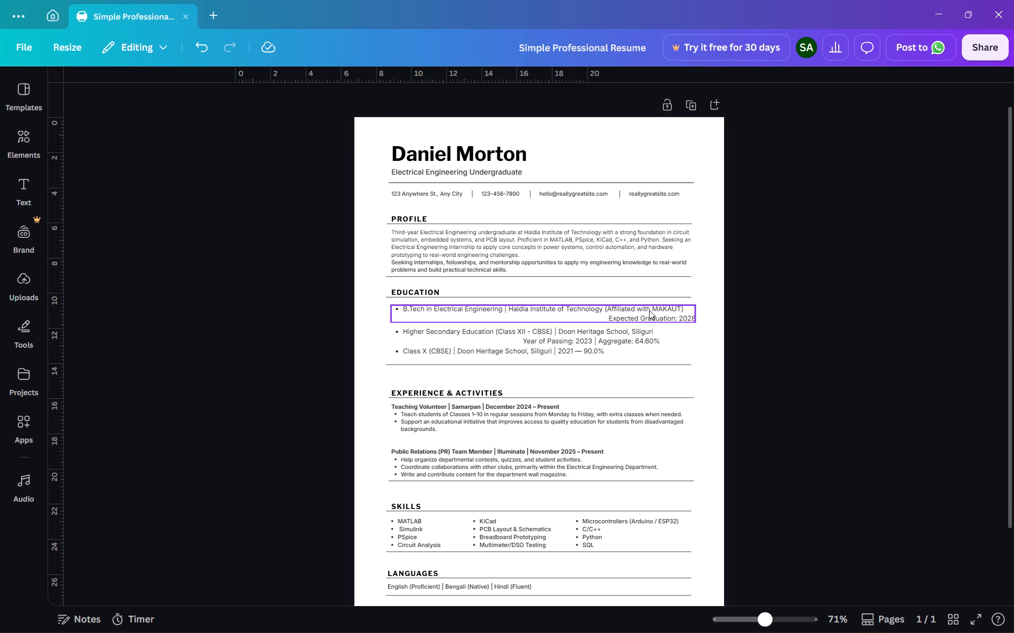
Narrow the B.Tech entry's text box slightly so the right-aligned graduation line ends inside the divider's end.
left_click(649, 310)
left_click(694, 311)
left_click_drag(698, 311, 697, 311)
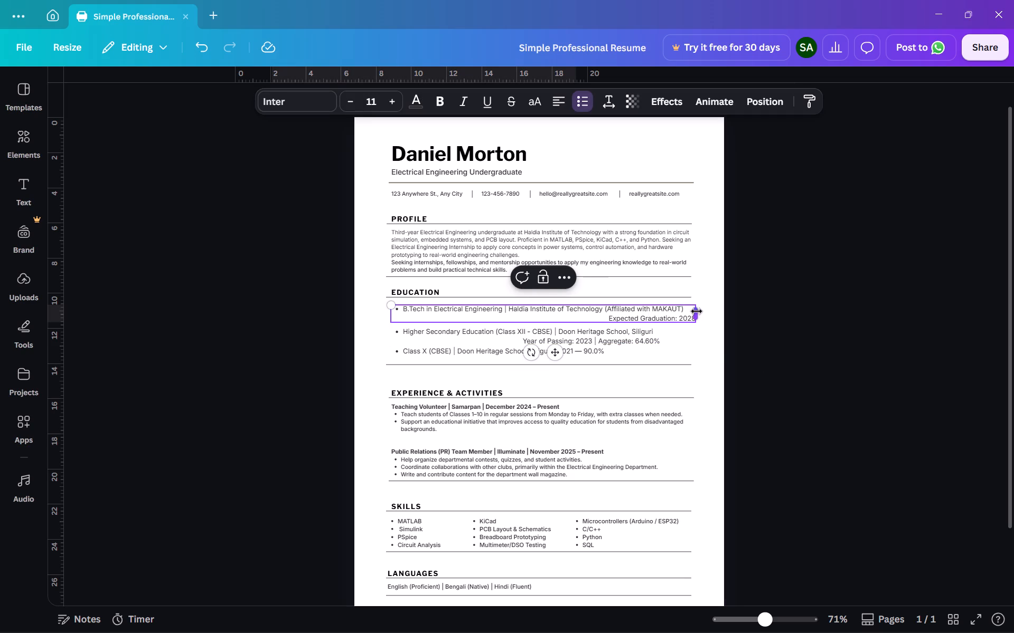
left_click_drag(697, 311, 690, 312)
Widen the Class XII entry's text box so its right-aligned Year of Passing line ends level with the graduation line above.
left_click(623, 339)
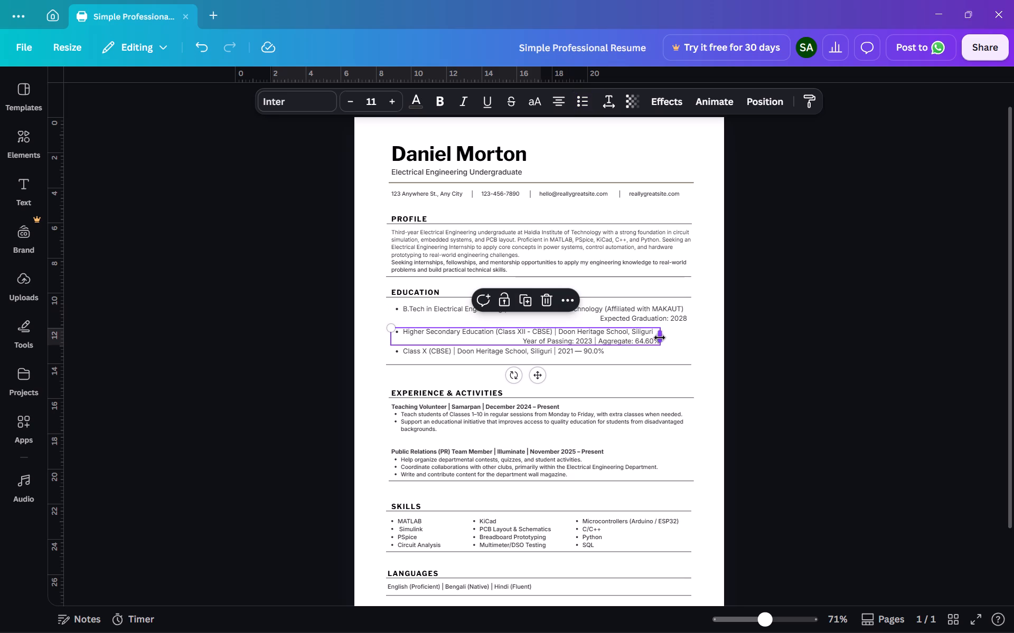
left_click_drag(660, 338, 686, 338)
left_click(782, 351)
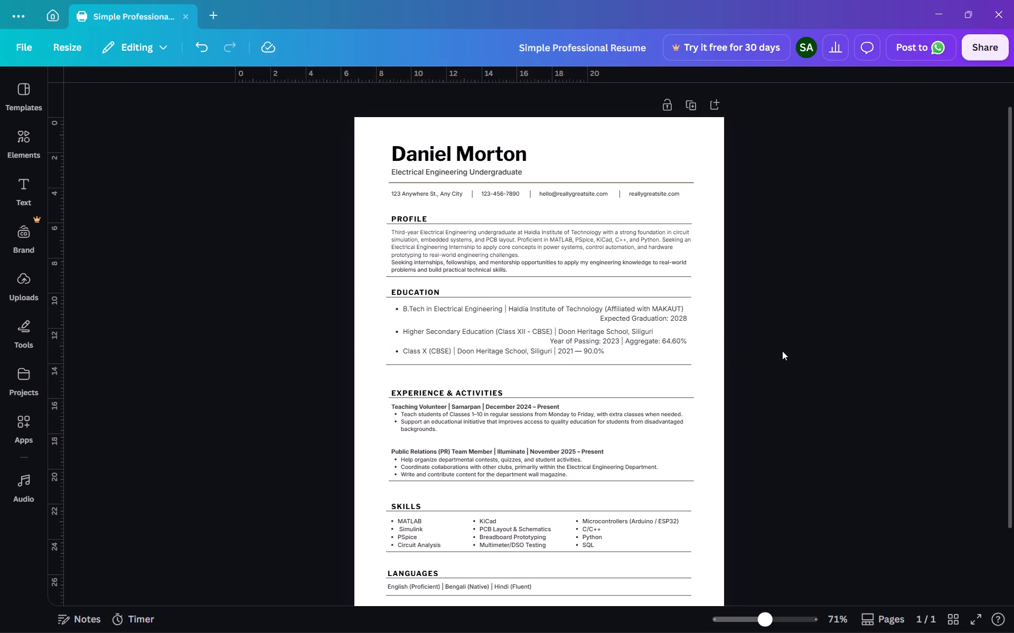
triple_click(507, 352)
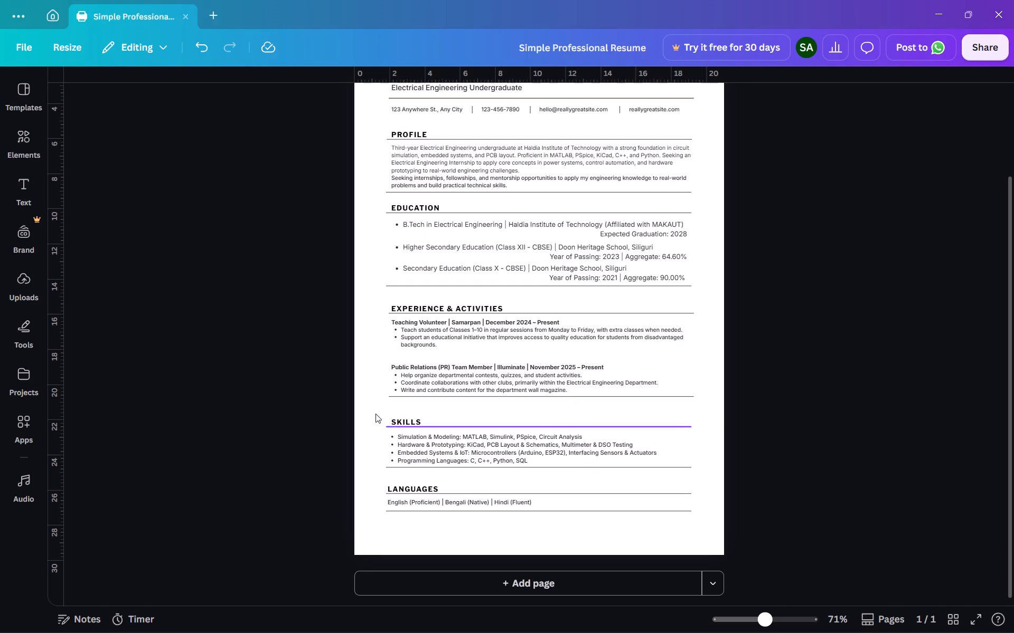
left_click_drag(375, 414, 695, 473)
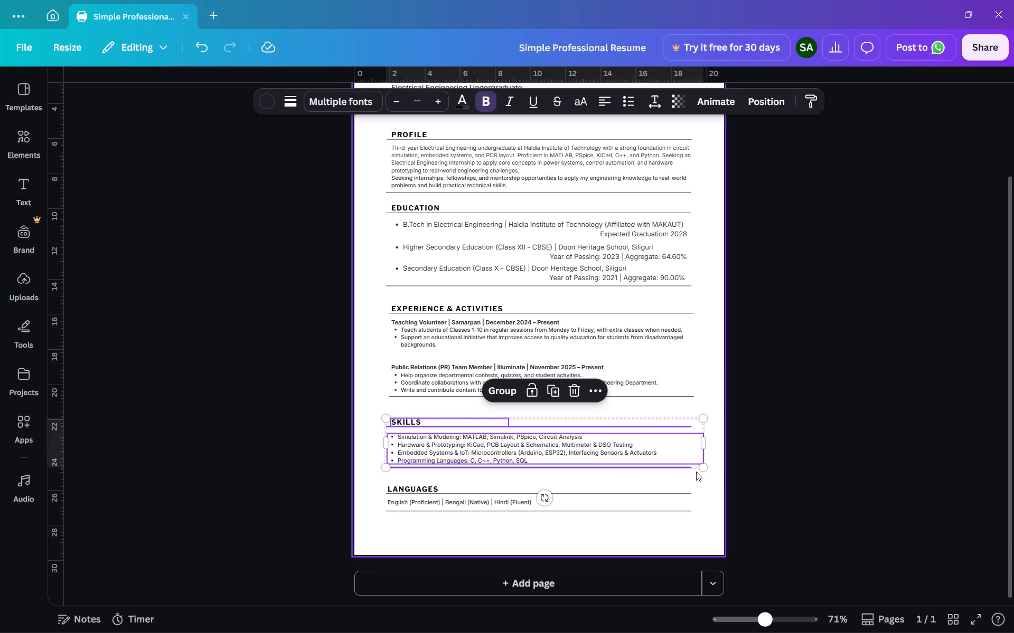
left_click(381, 390)
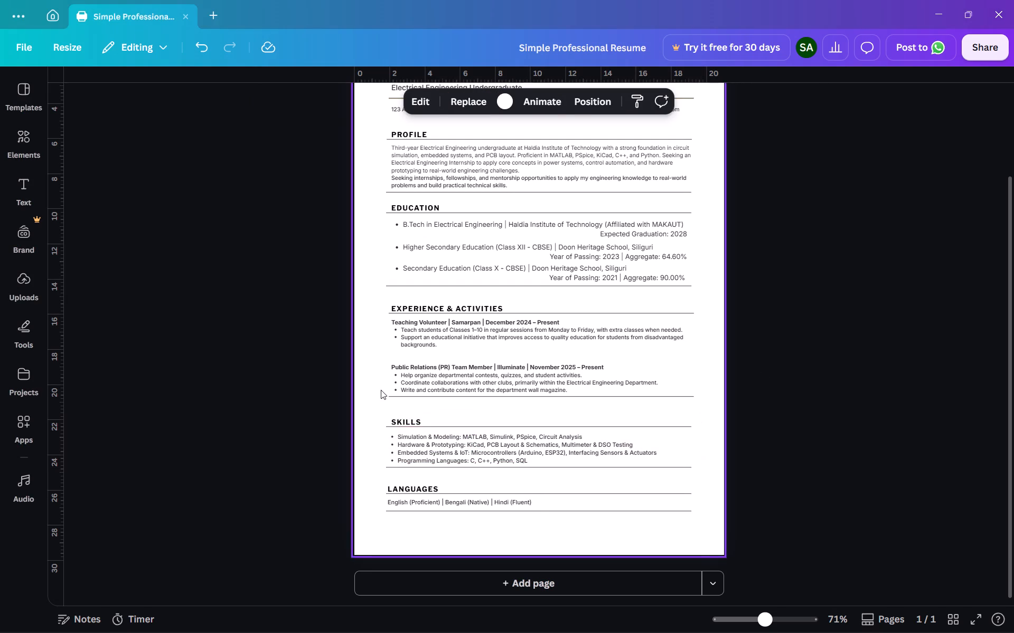
left_click_drag(367, 411, 701, 482)
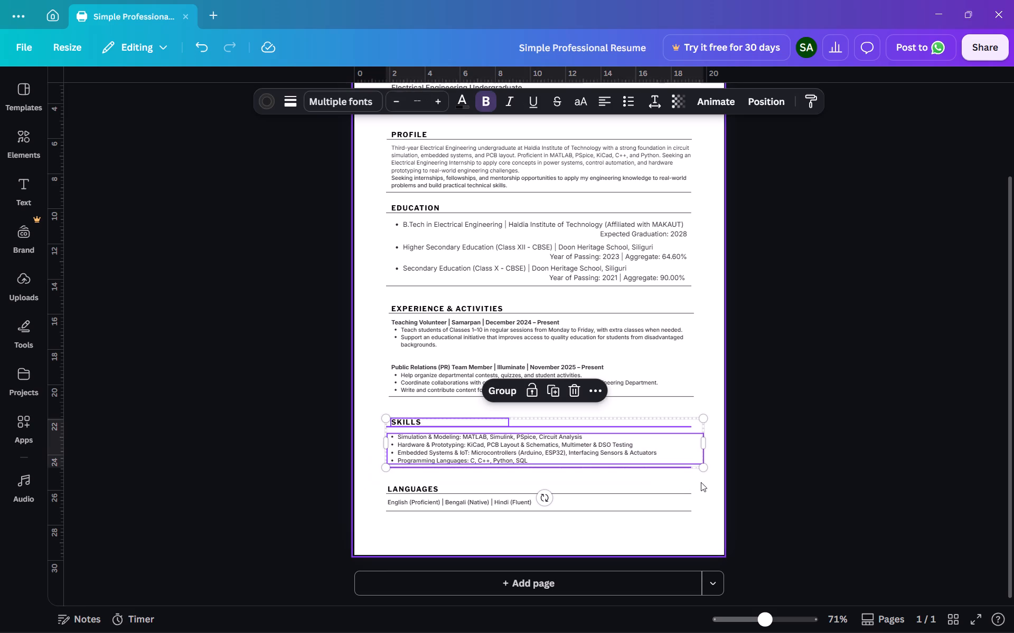
key("Up")
key("Up")
key("Up")
key("Up")
key("Up")
key("Up")
key("Up")
key("Up")
key("Up")
key("Up")
key("Up")
key("Up")
key("Up")
key("Up")
key("Up")
key("Up")
key("Up")
key("Up")
key("Up")
key("Up")
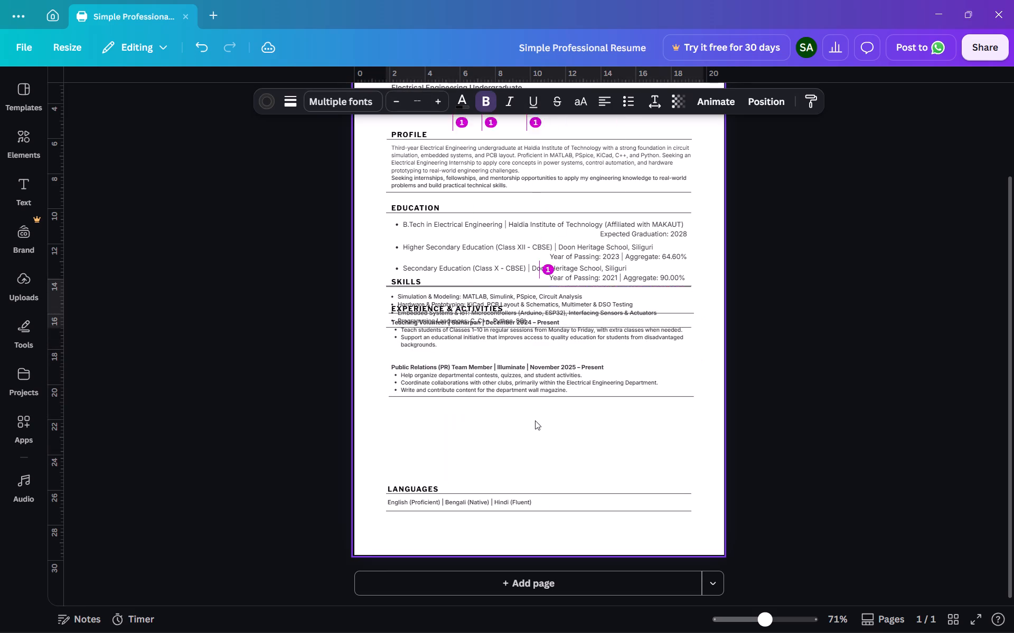
Move the whole Experience & Activities section, including its divider lines, down to just above Languages.
left_click_drag(450, 456, 458, 436)
left_click_drag(430, 430, 435, 415)
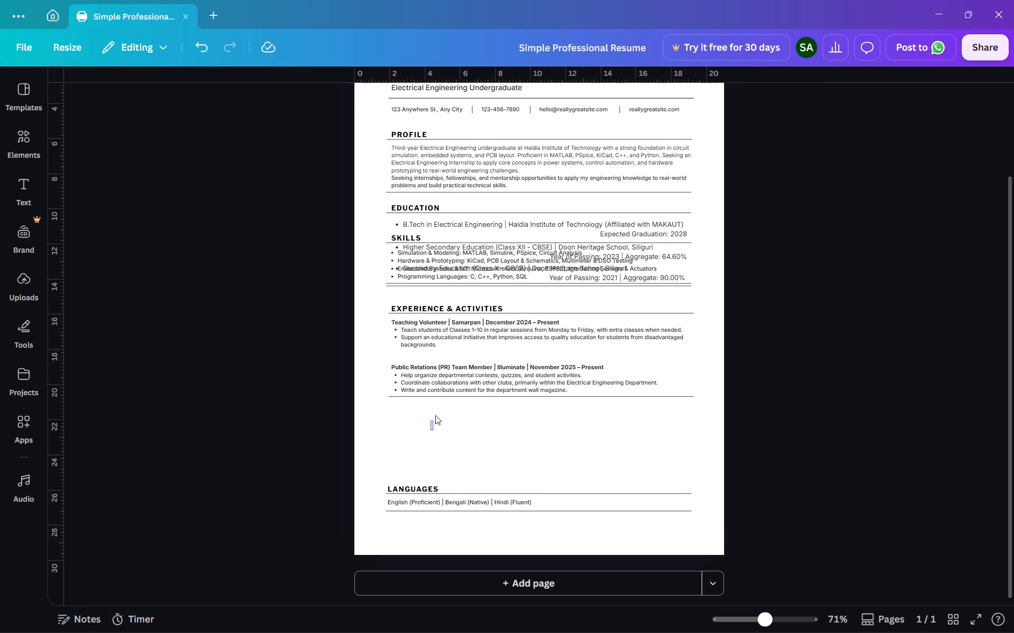
left_click_drag(435, 415, 459, 304)
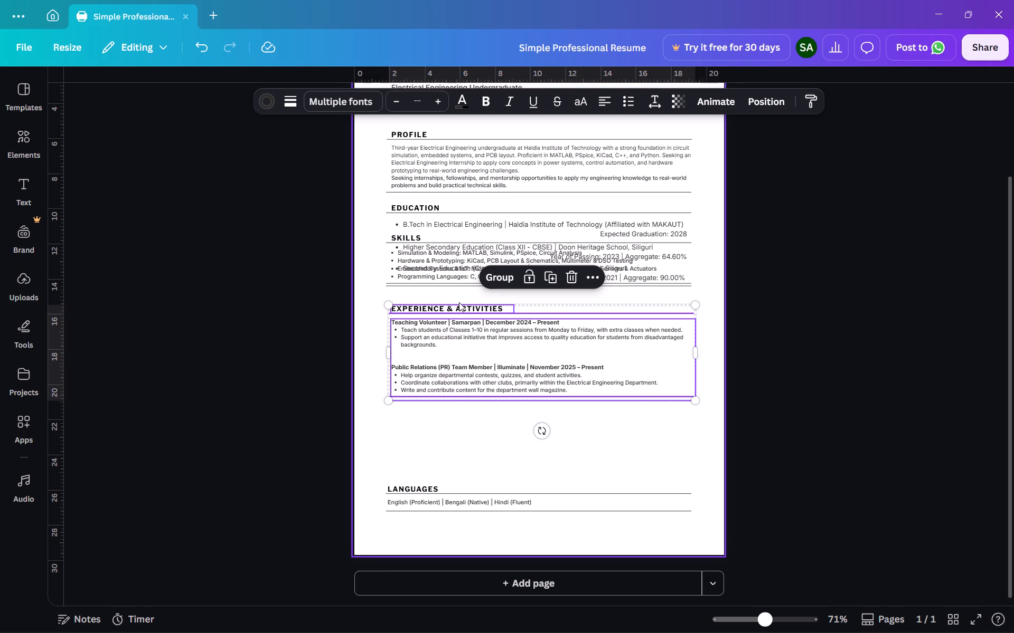
key("ctrl+Down")
key("Down")
key("Down")
key("Down")
key("Down")
key("Down")
key("Down")
key("Down")
key("Down")
key("Down")
key("Down")
key("Down")
key("Down")
key("Down")
key("Down")
key("Down")
key("Down")
key("Down")
key("Down")
key("Down")
key("Down")
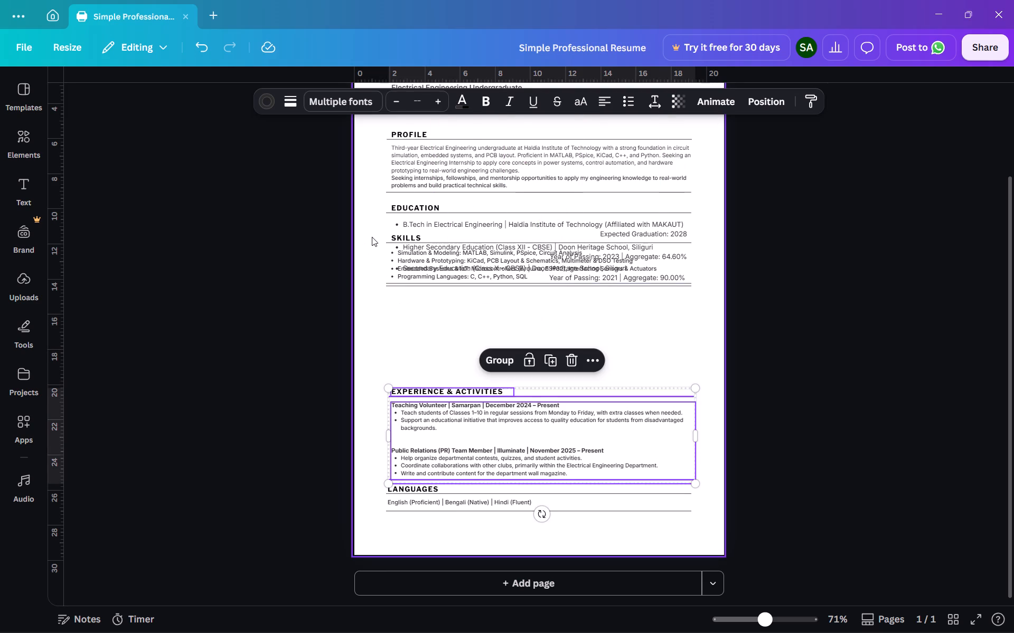
Move the Skills bullet list down off the Education entries into the gap above Experience & Activities.
left_click(372, 237)
left_click_drag(372, 237, 446, 258)
left_click(450, 319)
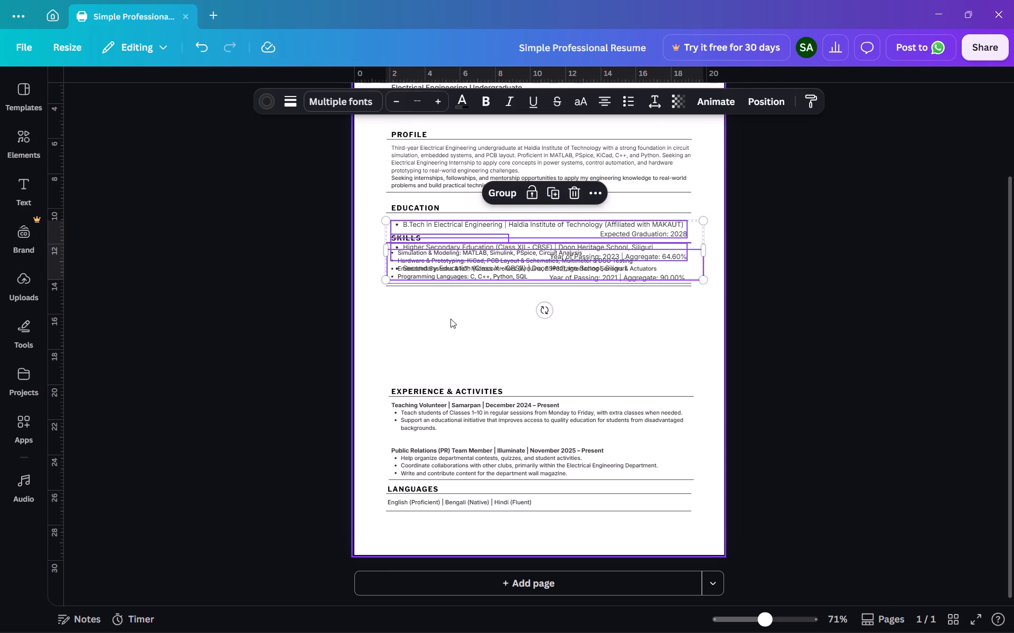
left_click(439, 265)
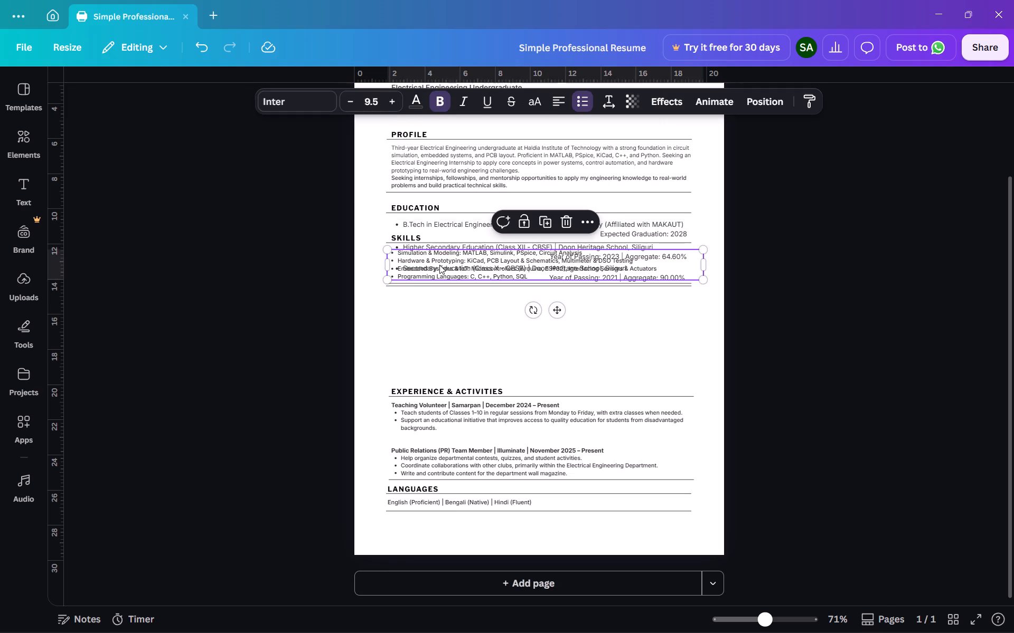
key("Down")
key("Down")
key("Down")
key("Down")
key("Down")
key("Down")
key("Down")
key("Down")
key("Down")
key("Down")
key("Down")
key("Down")
key("Down")
key("Down")
key("Down")
key("Down")
key("Down")
key("Down")
key("Down")
key("Down")
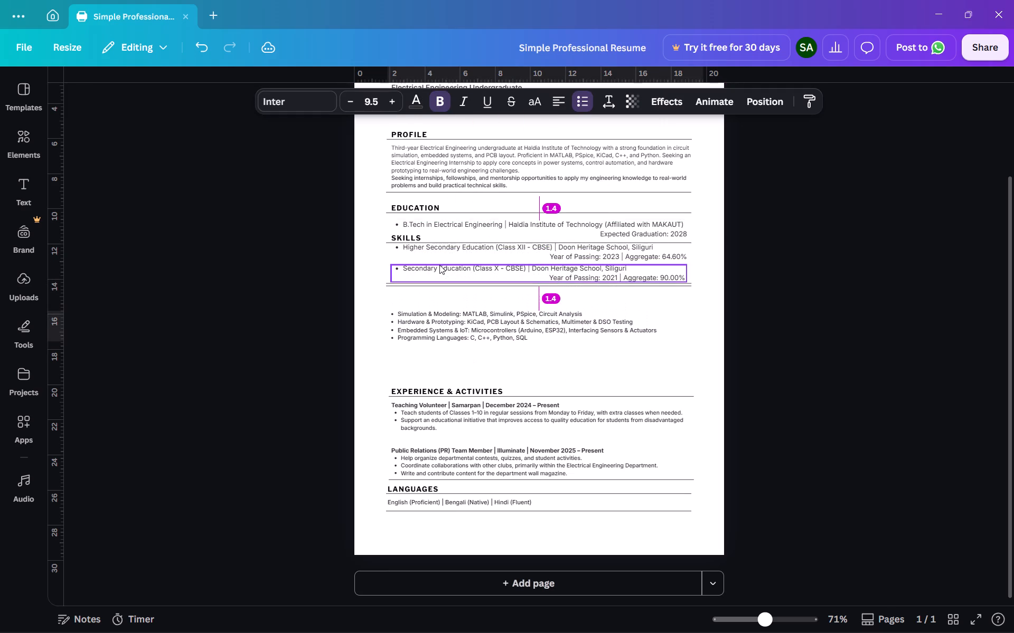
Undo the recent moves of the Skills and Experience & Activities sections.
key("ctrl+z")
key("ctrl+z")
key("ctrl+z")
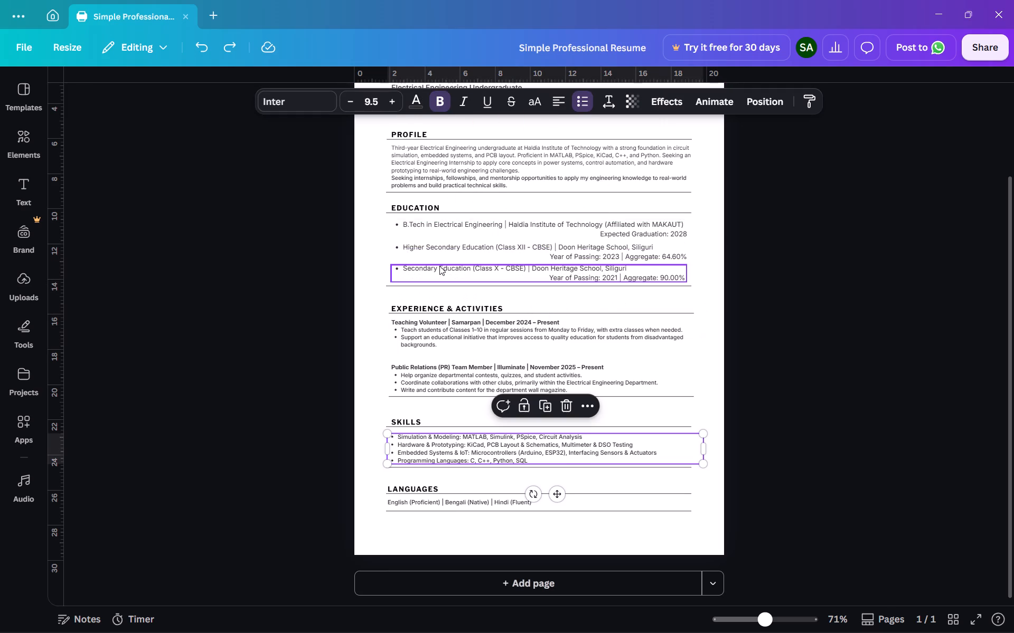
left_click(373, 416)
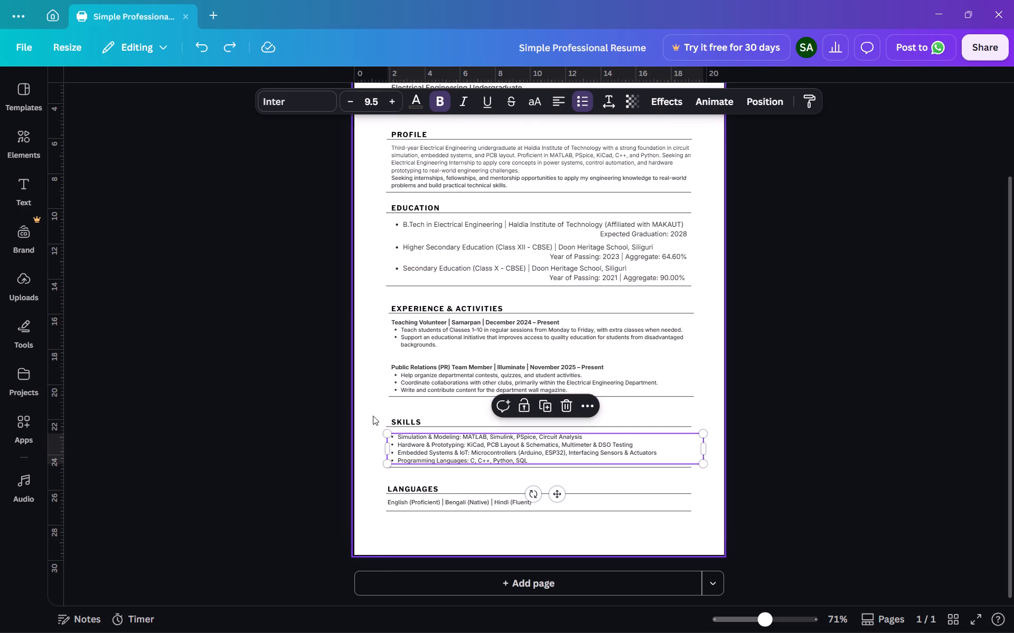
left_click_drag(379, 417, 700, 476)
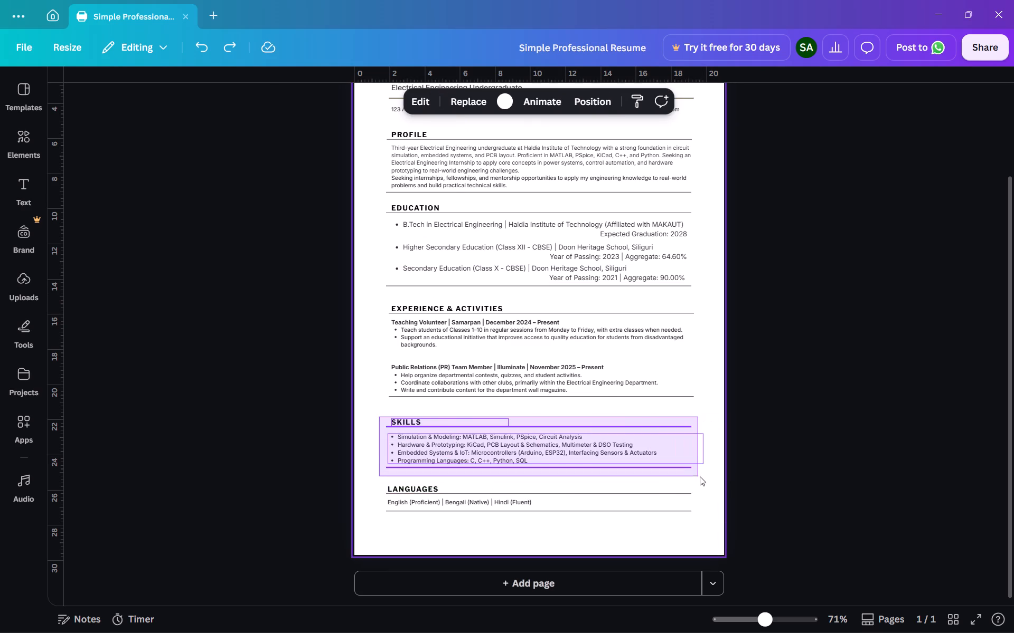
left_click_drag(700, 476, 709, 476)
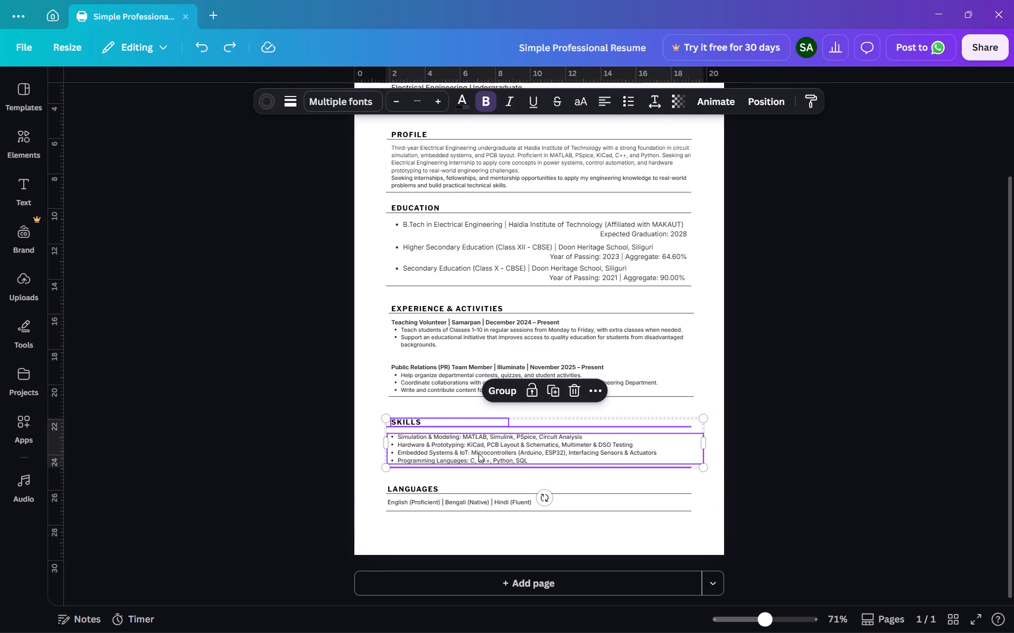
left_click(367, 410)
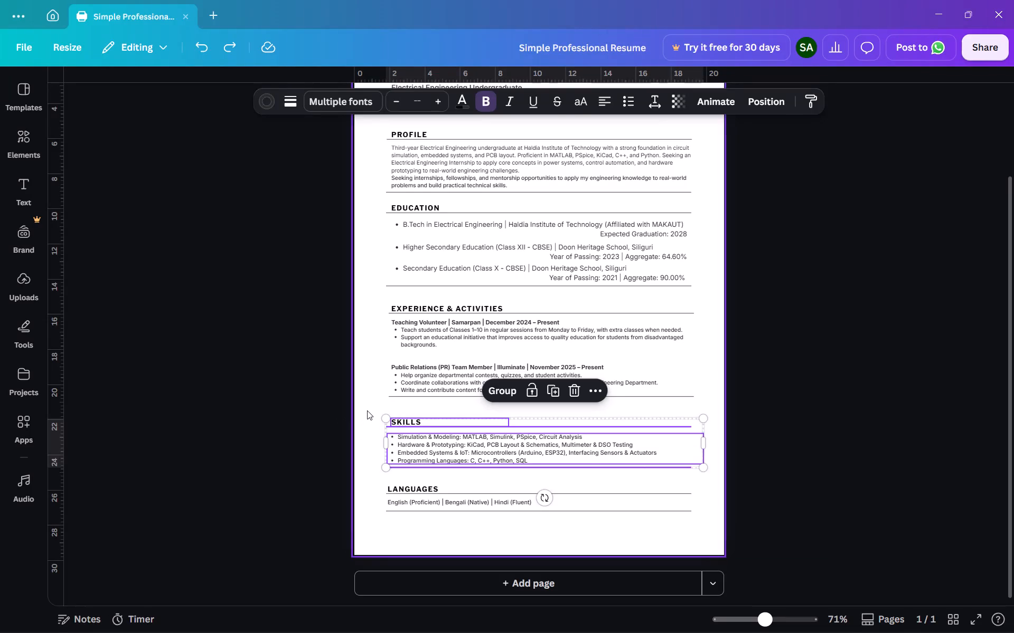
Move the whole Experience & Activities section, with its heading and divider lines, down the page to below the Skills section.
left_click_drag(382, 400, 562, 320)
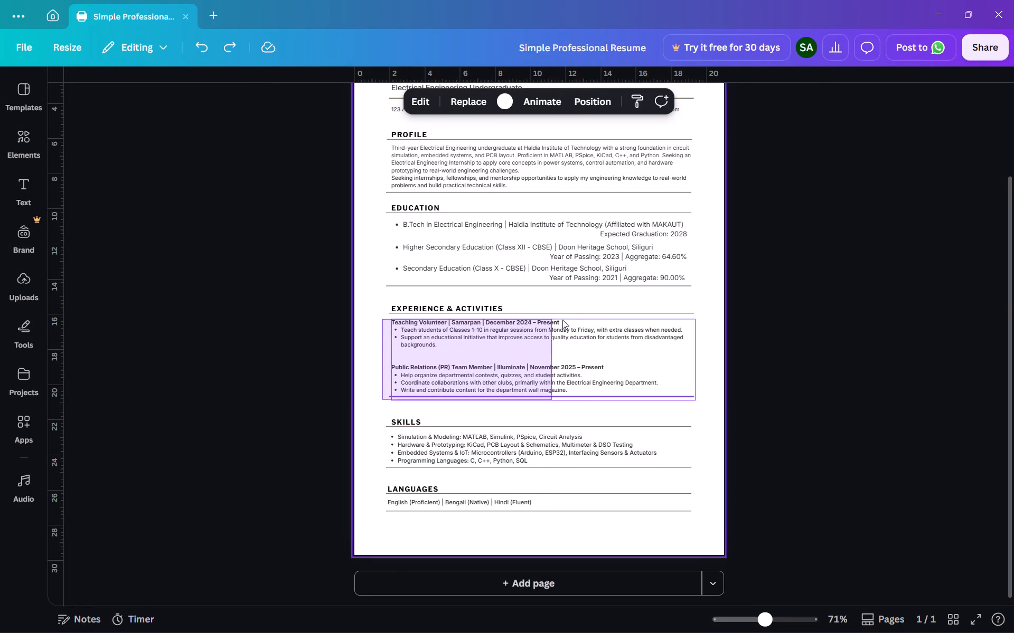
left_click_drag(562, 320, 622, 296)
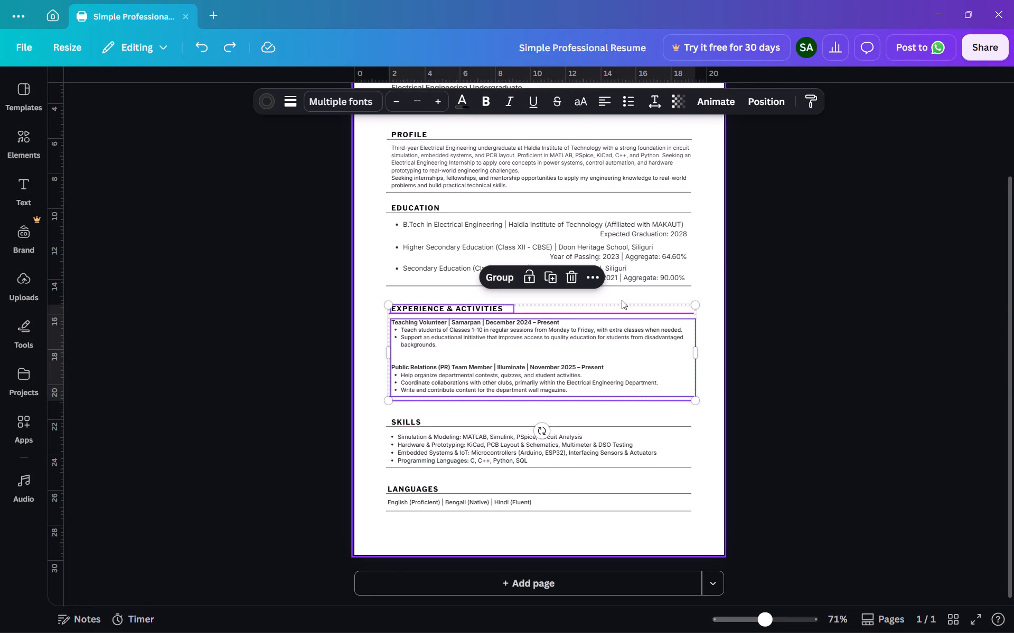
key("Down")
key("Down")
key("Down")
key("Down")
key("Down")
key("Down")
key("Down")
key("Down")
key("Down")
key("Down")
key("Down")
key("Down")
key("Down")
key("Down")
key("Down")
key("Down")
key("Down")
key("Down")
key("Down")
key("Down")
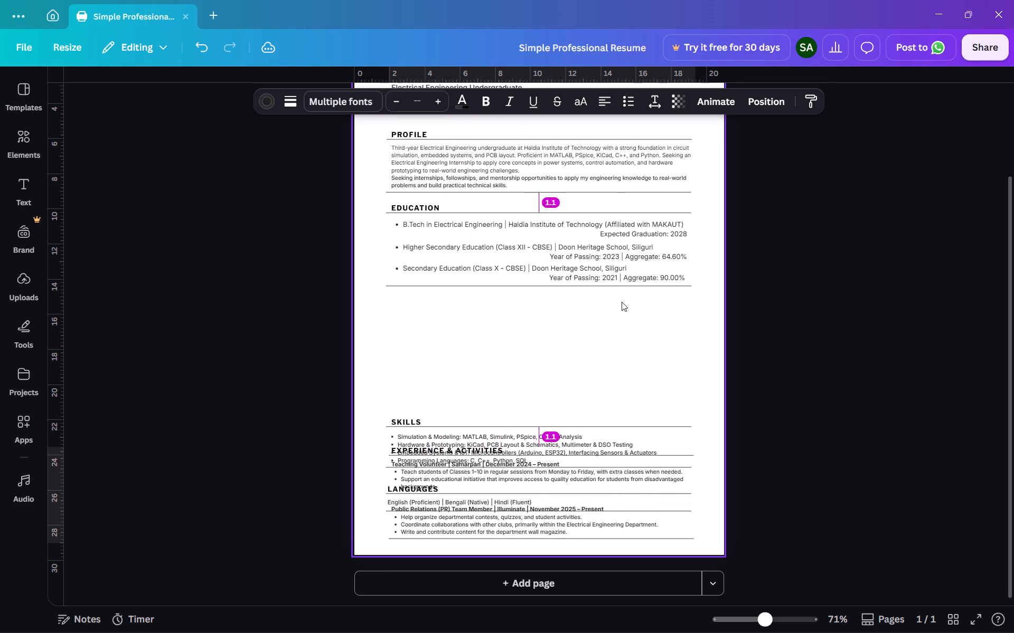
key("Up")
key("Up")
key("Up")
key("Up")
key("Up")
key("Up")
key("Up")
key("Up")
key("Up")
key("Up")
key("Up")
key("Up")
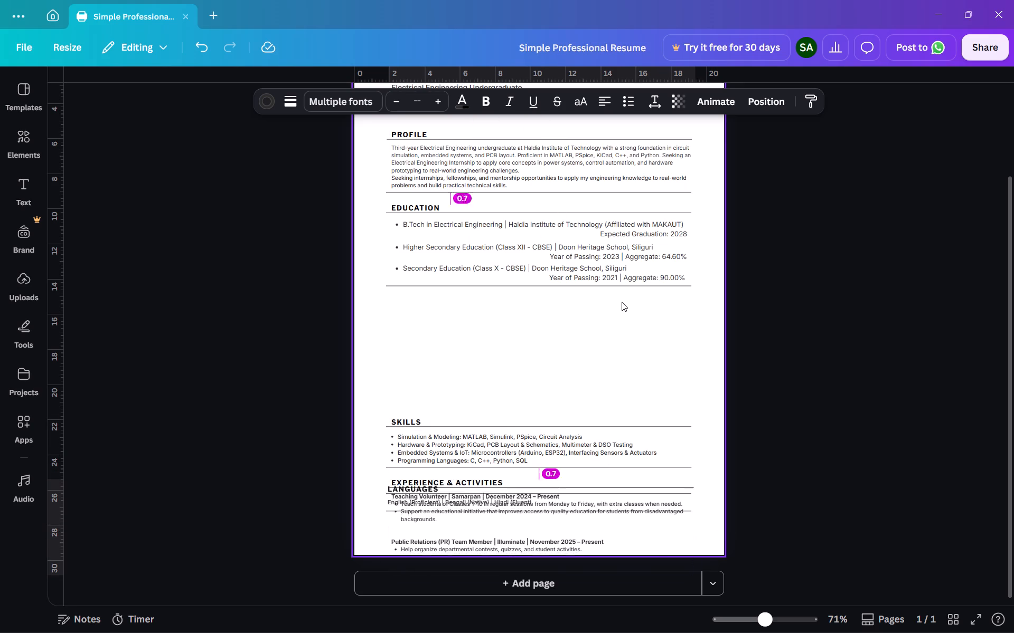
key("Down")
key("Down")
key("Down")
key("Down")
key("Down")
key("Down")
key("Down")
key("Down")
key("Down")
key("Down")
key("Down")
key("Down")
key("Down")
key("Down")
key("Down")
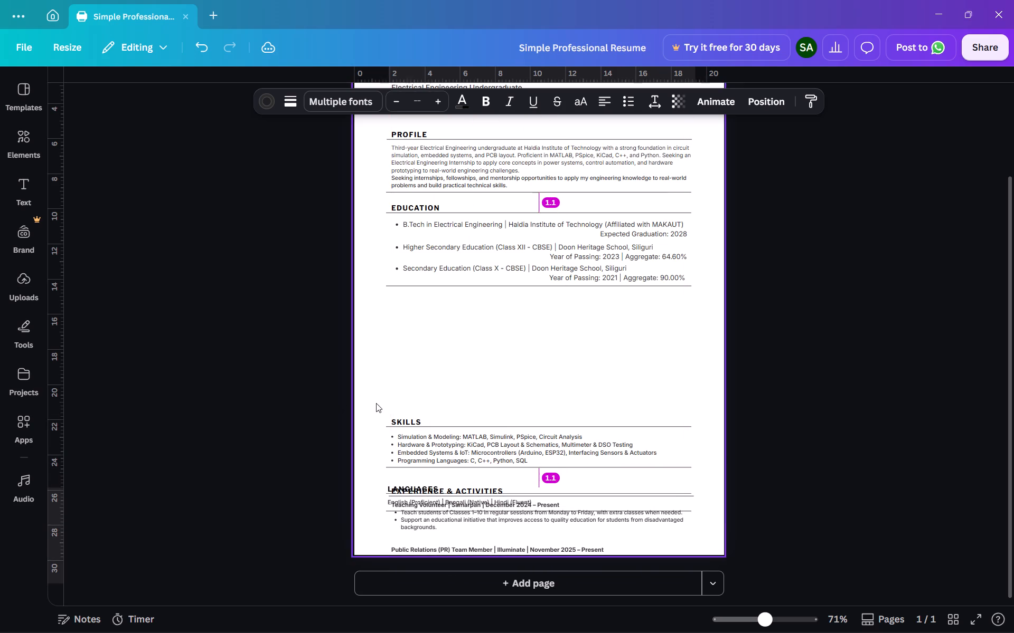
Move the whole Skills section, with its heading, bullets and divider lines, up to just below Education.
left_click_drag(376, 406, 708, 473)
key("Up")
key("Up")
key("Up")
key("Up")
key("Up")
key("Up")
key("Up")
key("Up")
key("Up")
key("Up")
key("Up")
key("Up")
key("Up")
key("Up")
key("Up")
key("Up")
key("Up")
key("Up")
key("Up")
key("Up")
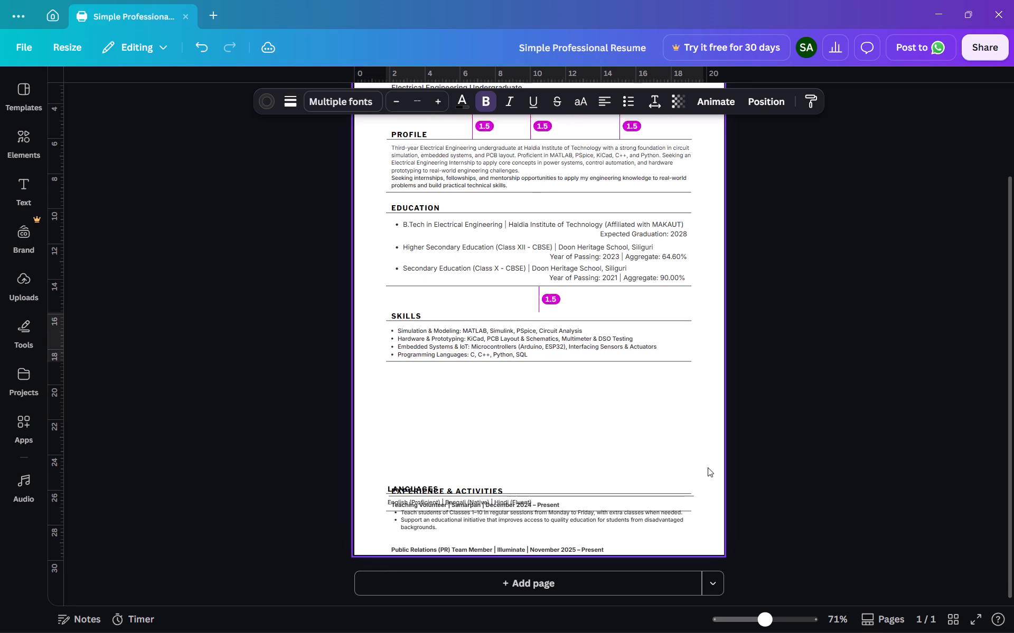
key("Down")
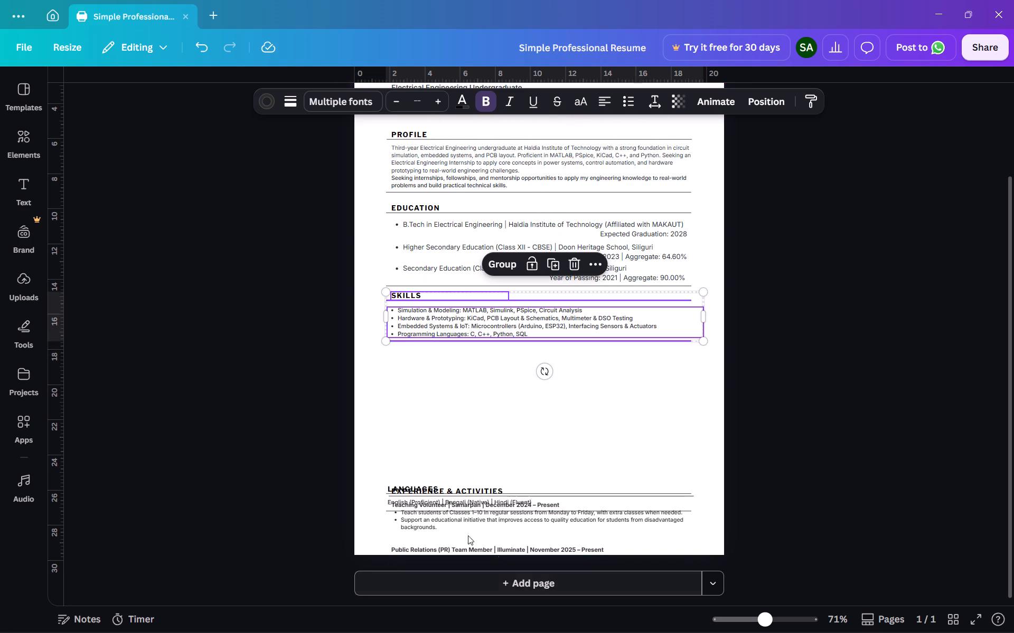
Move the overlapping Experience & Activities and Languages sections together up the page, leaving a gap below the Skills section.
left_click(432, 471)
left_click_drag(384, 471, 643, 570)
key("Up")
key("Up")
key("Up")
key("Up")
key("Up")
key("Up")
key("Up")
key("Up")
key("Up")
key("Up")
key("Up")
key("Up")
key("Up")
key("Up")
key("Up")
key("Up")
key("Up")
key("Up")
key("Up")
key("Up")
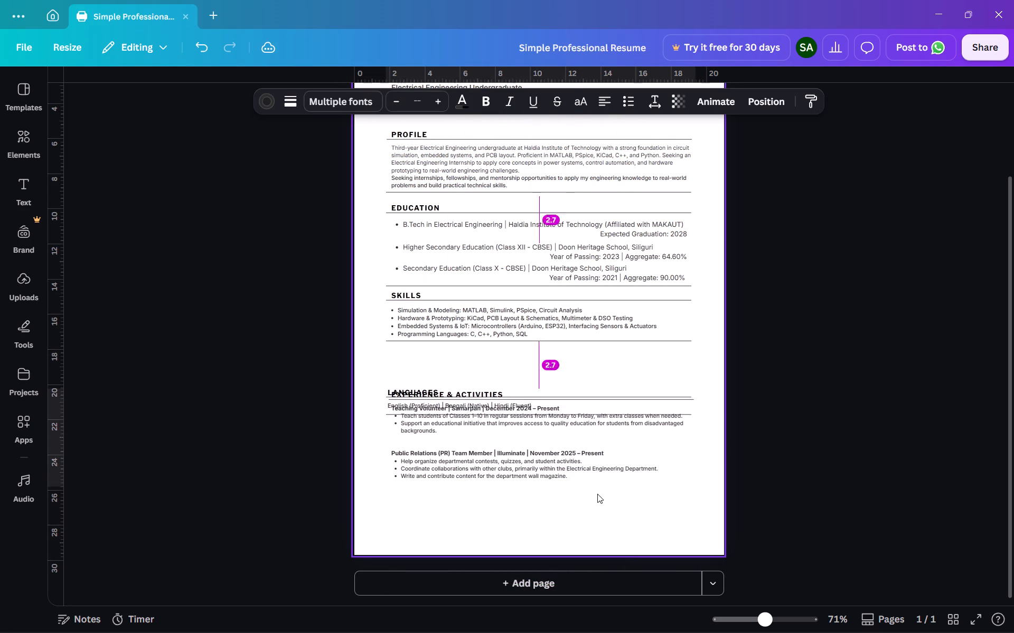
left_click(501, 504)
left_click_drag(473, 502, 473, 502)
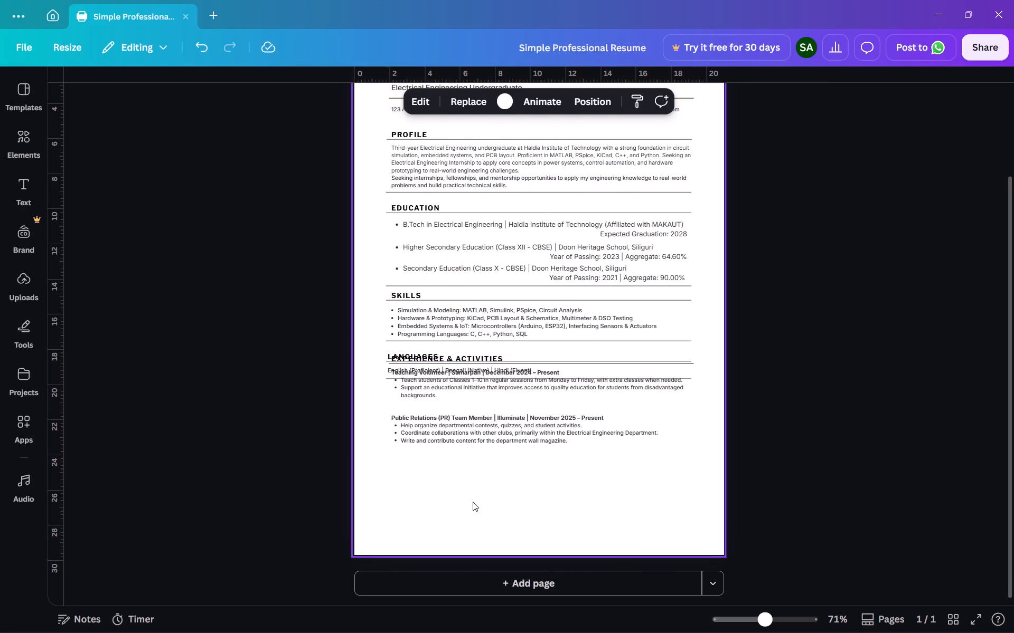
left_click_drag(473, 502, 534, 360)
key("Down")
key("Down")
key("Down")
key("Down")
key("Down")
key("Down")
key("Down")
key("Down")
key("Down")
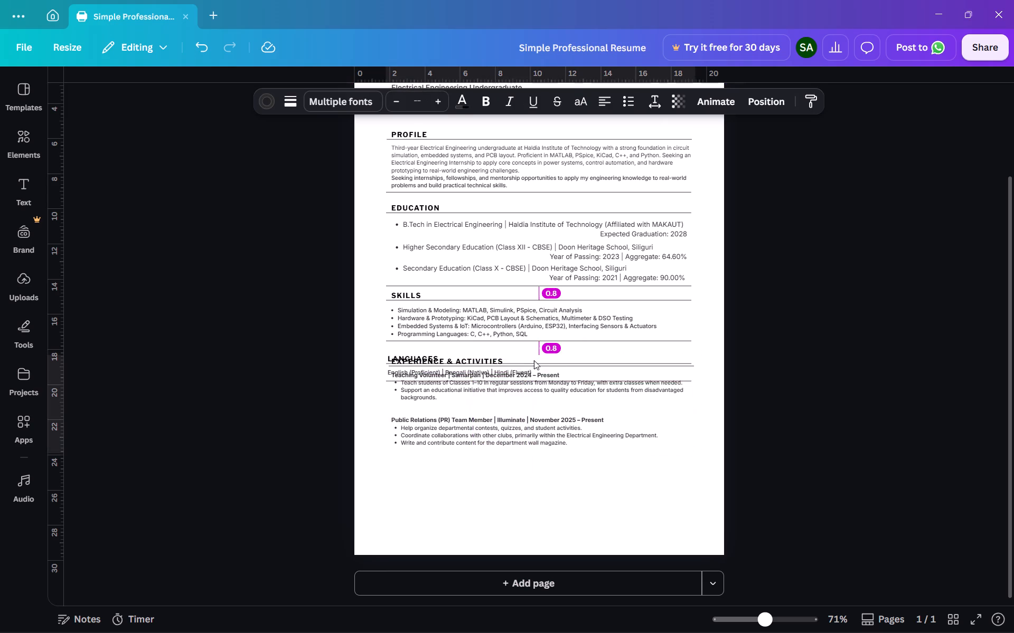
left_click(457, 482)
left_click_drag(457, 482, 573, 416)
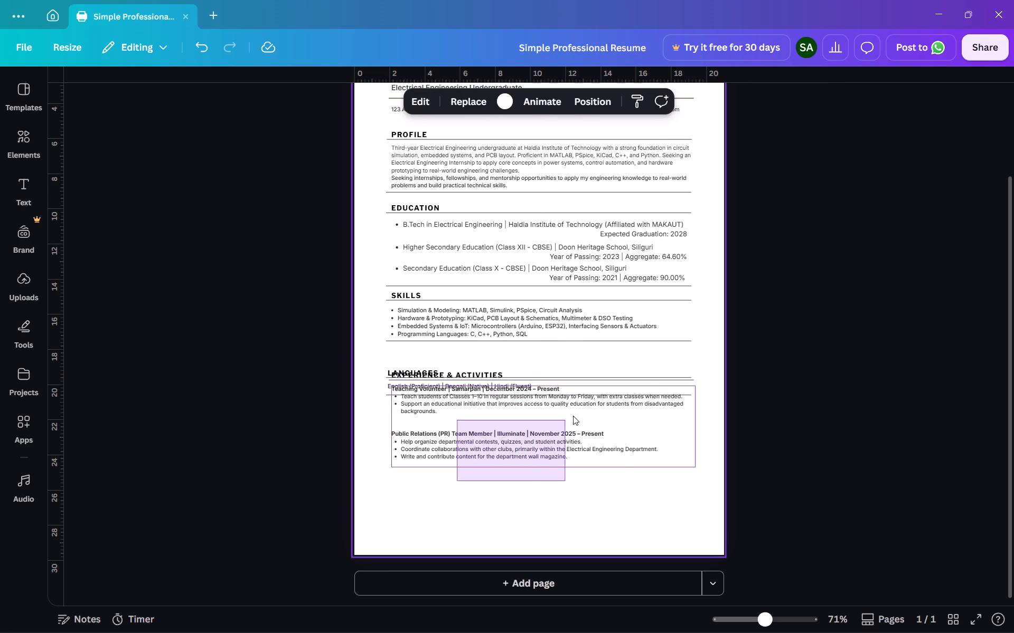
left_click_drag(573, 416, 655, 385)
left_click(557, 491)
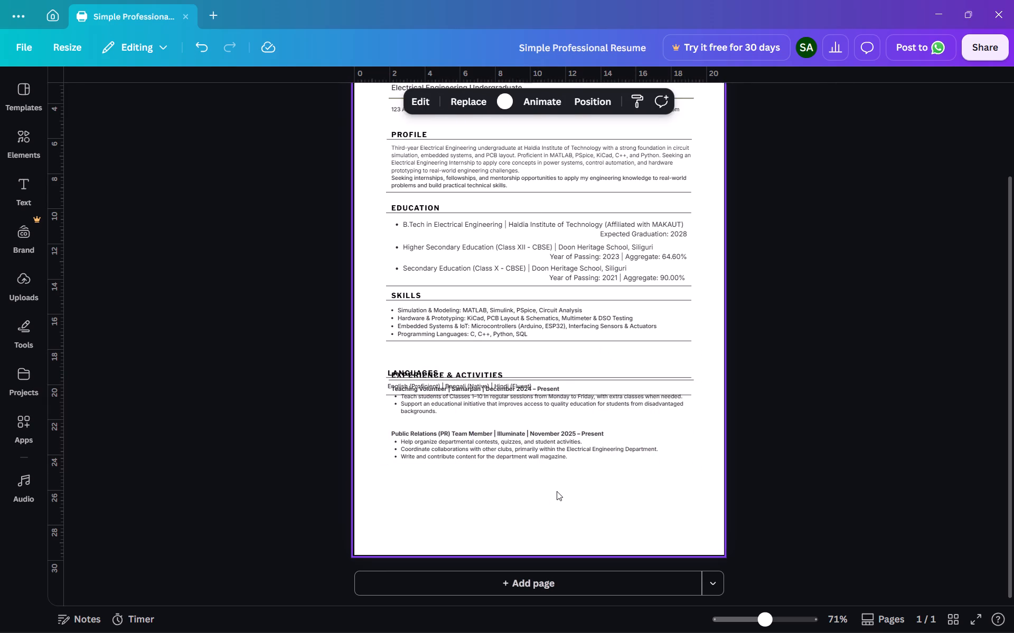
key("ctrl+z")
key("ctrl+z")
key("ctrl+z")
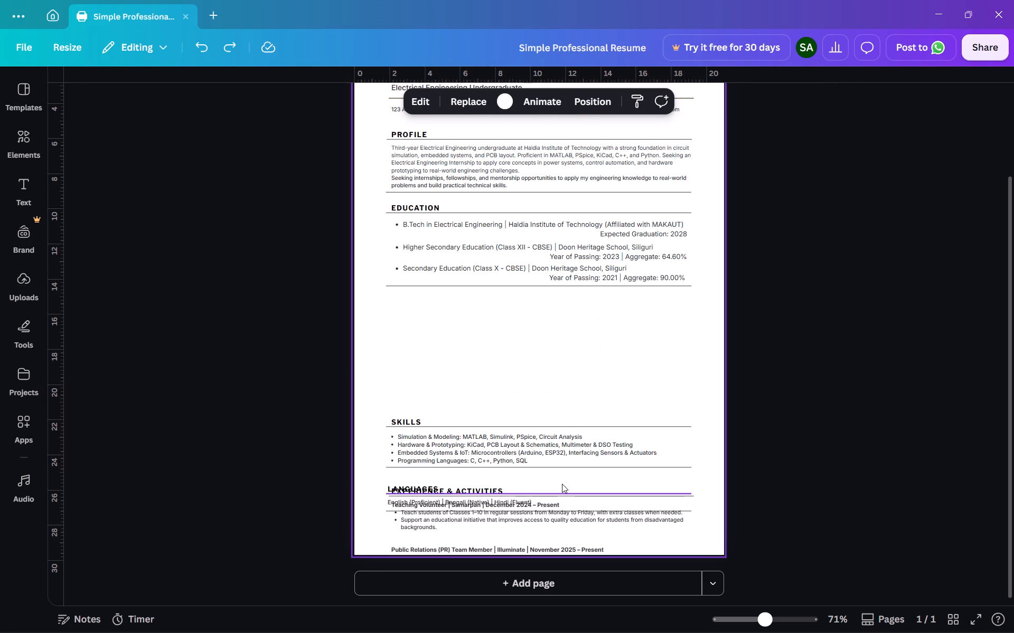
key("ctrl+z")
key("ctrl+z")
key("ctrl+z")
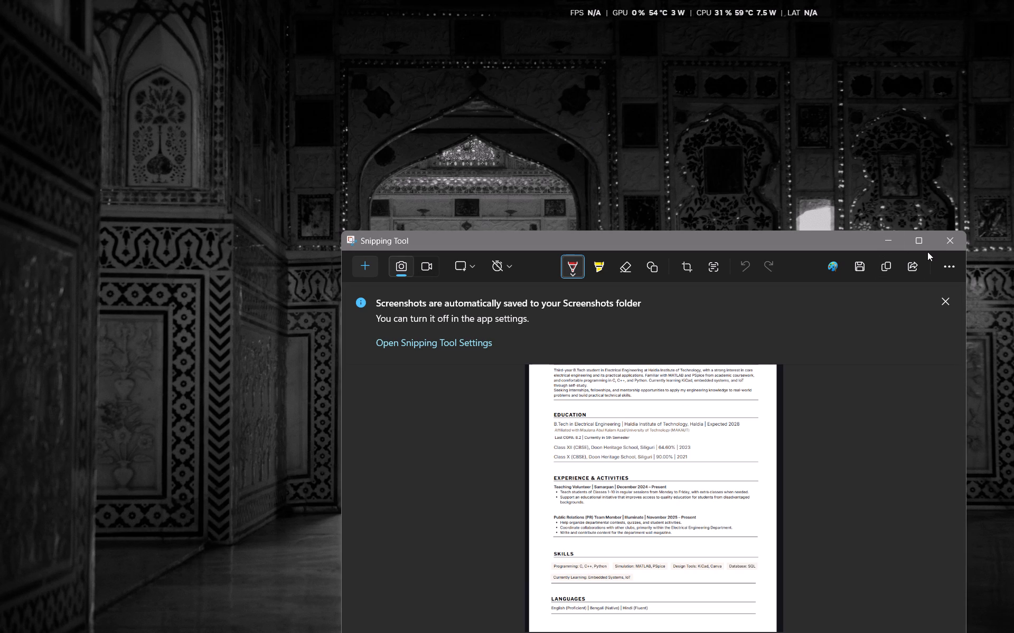
left_click(933, 246)
left_click(944, 243)
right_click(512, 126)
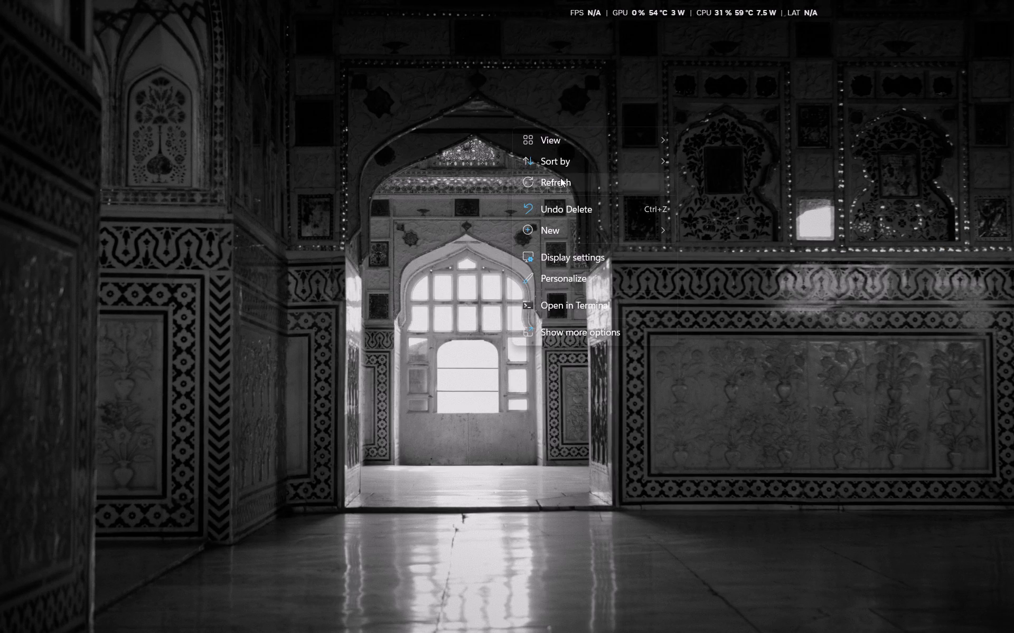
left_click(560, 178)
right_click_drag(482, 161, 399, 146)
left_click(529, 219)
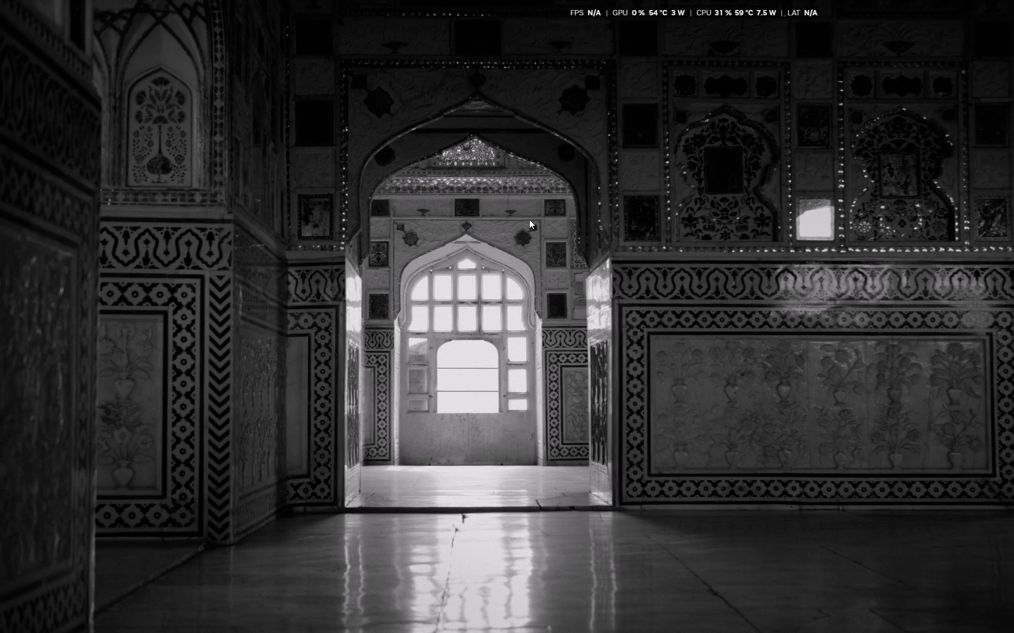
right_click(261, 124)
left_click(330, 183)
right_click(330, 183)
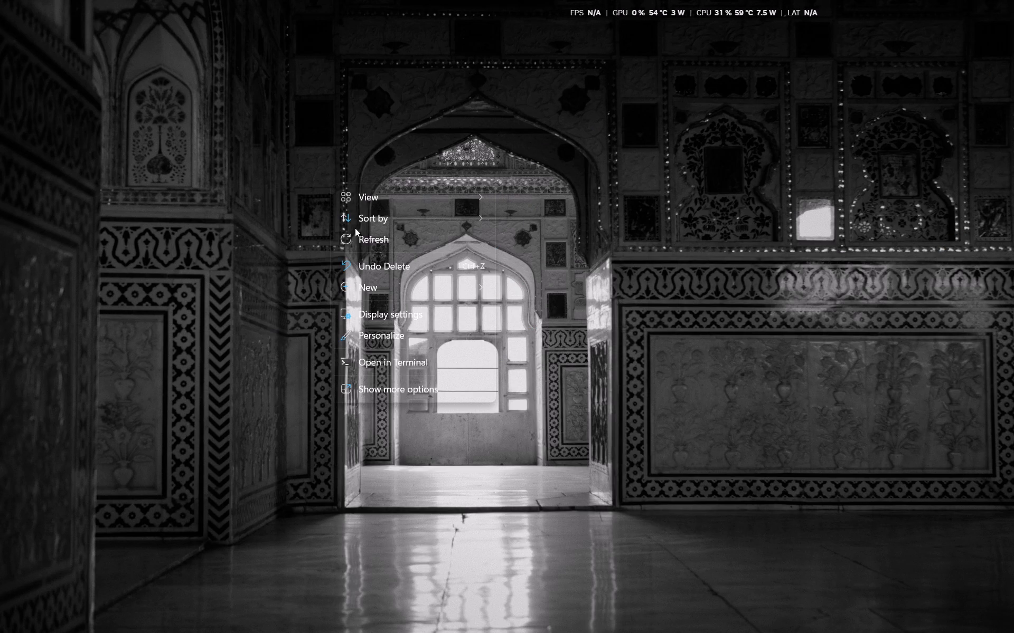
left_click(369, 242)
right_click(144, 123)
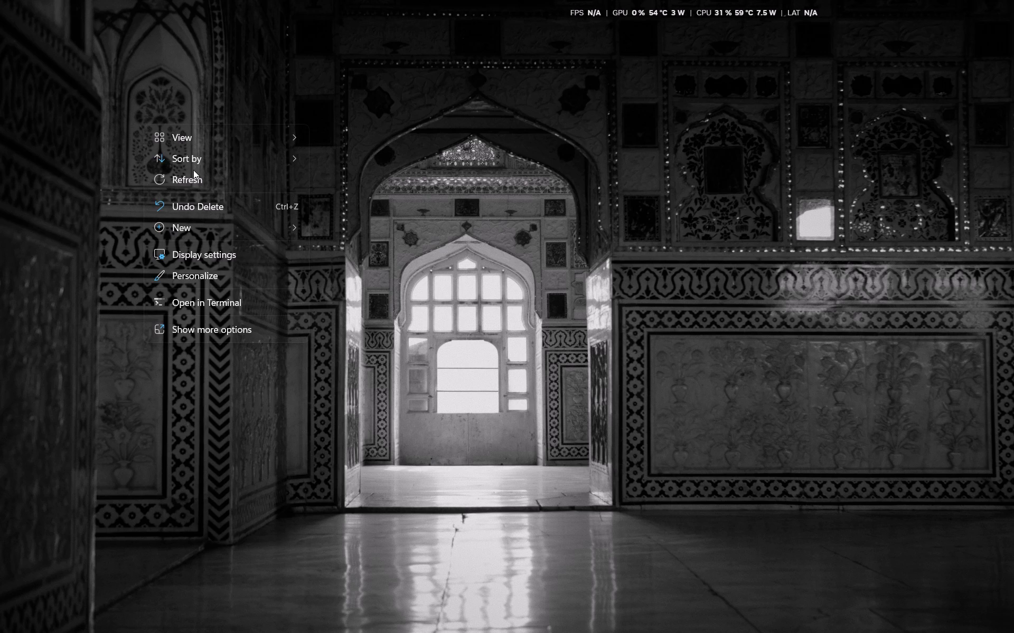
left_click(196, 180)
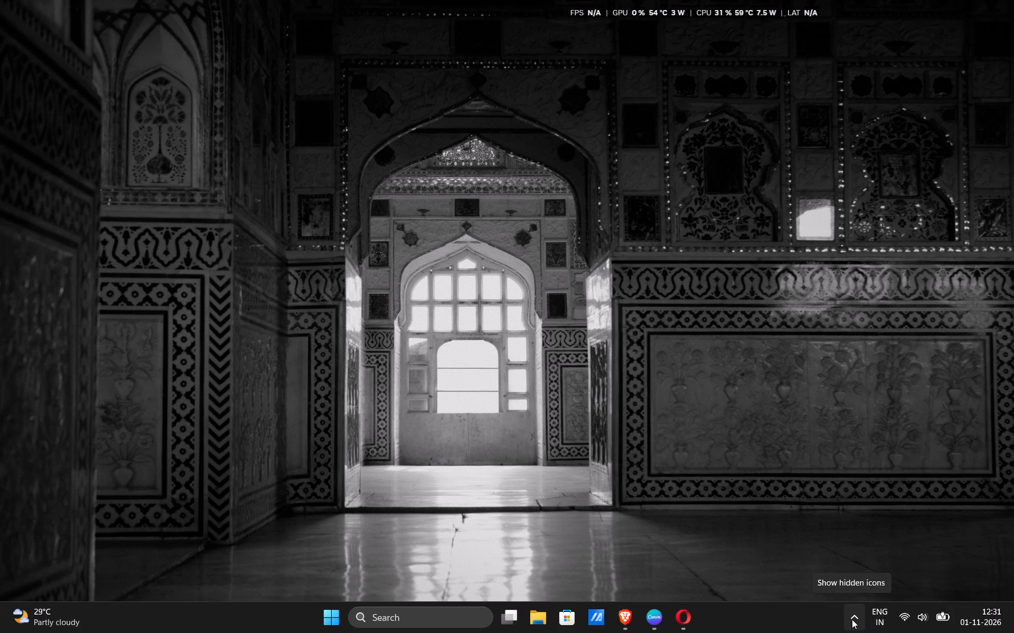
Open Task Manager from the desktop.
right_click(793, 616)
left_click(826, 577)
Switch to Opera, toggle playback of the 90's All Time Hits Jukebox video and minimise the browser.
left_click(663, 621)
left_click(437, 352)
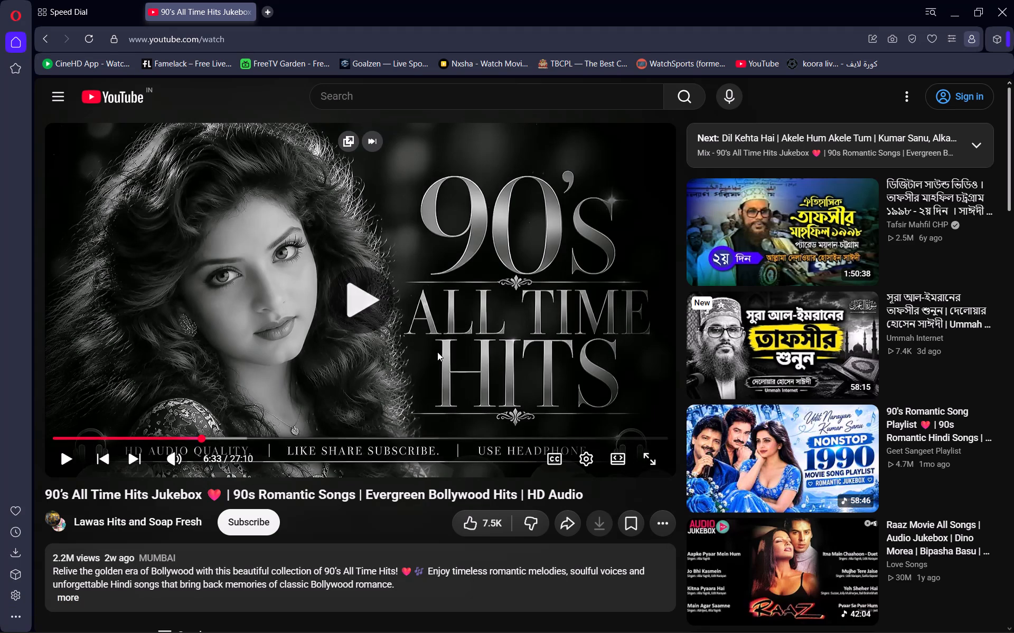
left_click(953, 16)
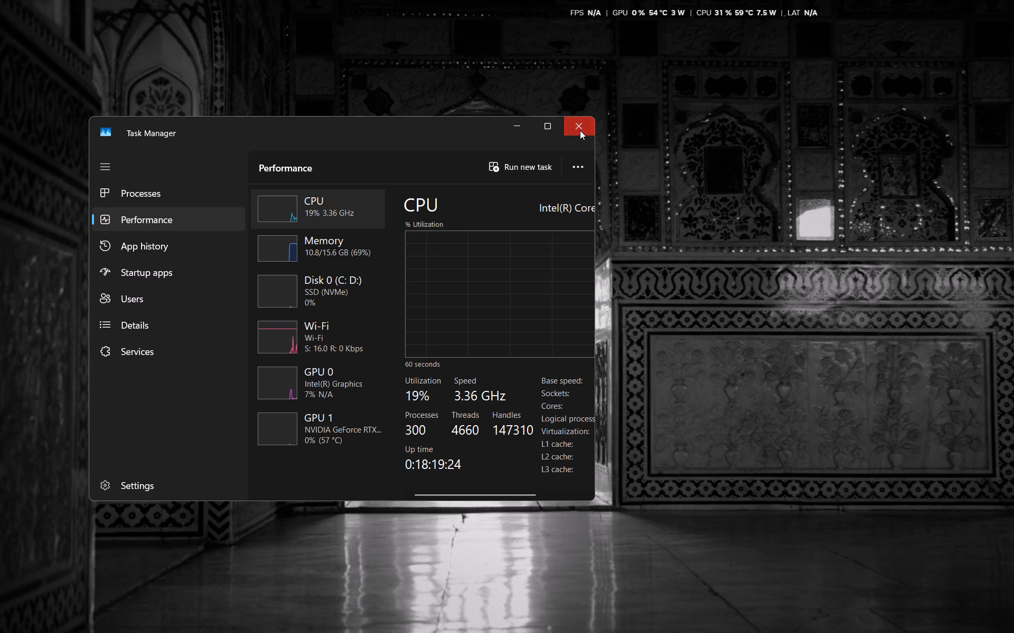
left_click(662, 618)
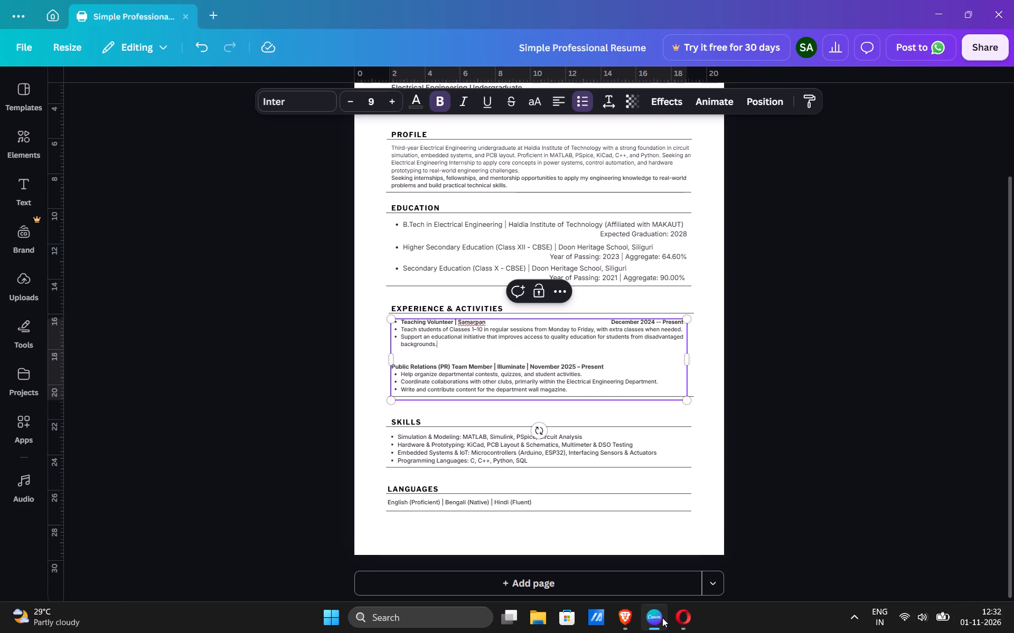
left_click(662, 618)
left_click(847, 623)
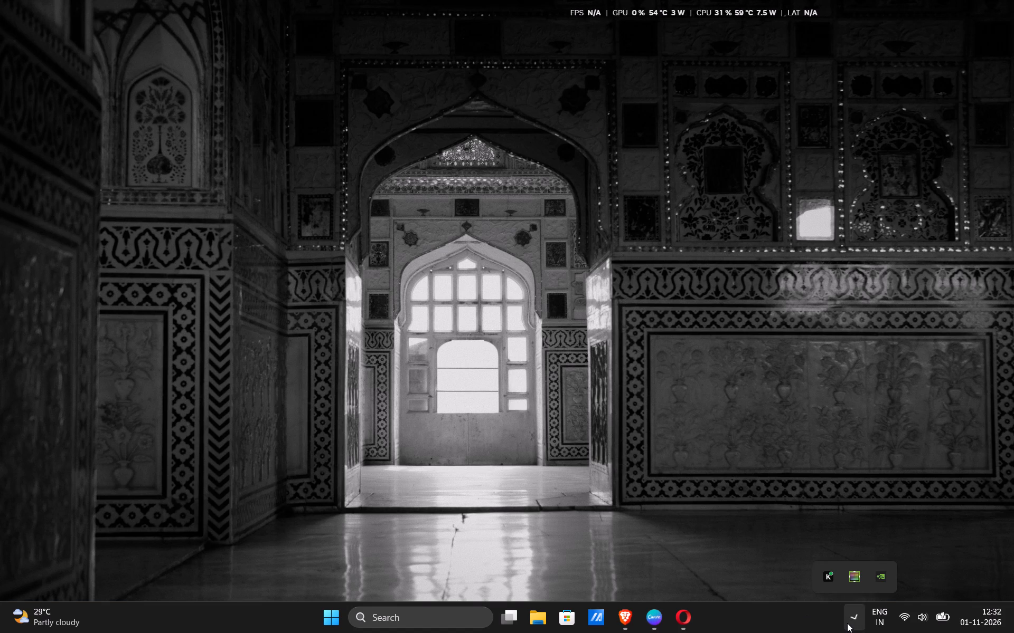
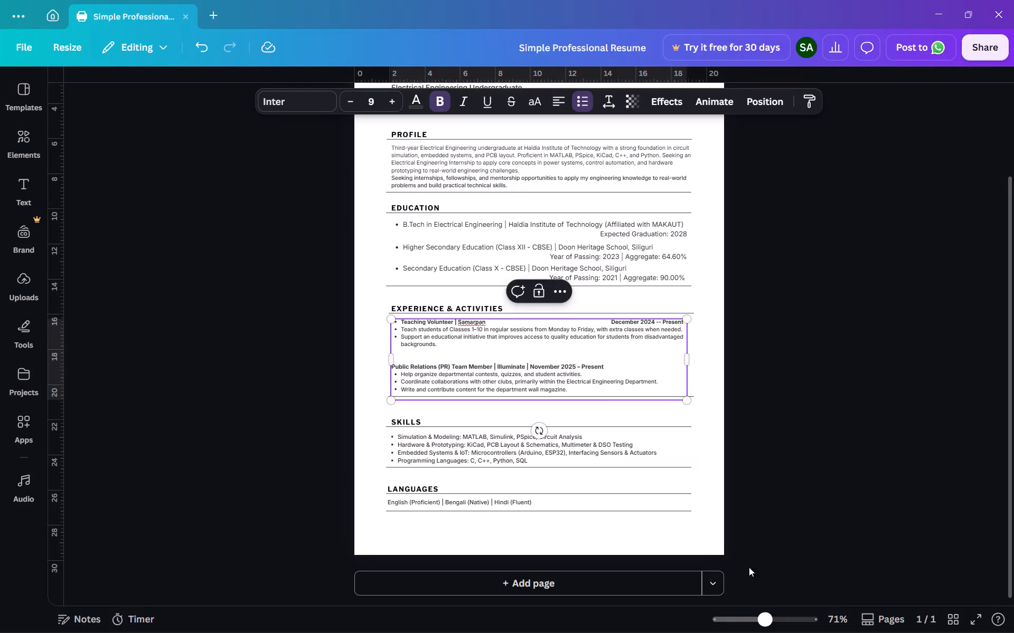
Remove the bullet from the "Teaching Volunteer | Samarpan" heading line in Experience & Activities.
left_click(779, 624)
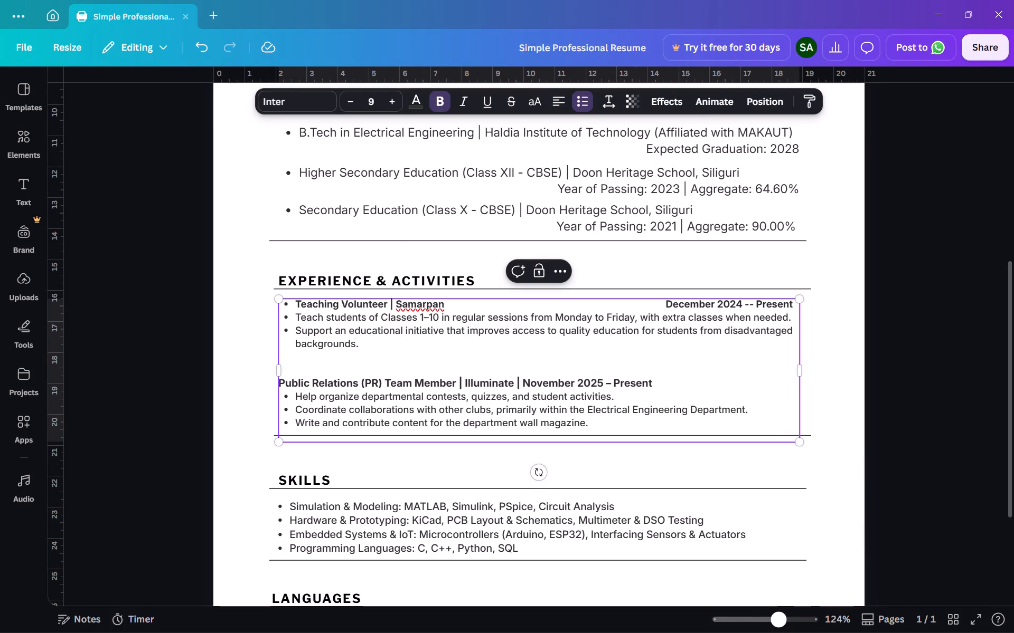
left_click(422, 306)
right_click(422, 306)
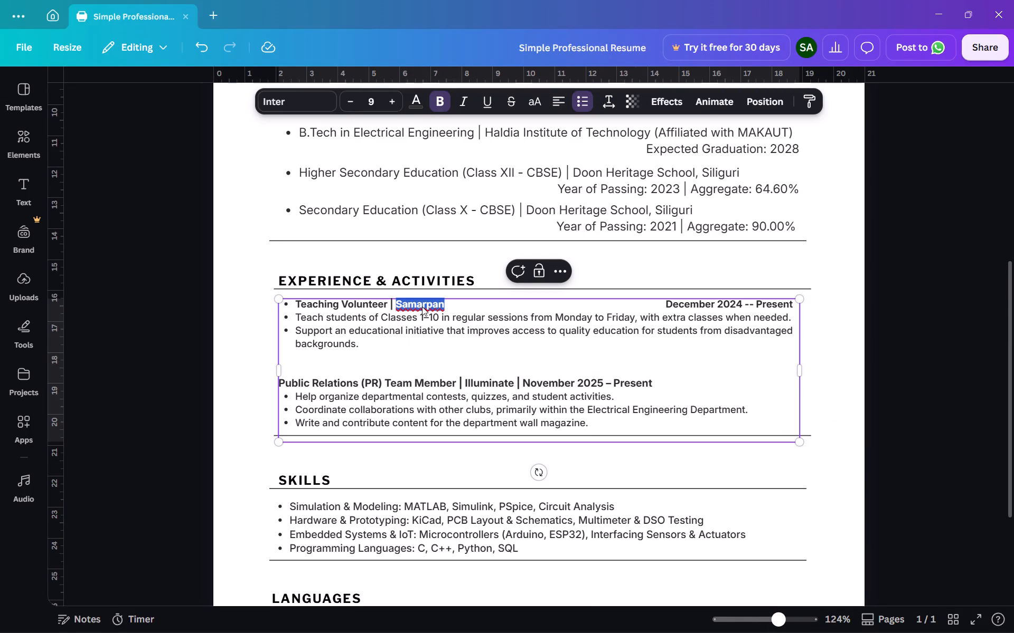
left_click(968, 421)
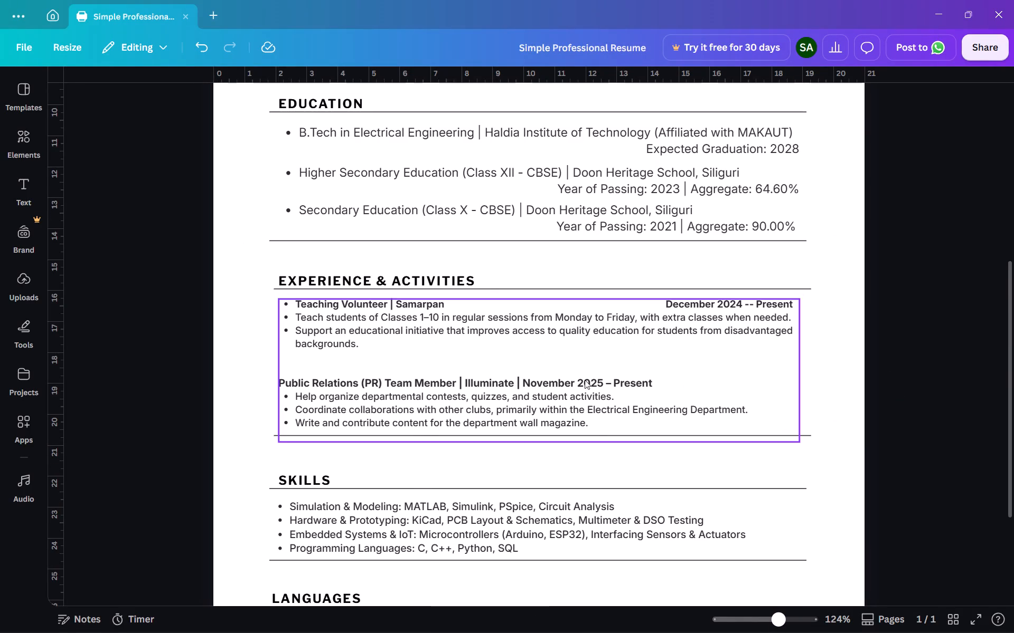
left_click(385, 352)
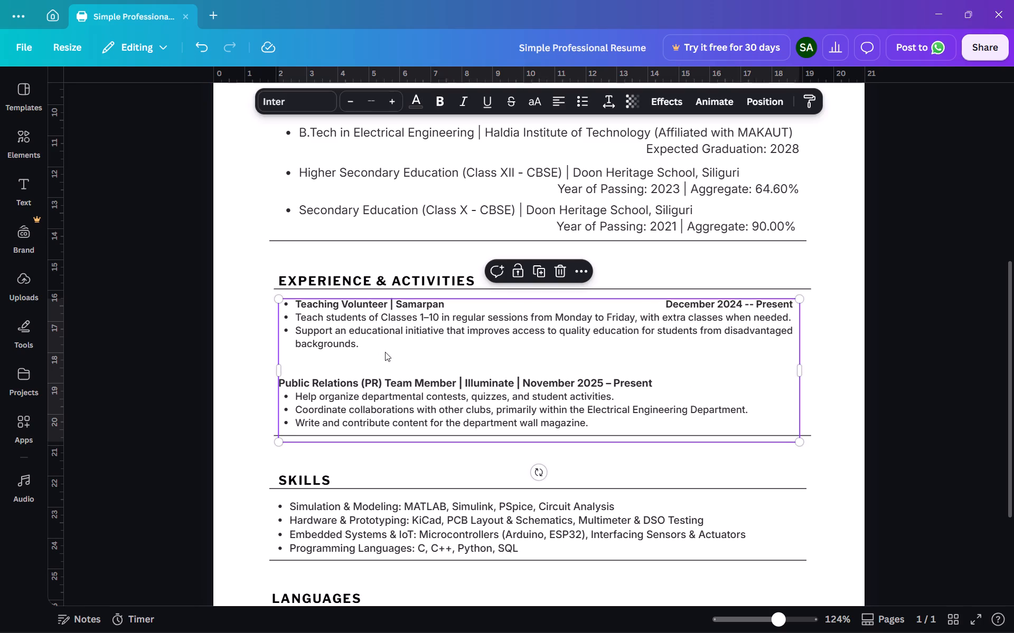
left_click(312, 359)
left_click(357, 368)
left_click(449, 306)
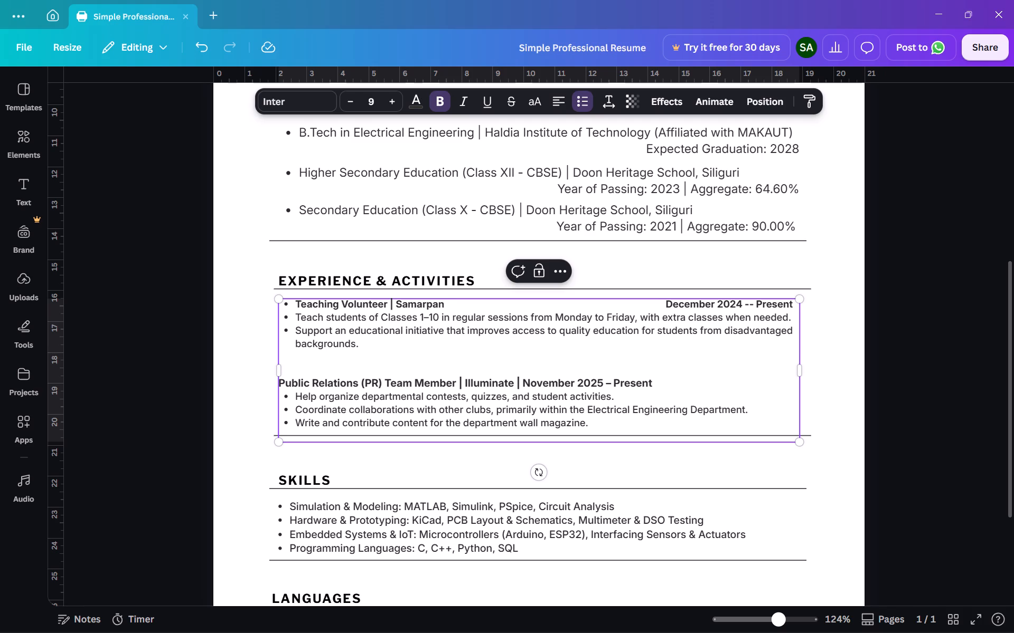
left_click(298, 308)
key("BackSpace")
Insert four spaces before "December 2024 -- Present" to shift the date further along the Teaching Volunteer heading line.
left_click(449, 308)
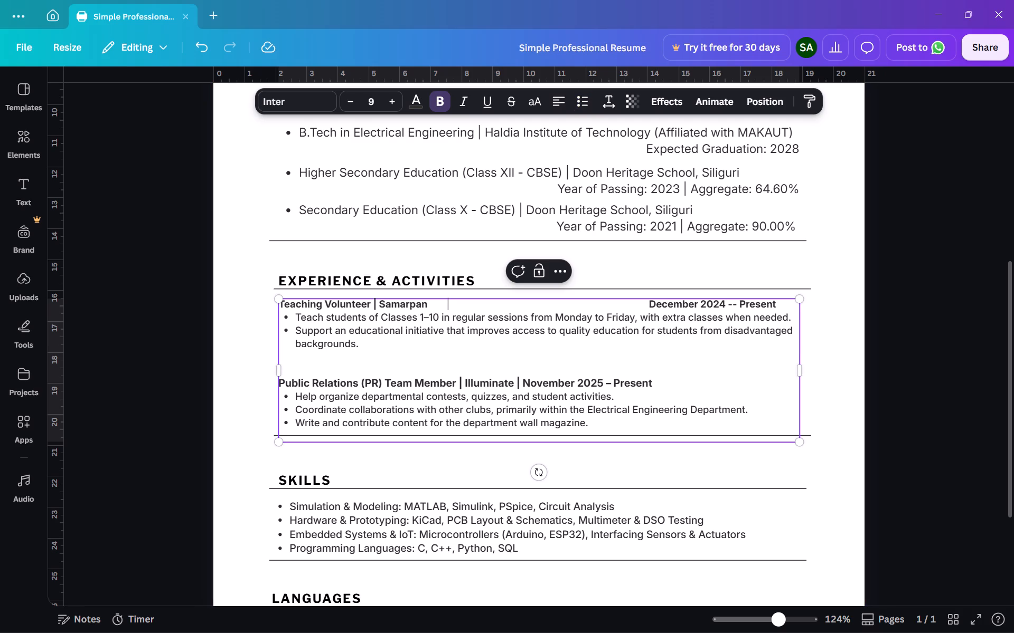
left_click(786, 314)
left_click(780, 307)
key("Left")
key("Left")
key("Left")
key("Left")
key("Left")
key("Left")
key("Left")
key("Left")
key("Left")
key("Left")
key("Left")
key("Left")
key("Left")
key("Left")
key("Left")
key("Left")
key("Left")
key("Left")
key("Left")
key("Left")
key("Left")
key("Left")
key("Left")
key("Left")
key("Left")
key("space")
key("space")
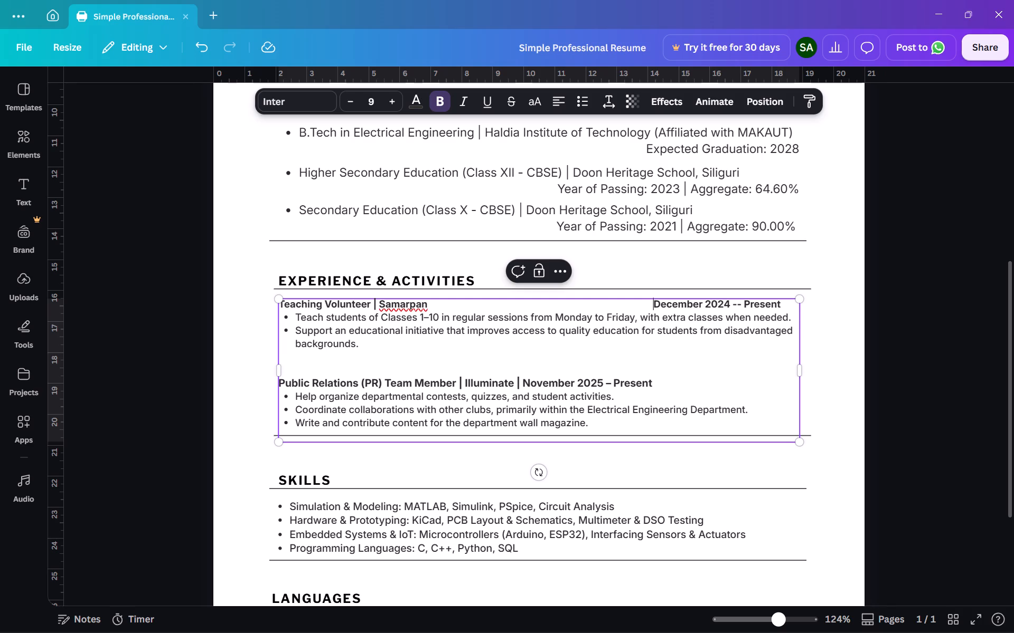
key("space")
key("space")
Add a blank line between the Teaching Volunteer heading and its first bullet point.
left_click(782, 306)
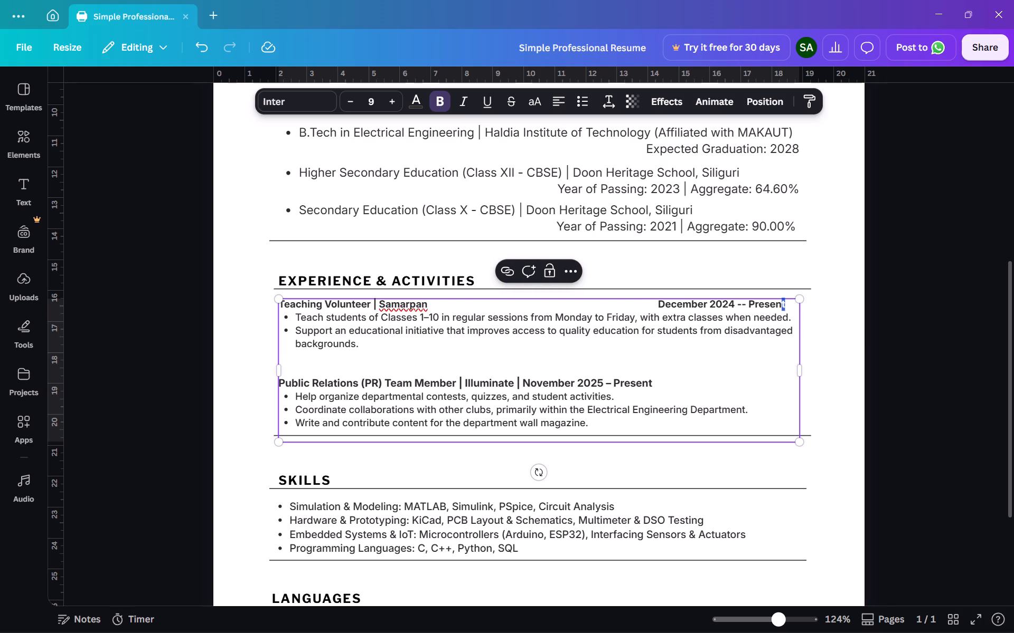
left_click(790, 307)
key("Return")
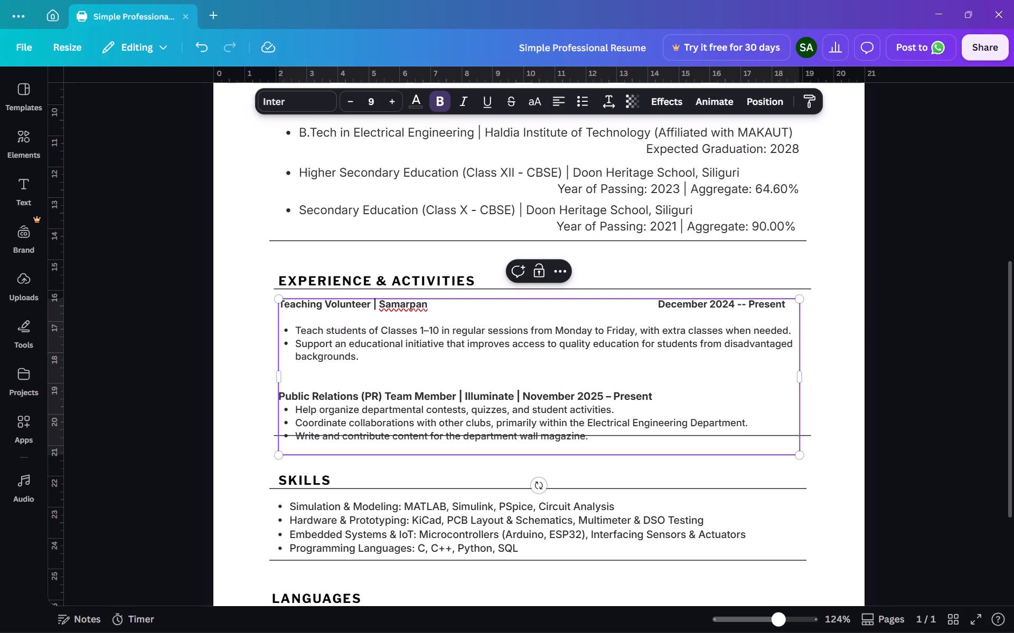
left_click(389, 309)
left_click(319, 353)
left_click(296, 329)
left_click(354, 352)
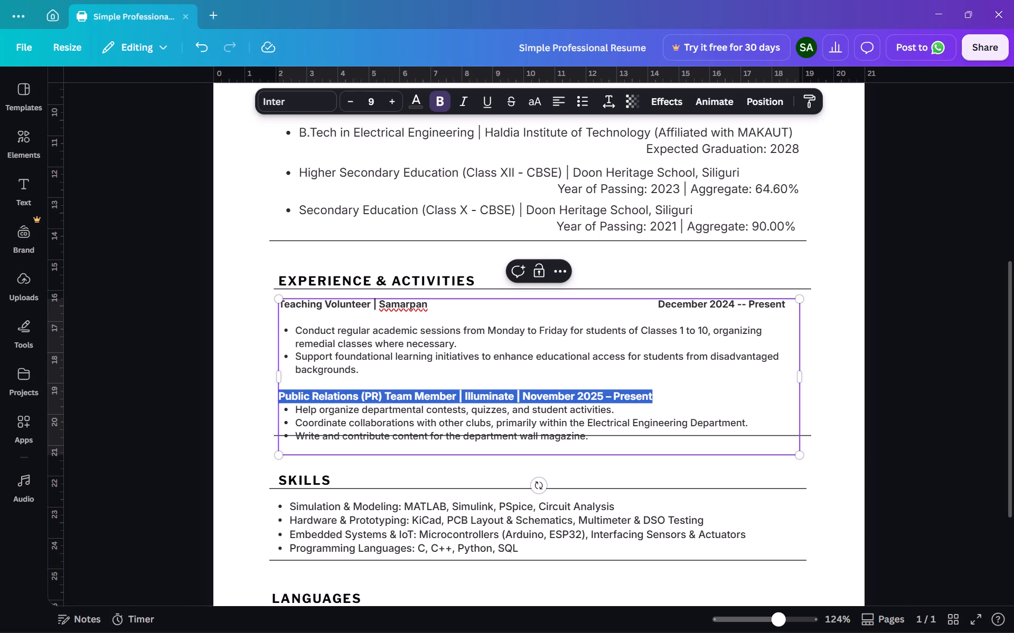
left_click_drag(677, 398, 677, 398)
key("ctrl+v")
Add a run of blank spaces after "Illuminate (EE Department Society)" in the Public Relations heading.
key("space")
key("space")
key("space")
key("space")
key("space")
key("space")
key("space")
key("space")
key("space")
key("space")
key("space")
key("space")
key("space")
key("space")
key("space")
key("space")
key("space")
key("space")
key("space")
key("space")
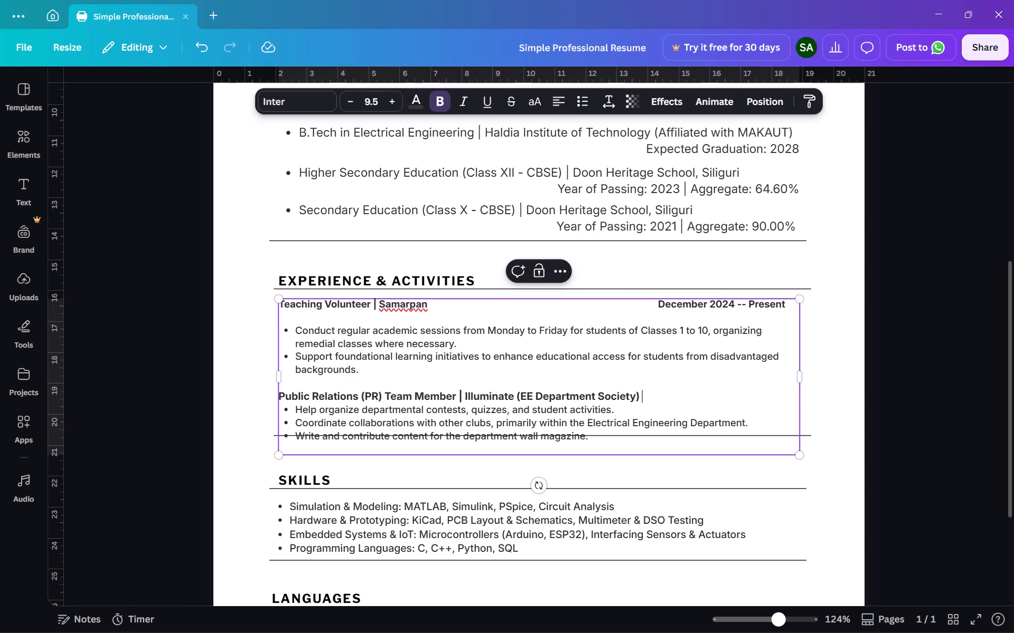
Set the font size of the entire Public Relations heading line to 9.
left_click(540, 395)
left_click(405, 304)
triple_click(471, 397)
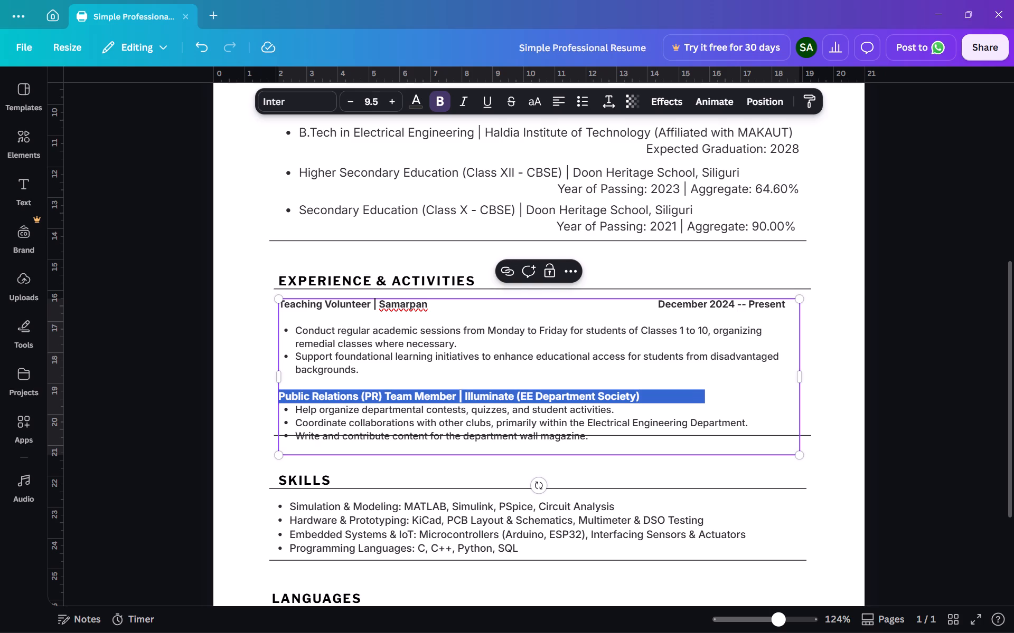
left_click(356, 102)
left_click(399, 103)
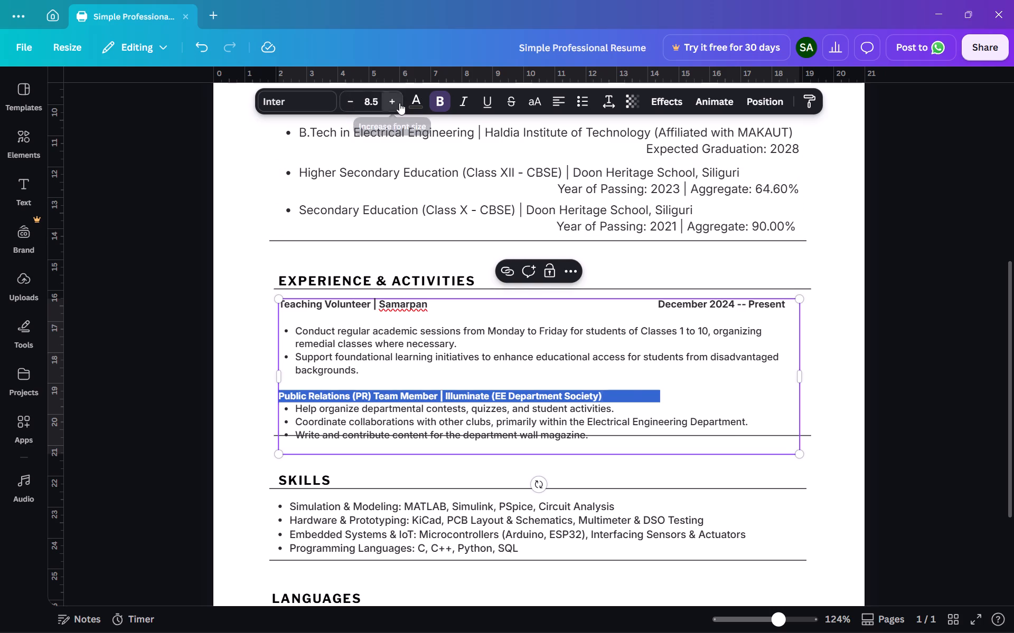
double_click(379, 103)
key("9")
key("Return")
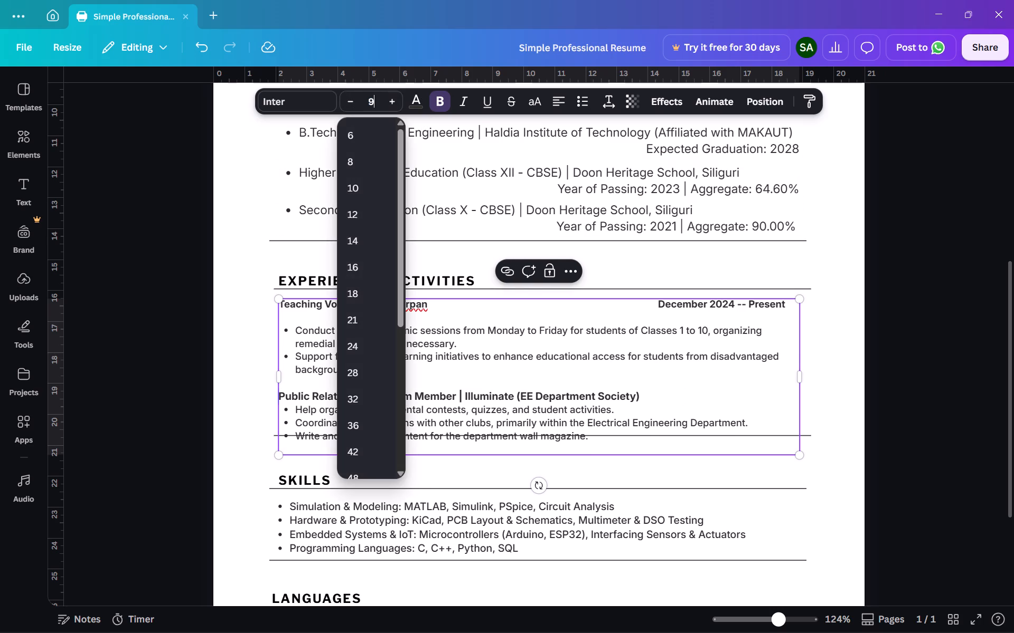
left_click(676, 403)
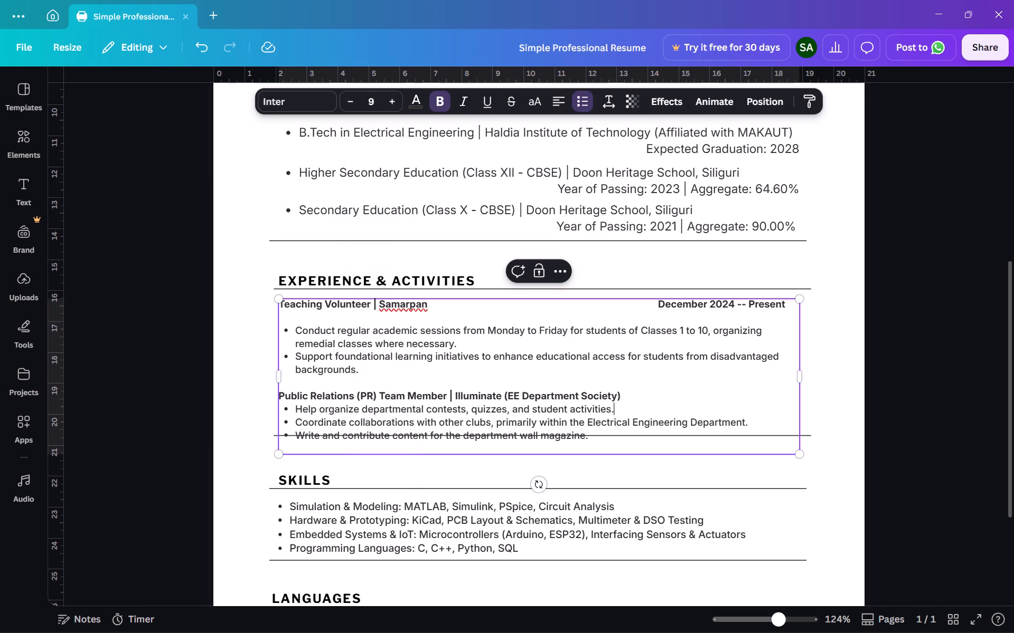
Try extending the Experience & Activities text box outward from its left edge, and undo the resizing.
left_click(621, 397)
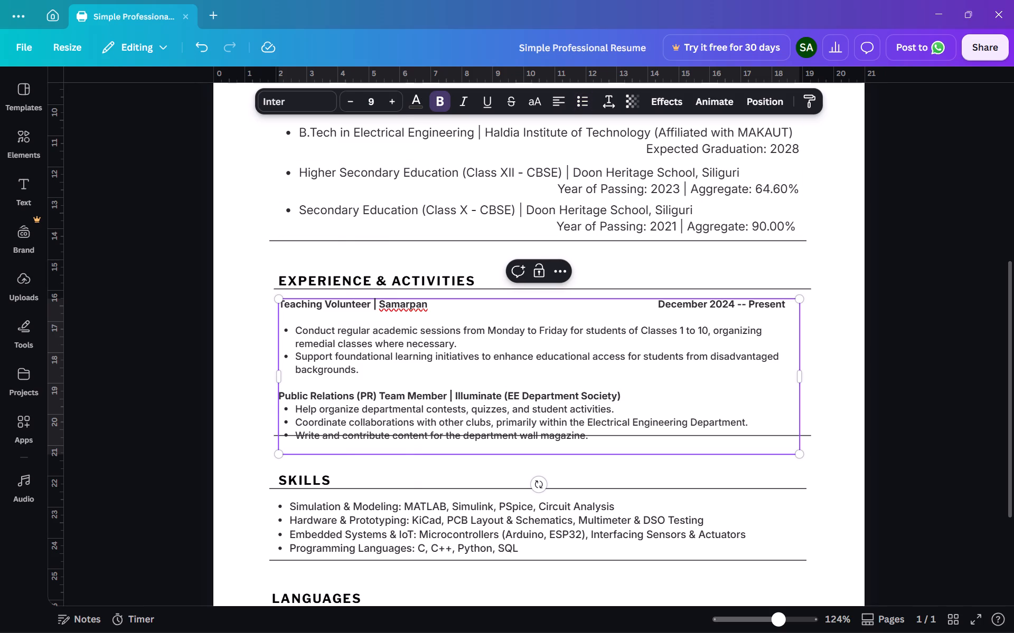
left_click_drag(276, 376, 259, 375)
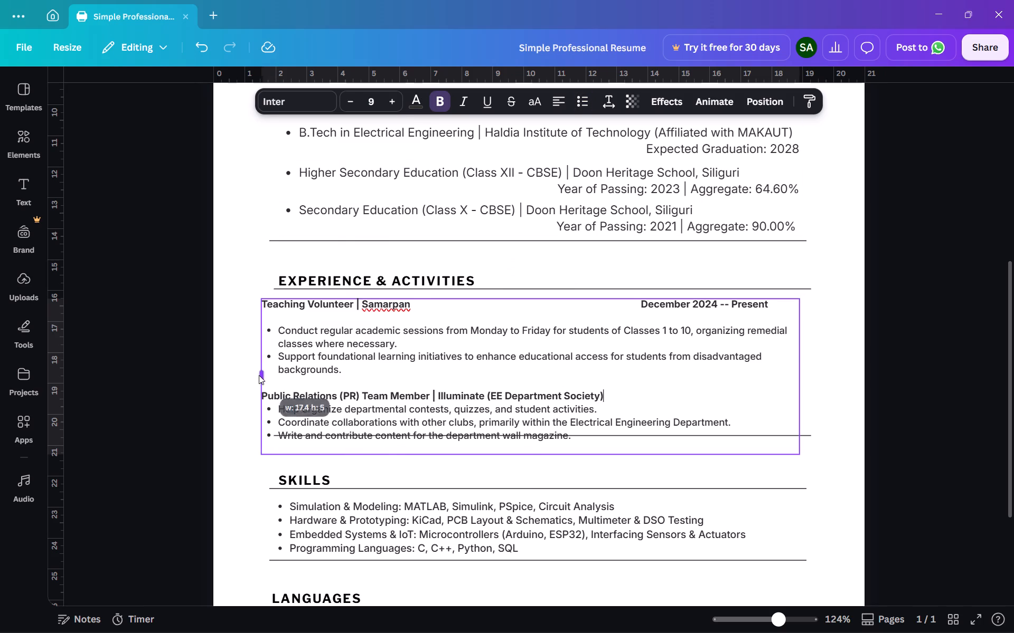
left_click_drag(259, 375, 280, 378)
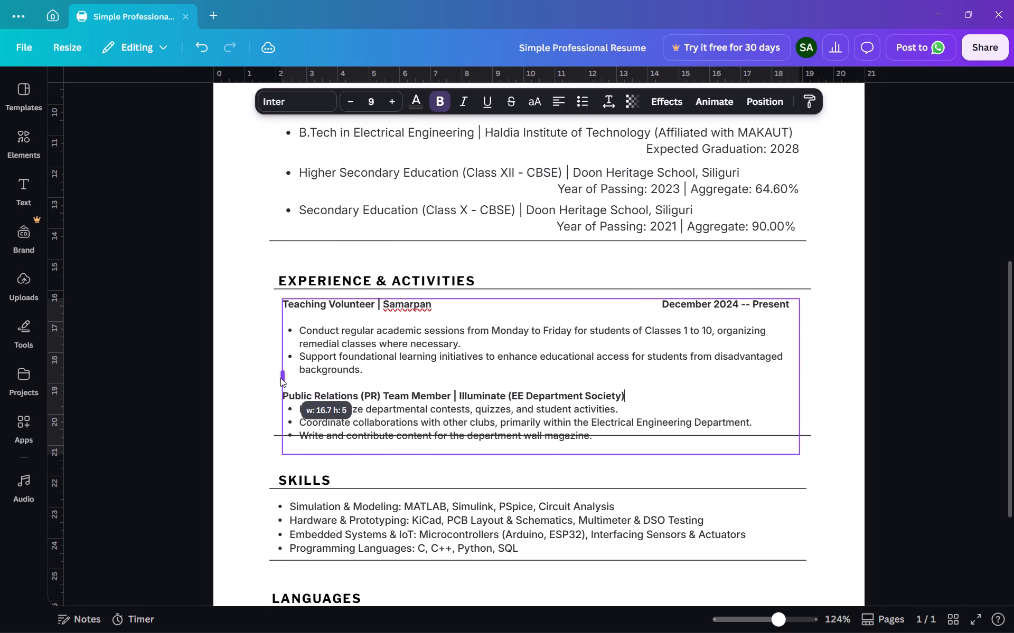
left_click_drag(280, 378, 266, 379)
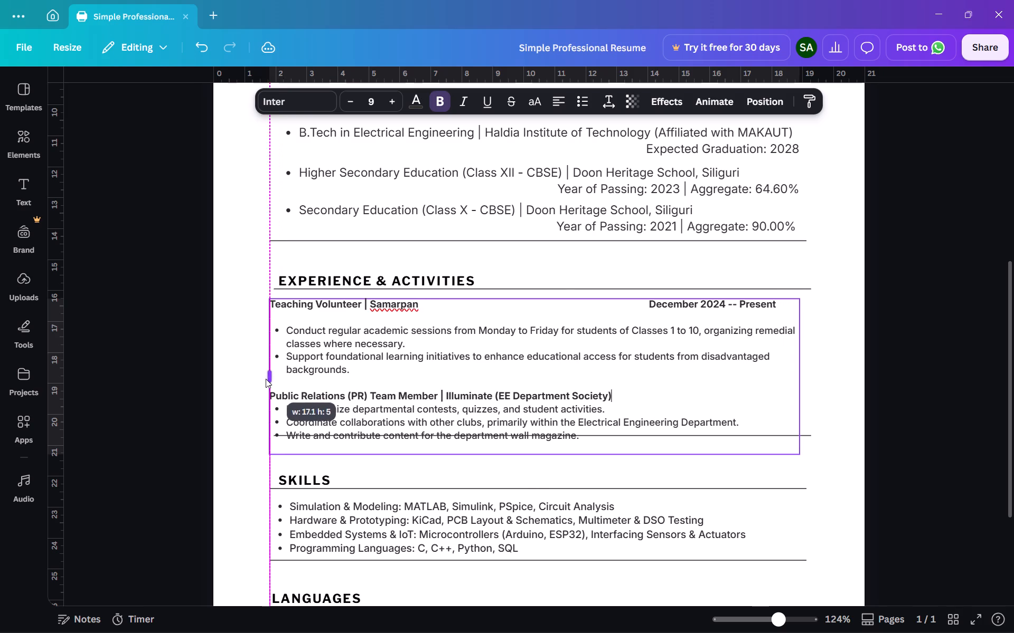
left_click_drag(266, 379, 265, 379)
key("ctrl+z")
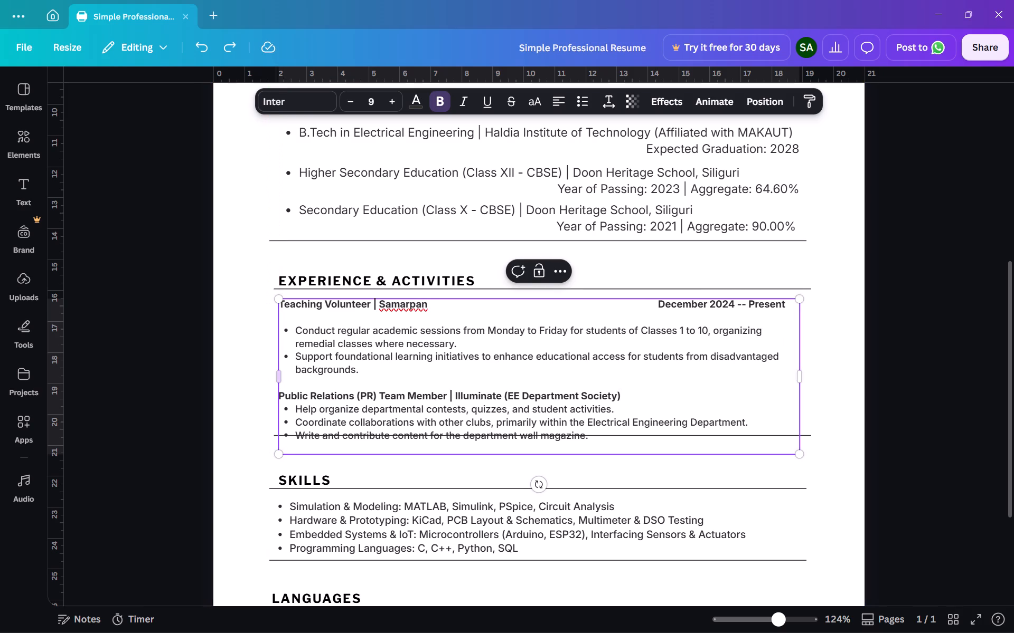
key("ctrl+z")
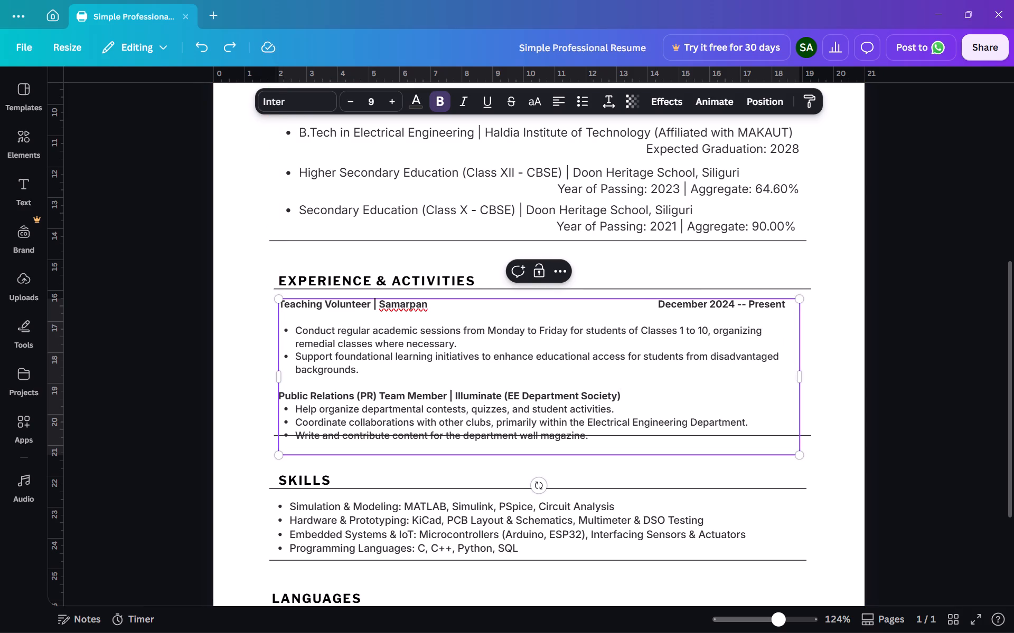
Widen the Experience & Activities text box on both sides, aligning its left edge with the start of the Skills divider line.
left_click(363, 402)
left_click_drag(277, 378, 264, 377)
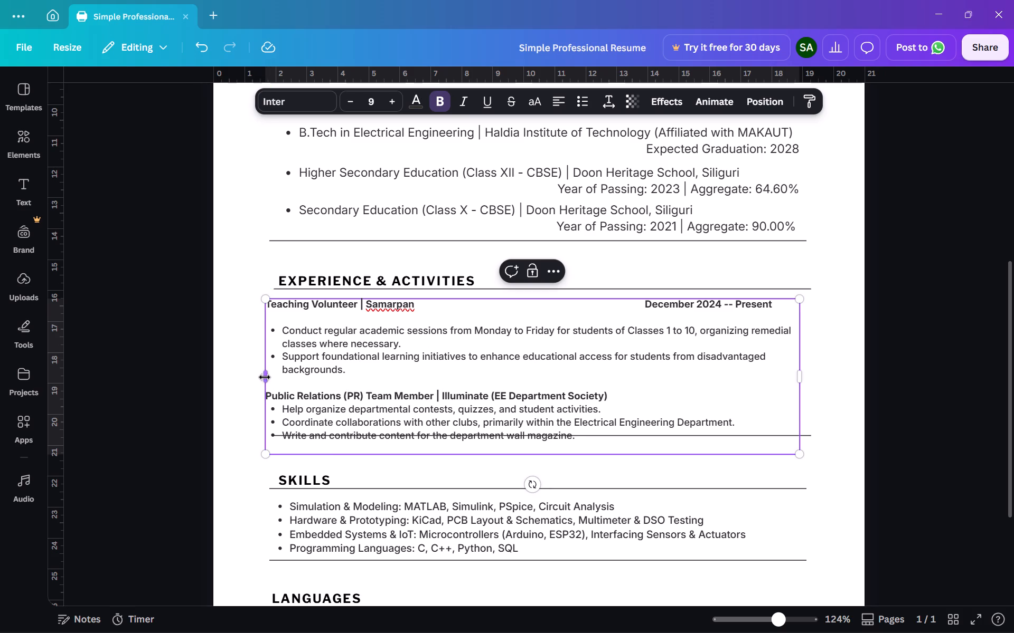
left_click_drag(265, 377, 260, 380)
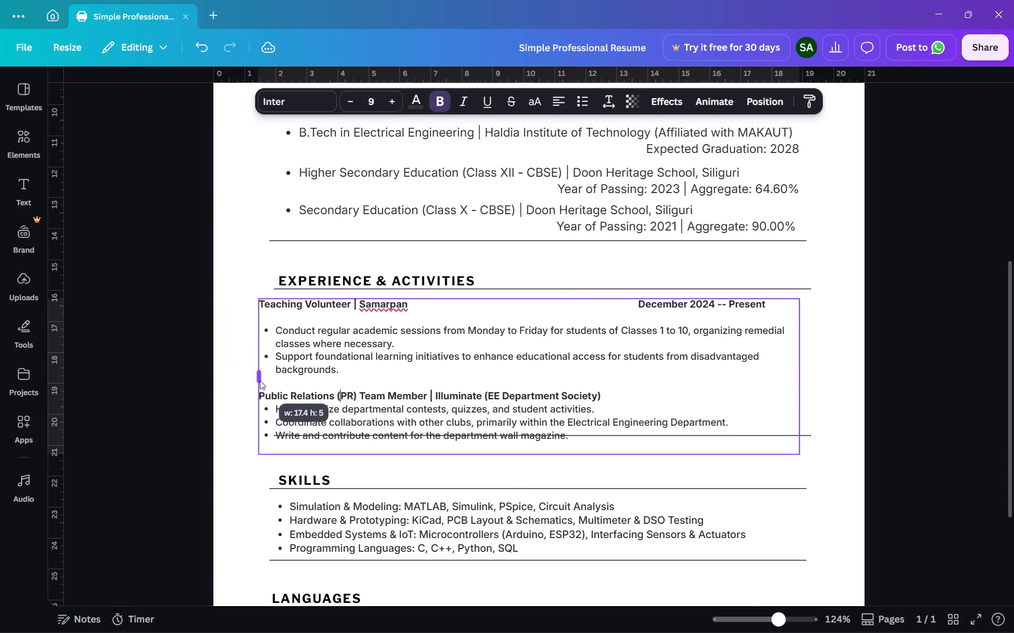
left_click_drag(260, 380, 262, 385)
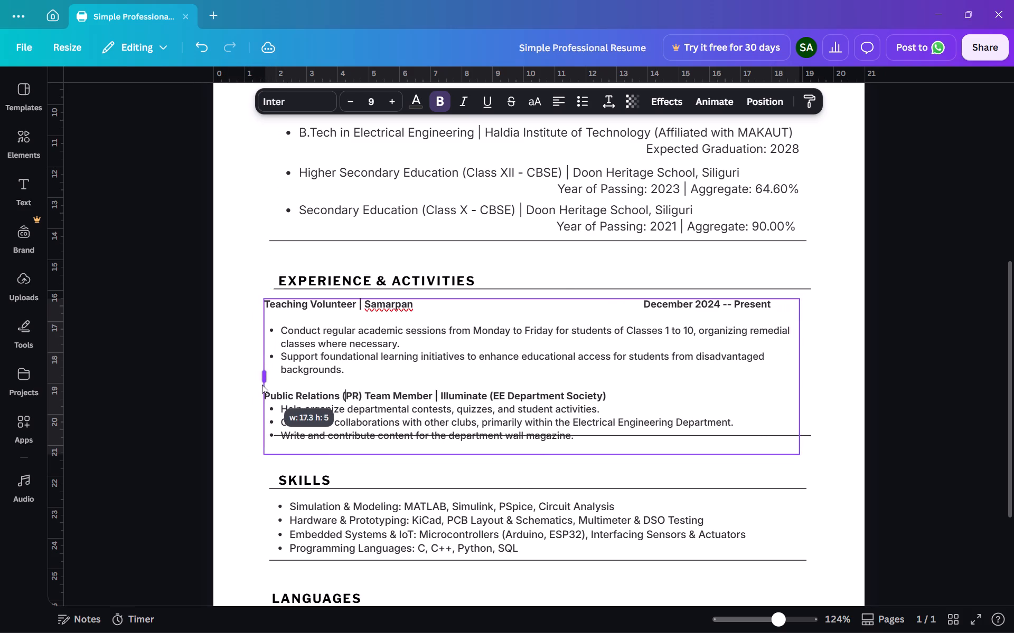
left_click_drag(262, 385, 267, 385)
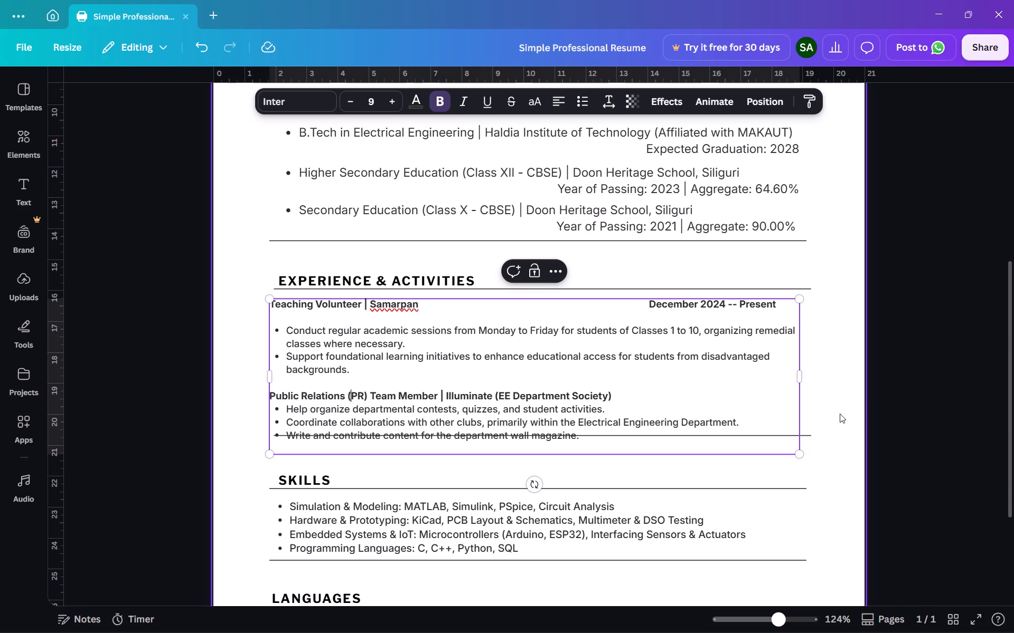
left_click_drag(804, 380, 812, 380)
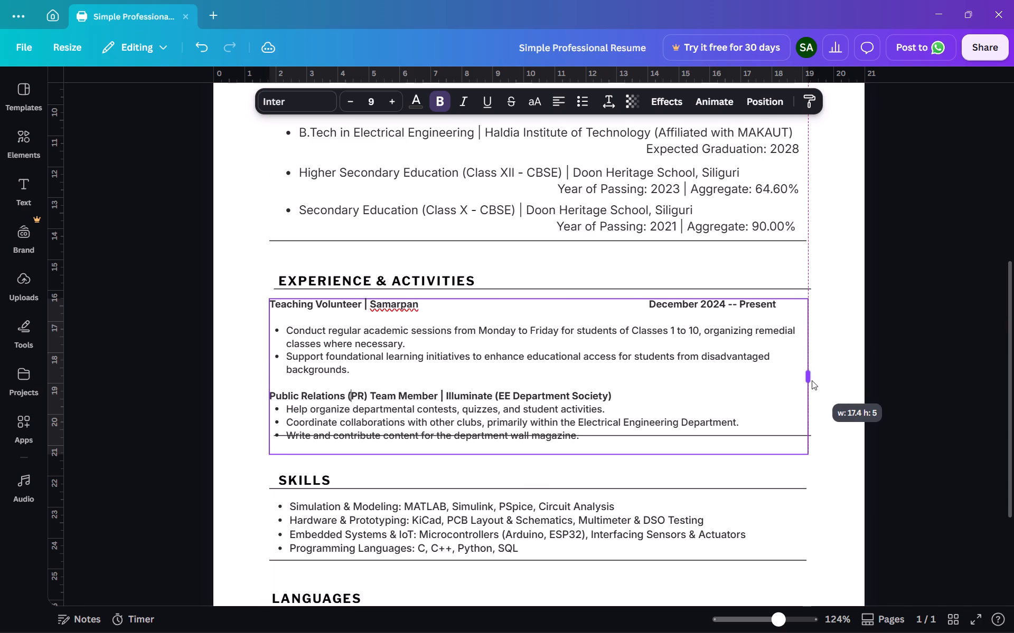
left_click_drag(812, 380, 821, 381)
left_click(922, 368)
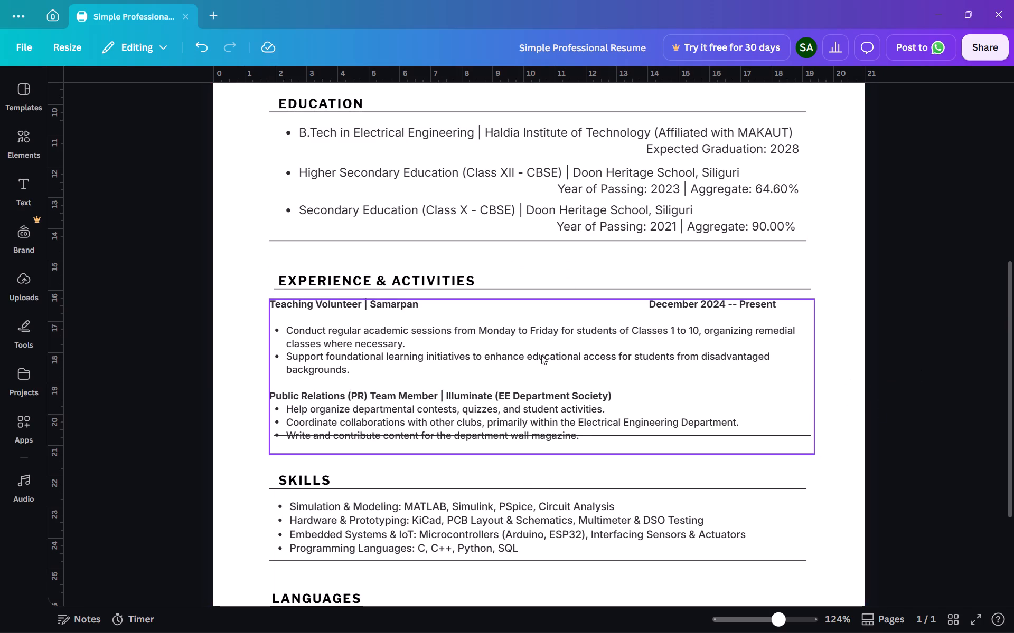
Shift "December 2024 -- Present" further right on the Teaching Volunteer line with four extra spaces.
left_click(424, 350)
left_click(645, 304)
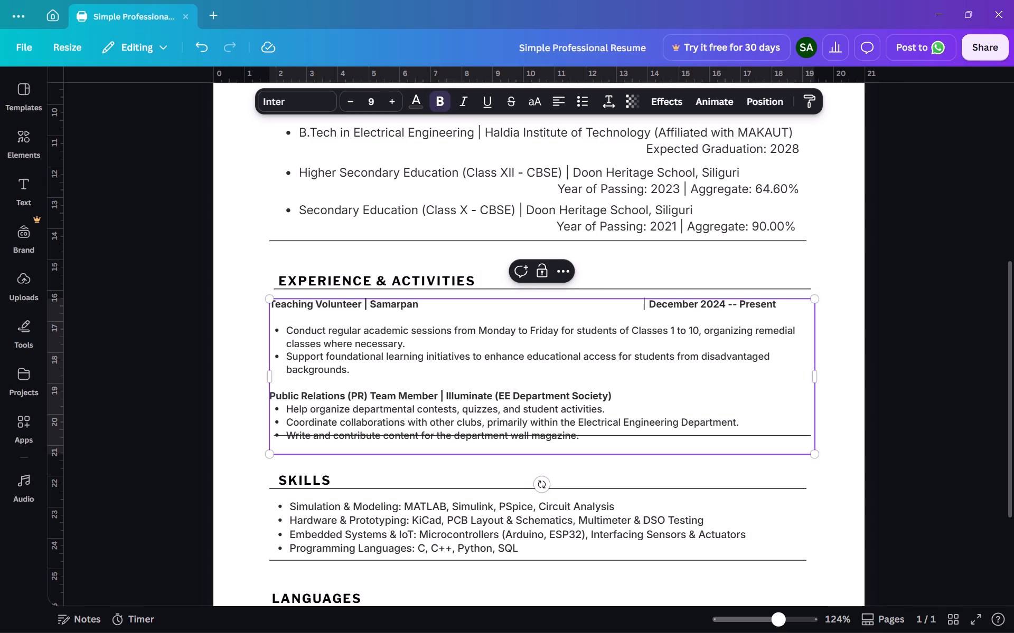
key("space")
key("space")
key("space")
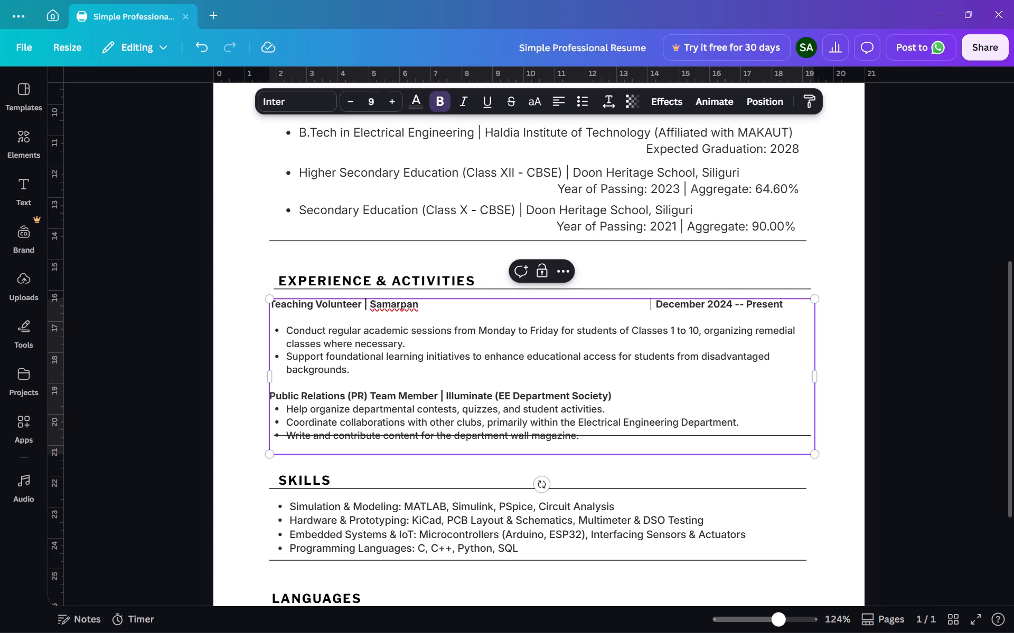
key("space")
left_click(837, 314)
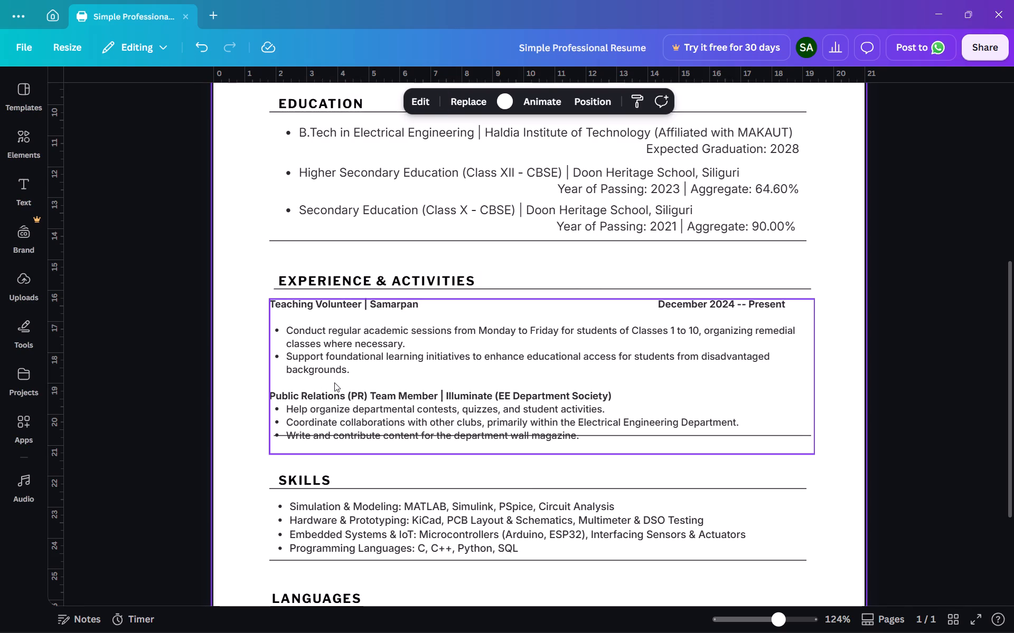
Nudge the divider line crossing the last Public Relations bullet down below that bullet, clear of its text.
left_click(766, 439)
key("Down")
key("Down")
key("Down")
key("Down")
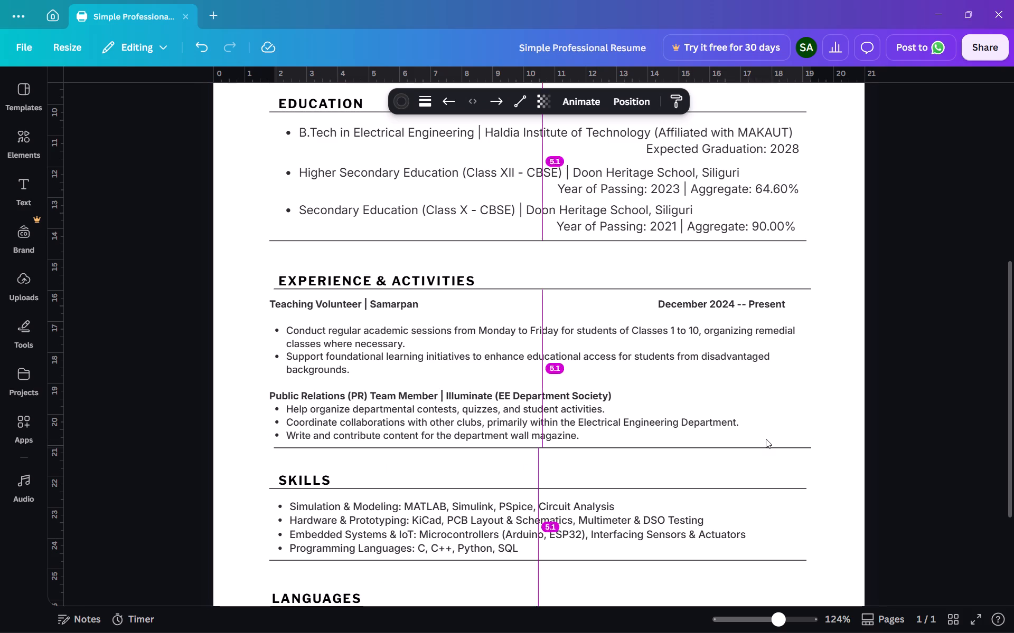
key("Down")
key("Down")
left_click(634, 391)
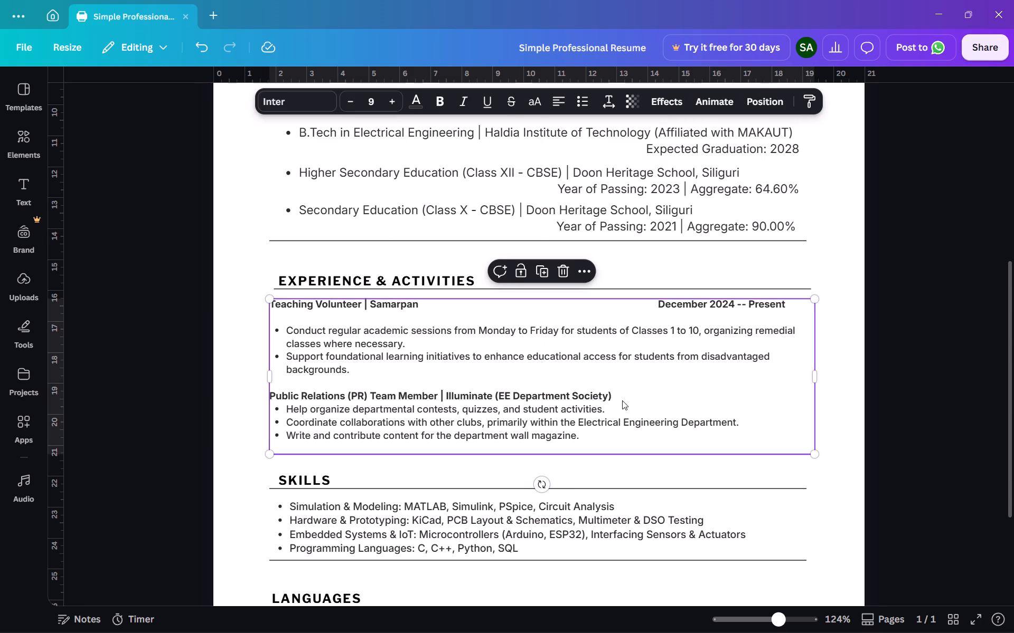
left_click(620, 394)
key("BackSpace")
key("space")
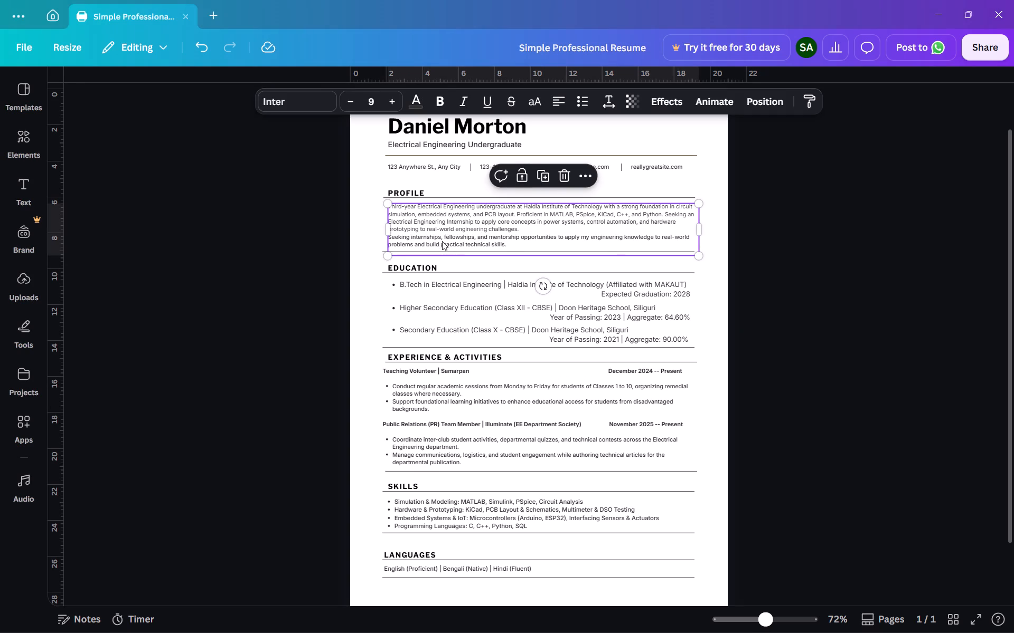
left_click(442, 240)
left_click(503, 240)
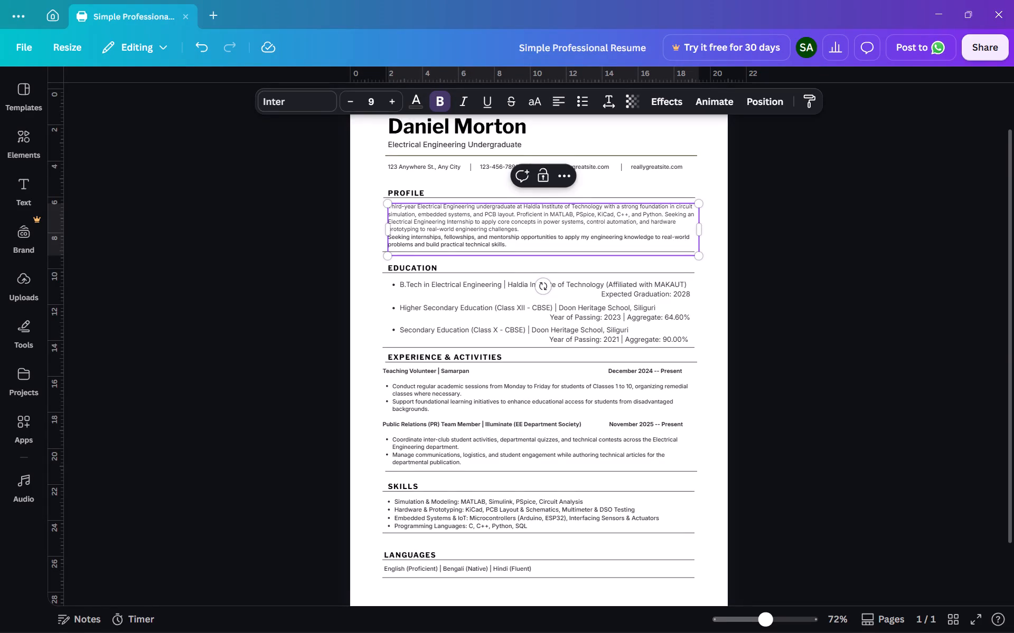
left_click(556, 243)
left_click(742, 273)
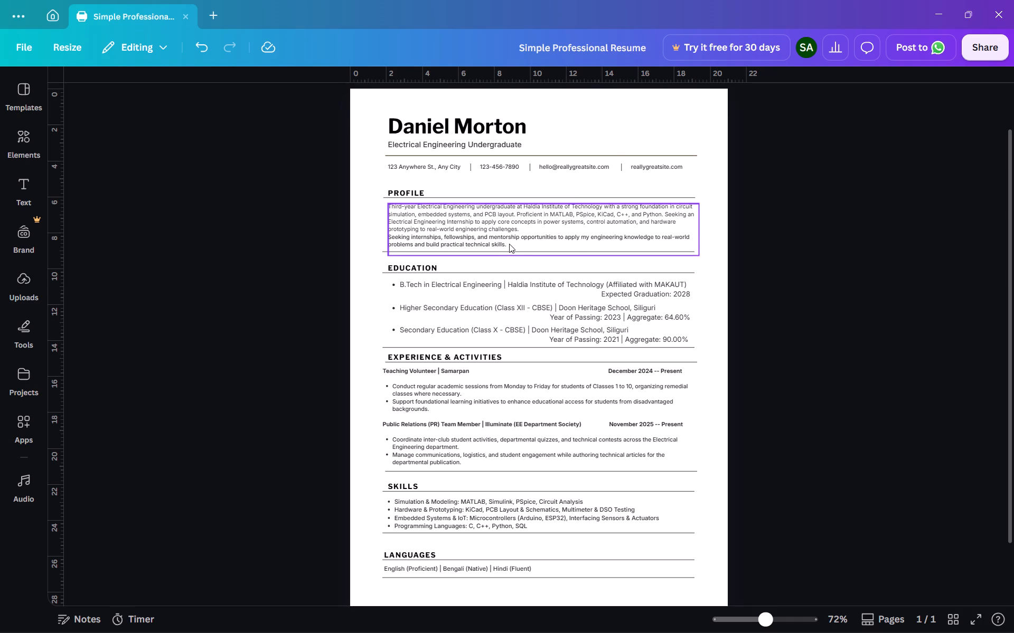
left_click_drag(510, 244, 519, 241)
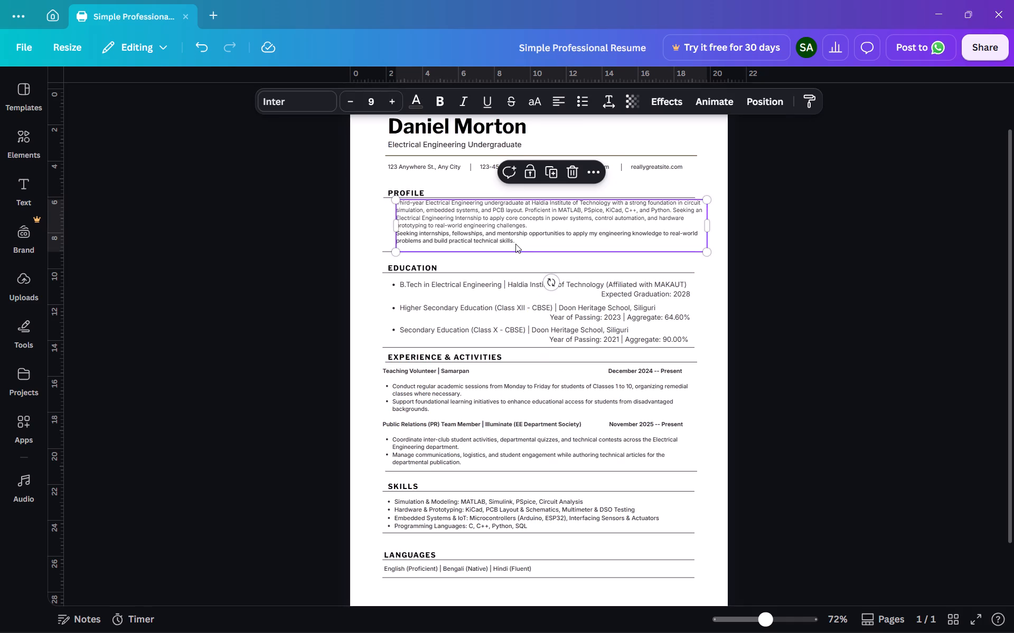
key("ctrl+z")
left_click(511, 246)
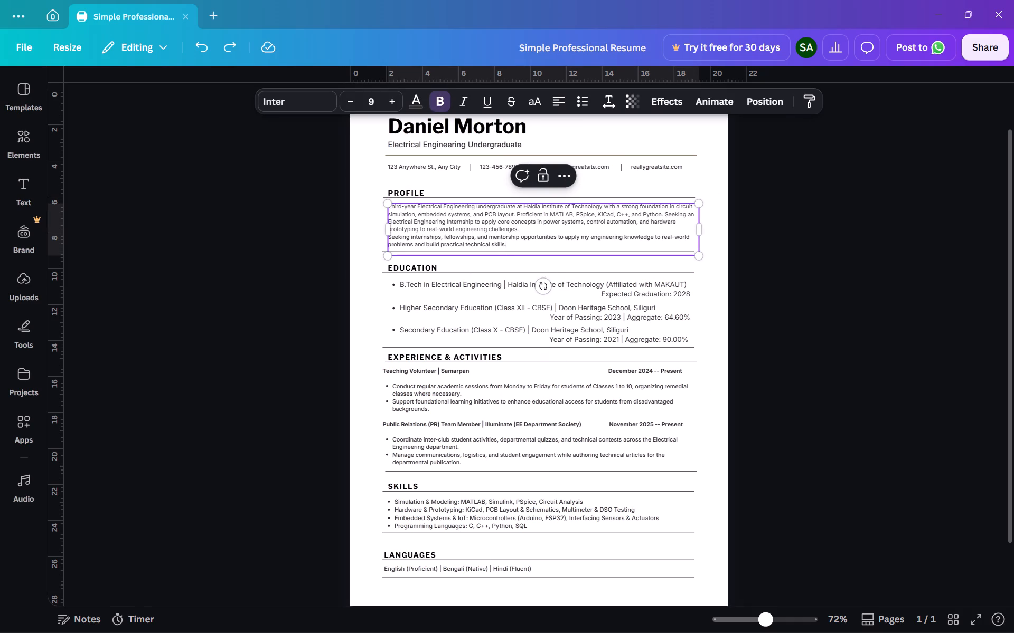
left_click_drag(509, 246, 522, 228)
key("BackSpace")
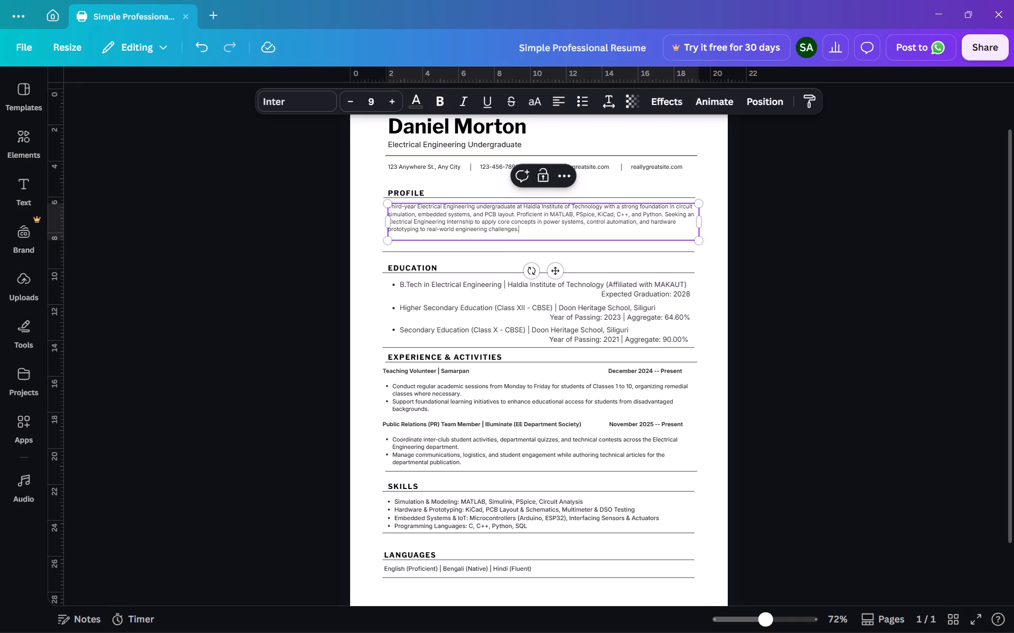
key("Down")
key("BackSpace")
left_click(790, 254)
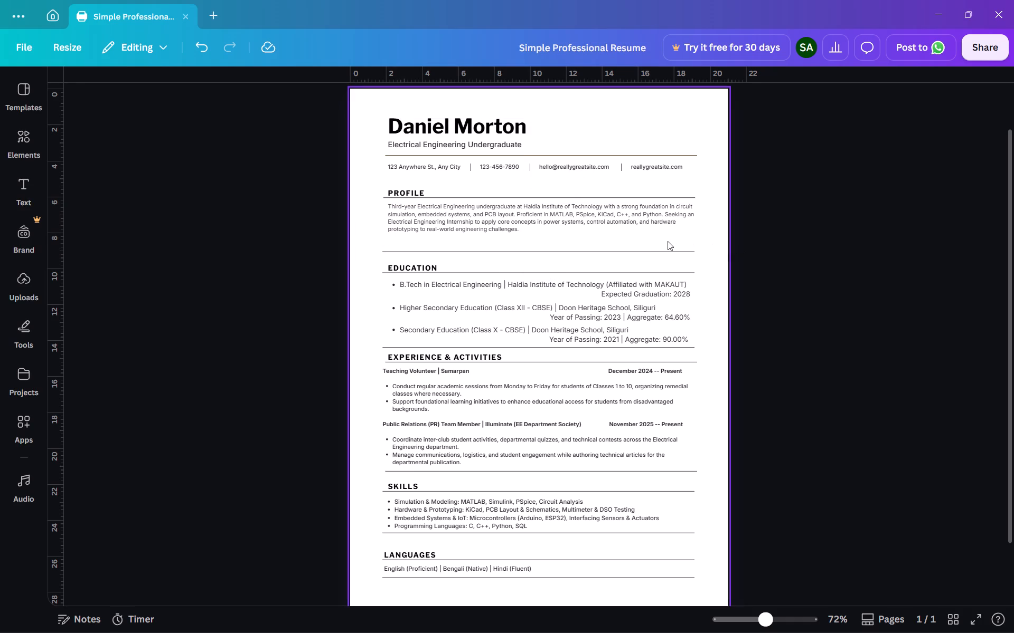
Adjust both side edges of the Profile text box so the paragraph fits the width of the section's divider lines.
left_click(539, 224)
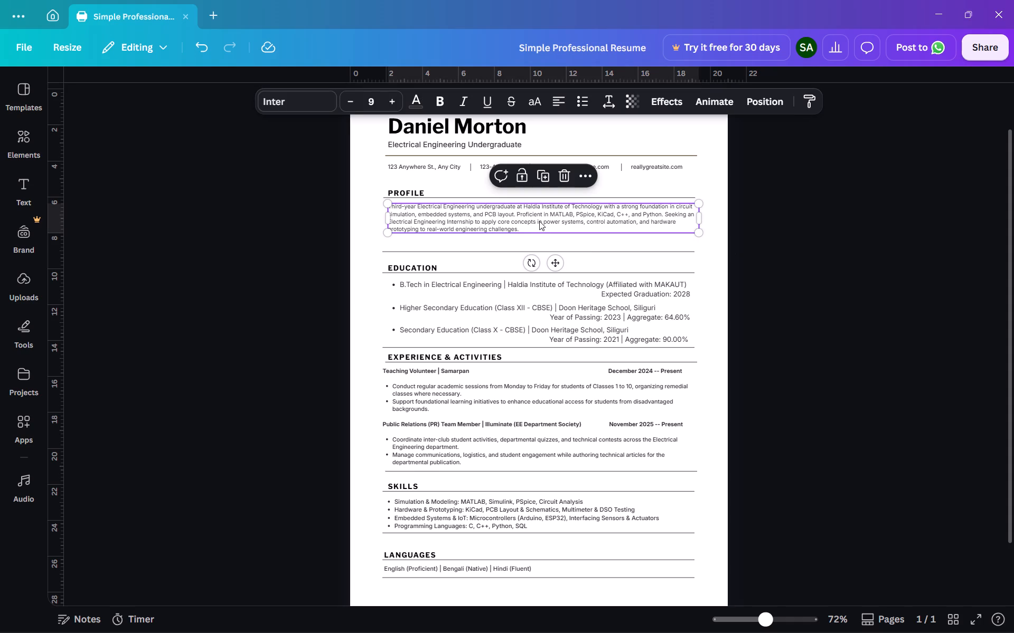
left_click(387, 219)
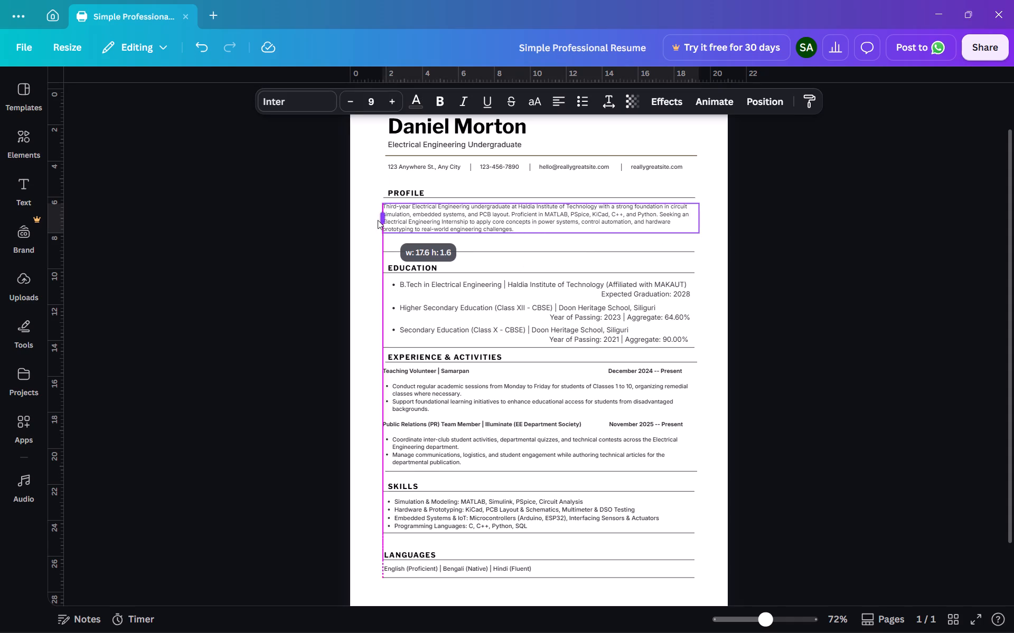
left_click_drag(701, 220, 703, 220)
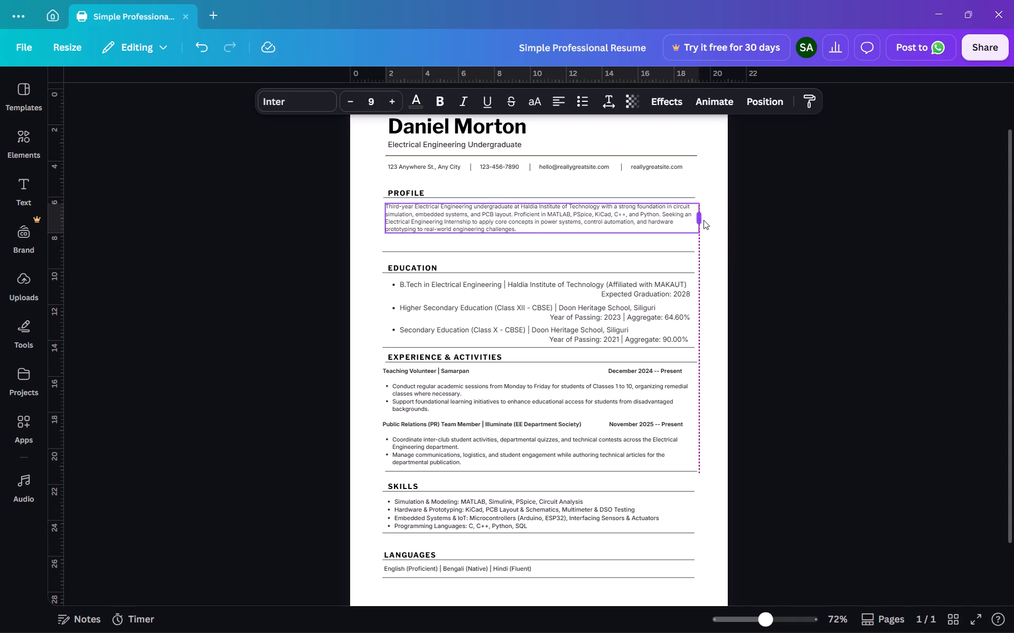
left_click_drag(703, 220, 708, 225)
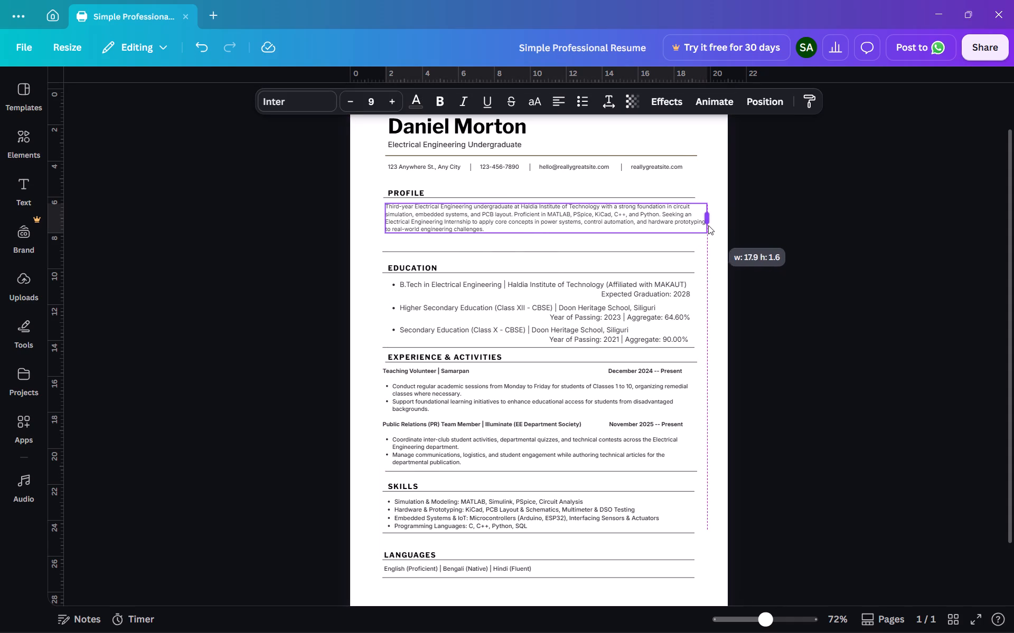
left_click_drag(708, 225, 707, 228)
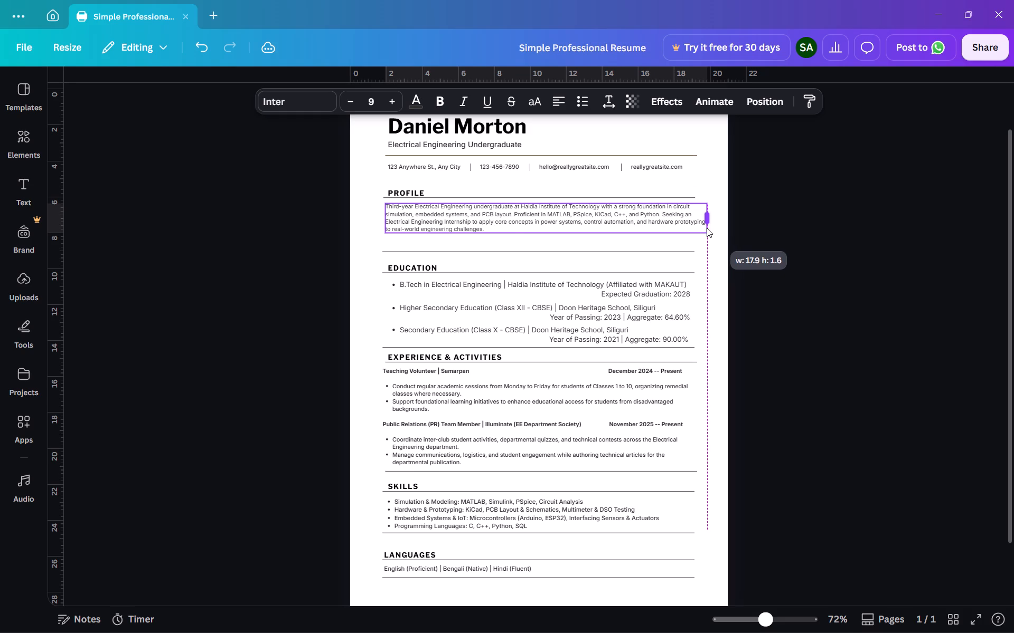
left_click_drag(707, 228, 698, 228)
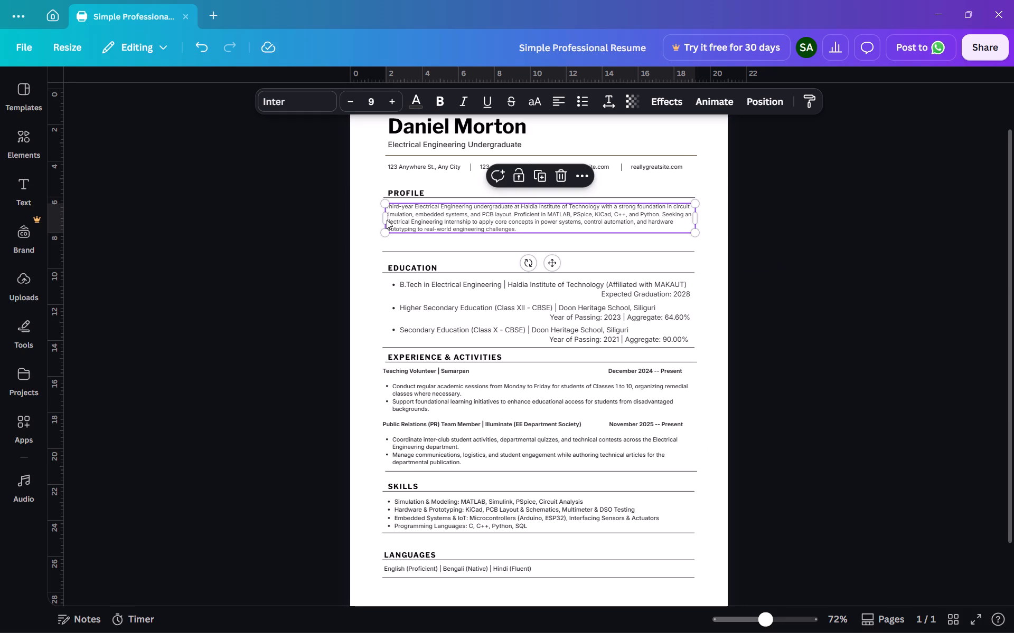
left_click(385, 220)
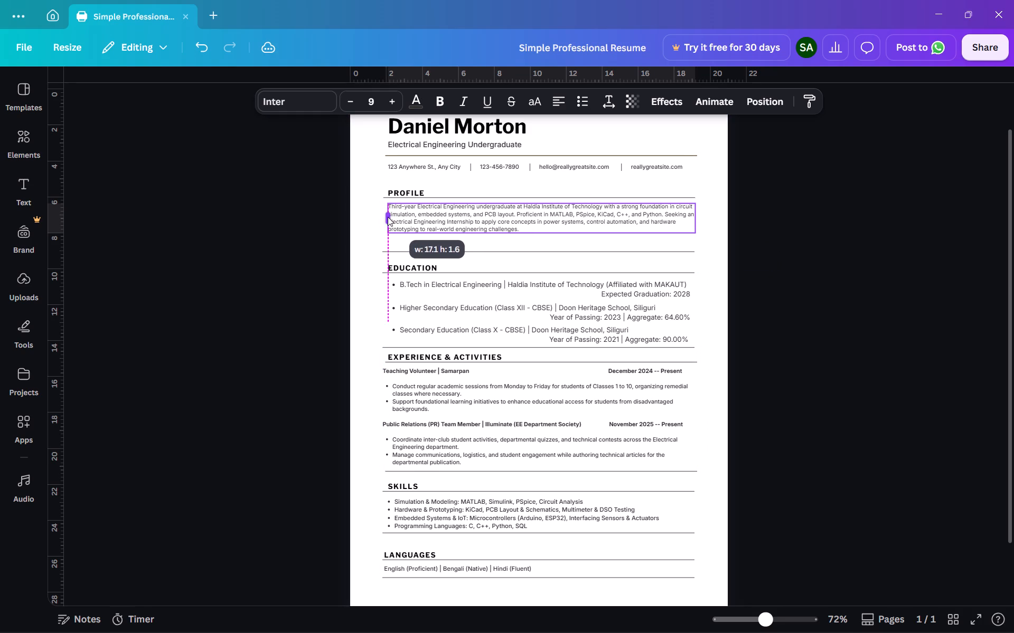
left_click(789, 291)
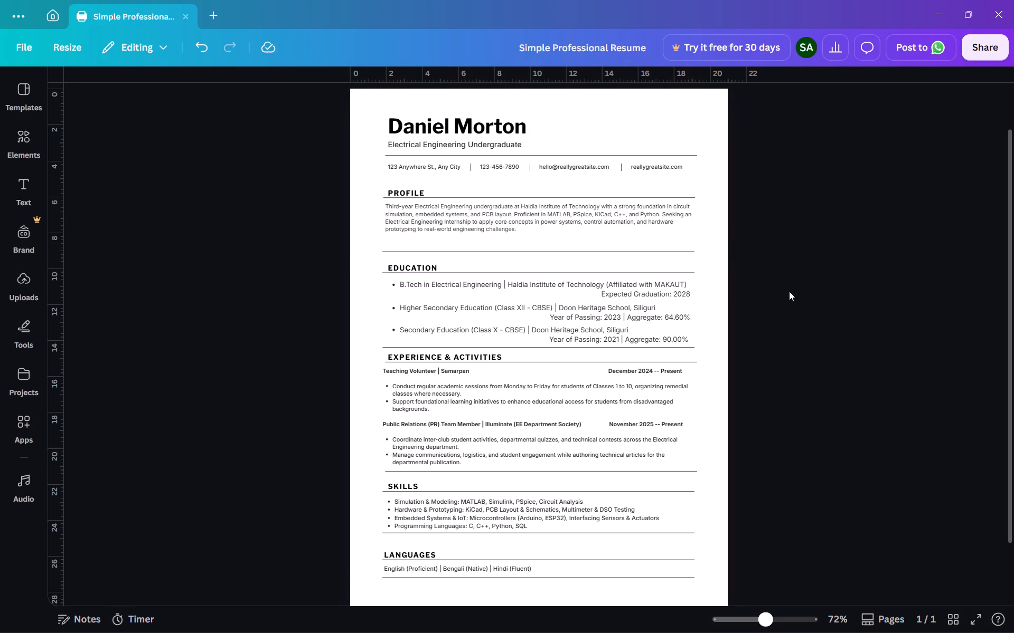
Shift the divider line above the Skills heading horizontally so it starts slightly left of the Experience text.
left_click(633, 471)
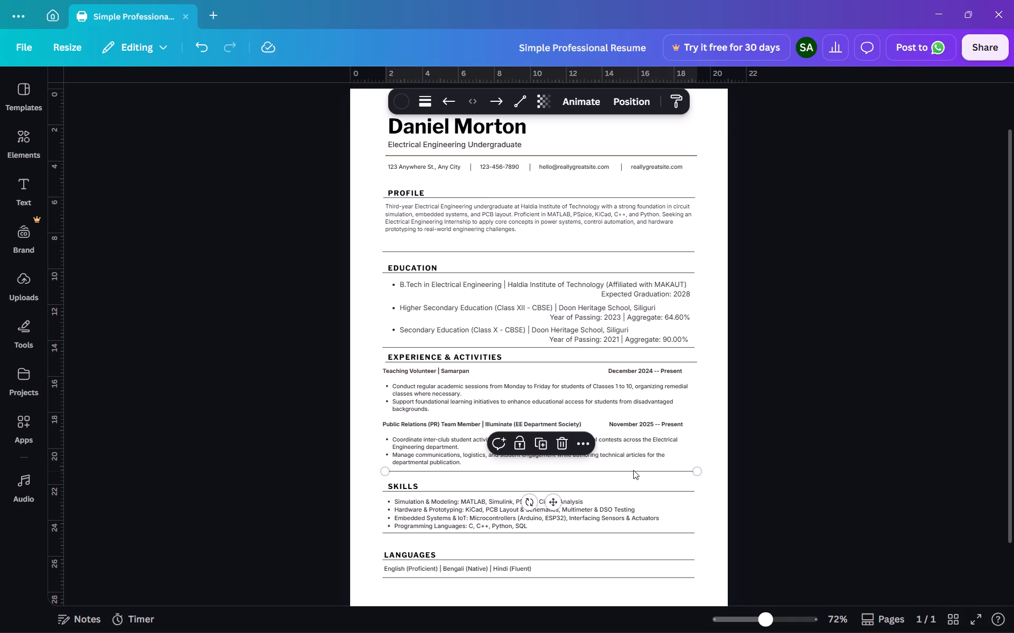
key("Left")
key("Left")
key("Left")
key("Left")
key("Left")
key("Left")
key("Left")
key("Left")
key("Left")
key("Left")
key("Left")
key("Right")
key("Right")
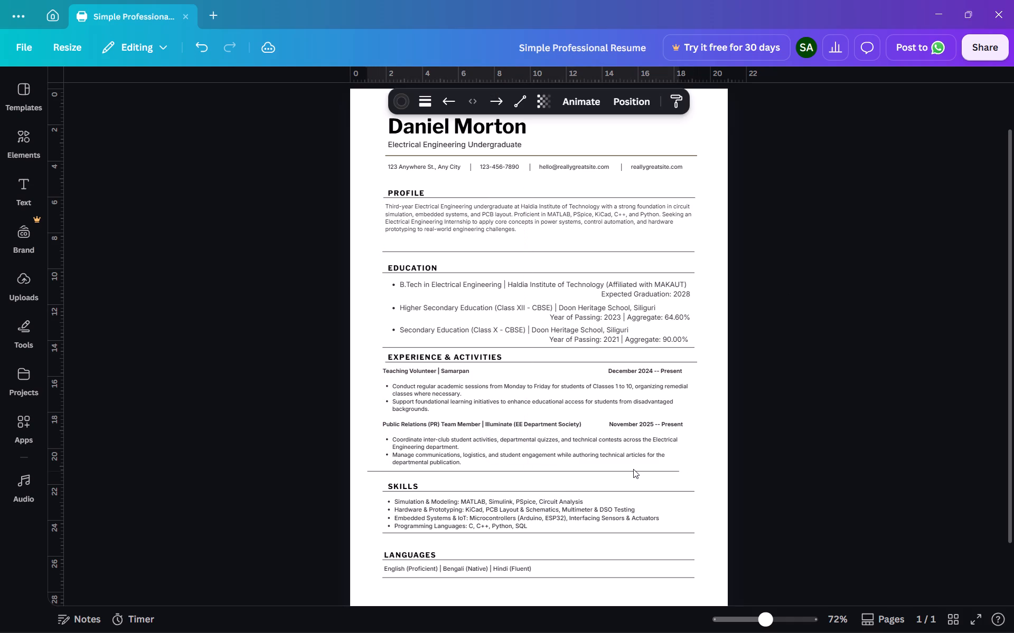
key("Right")
key("Right")
key("Right")
key("Right")
key("Right")
key("Right")
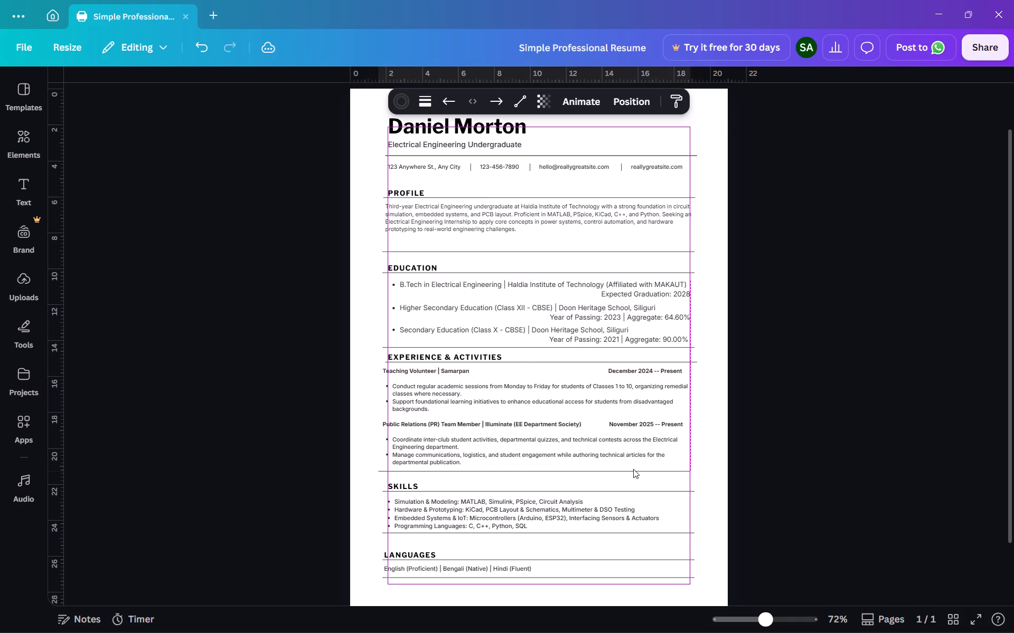
key("Right")
key("Right")
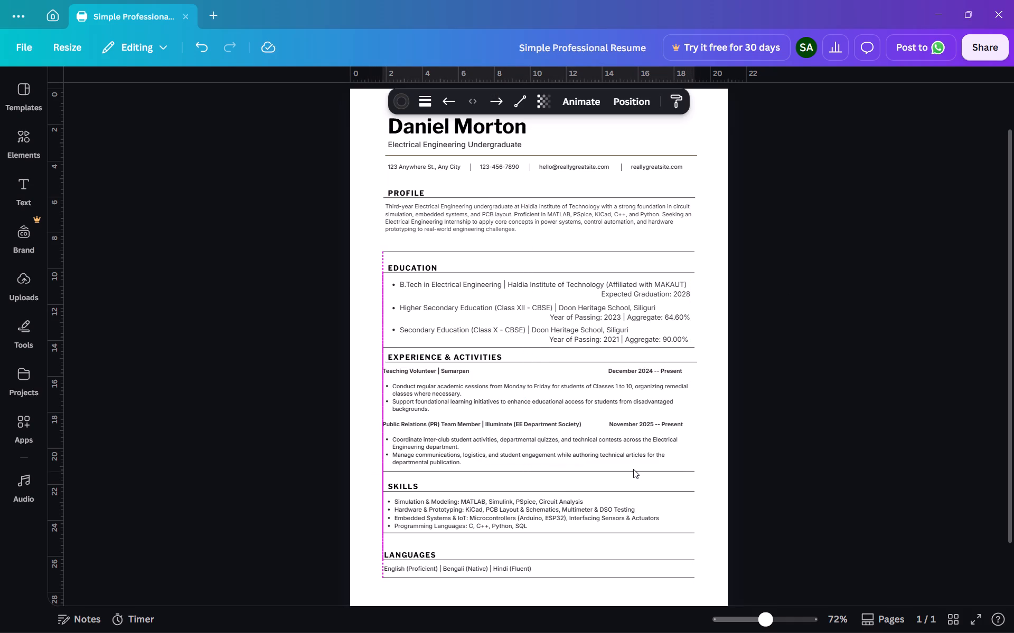
key("Right")
key("Left")
key("Left")
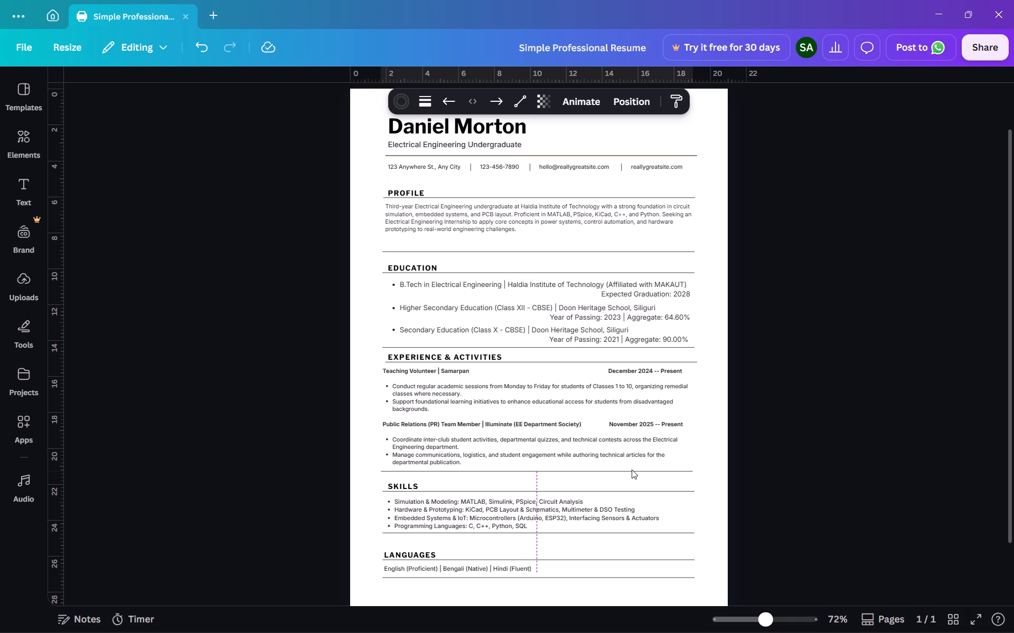
key("Right")
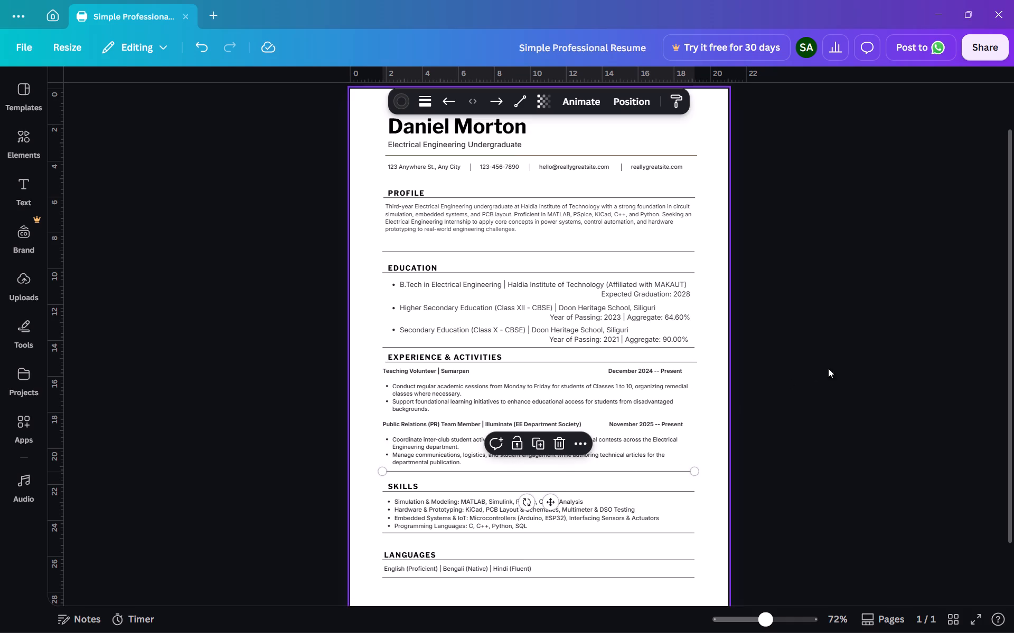
left_click(850, 362)
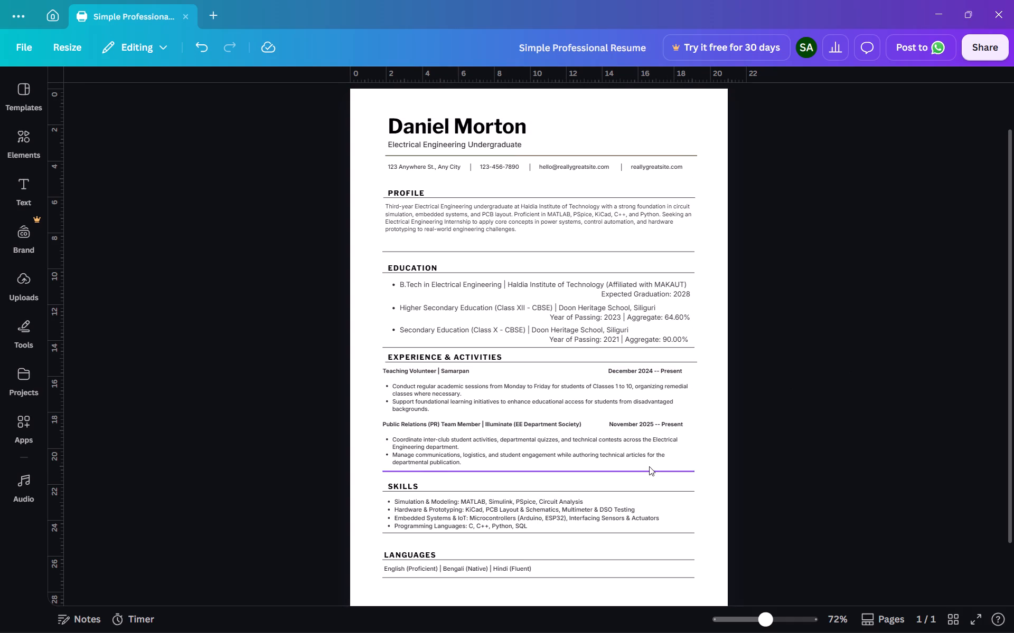
left_click(649, 466)
key("Left")
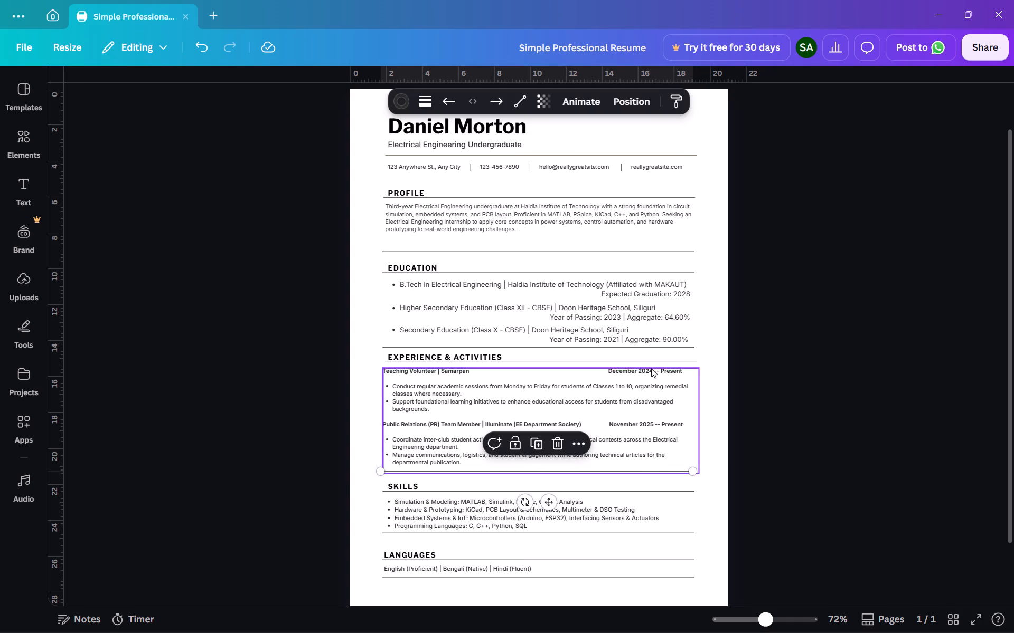
Nudge the divider lines below and above the Experience & Activities heading left toward the shifted Skills divider.
left_click(659, 360)
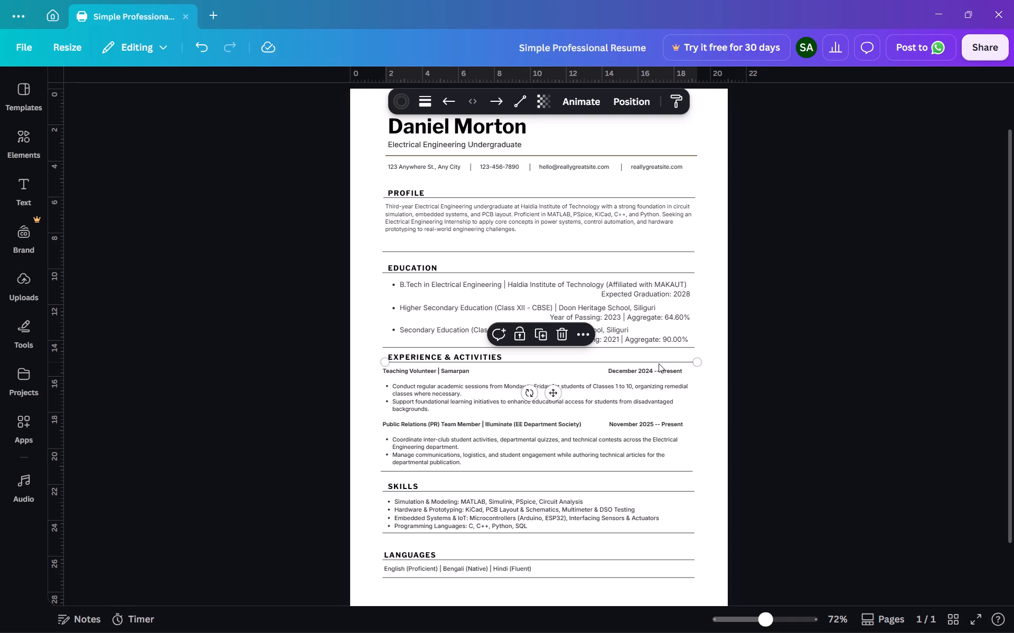
key("Left")
key("Left")
key("Left")
key("Right")
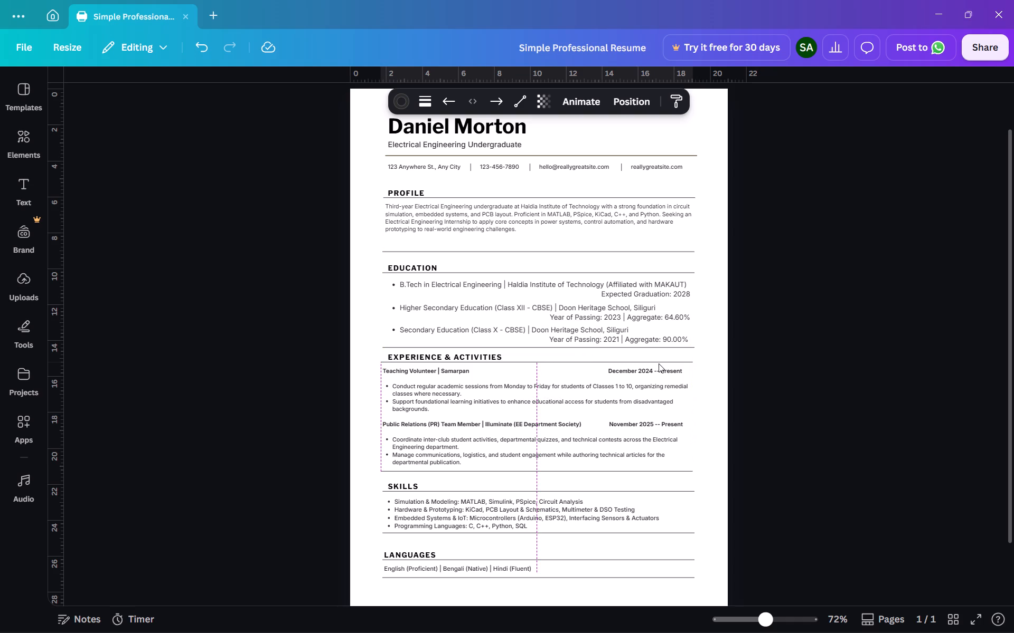
key("Right")
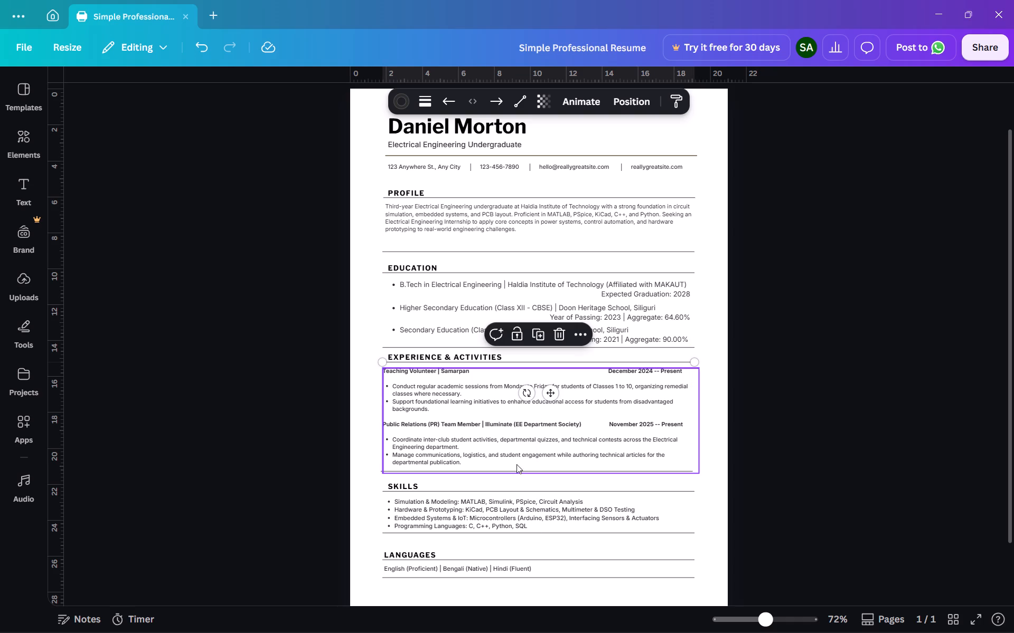
left_click(421, 347)
key("Right")
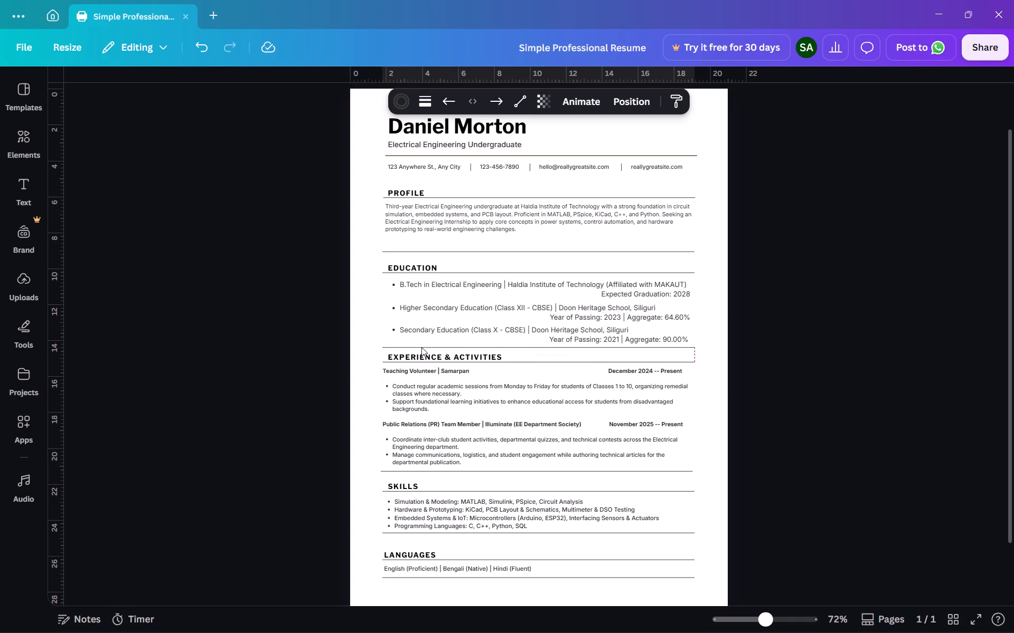
key("Right")
key("Left")
key("Left")
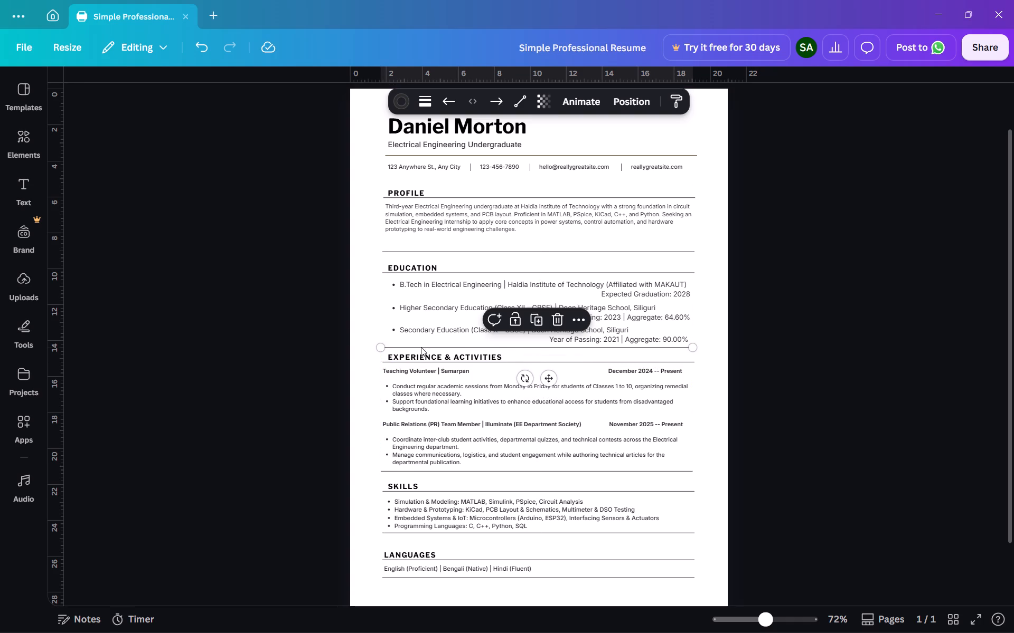
Nudge the divider line under the Education heading left until its ends match the line closing the Education section.
left_click(414, 277)
key("Left")
key("Left")
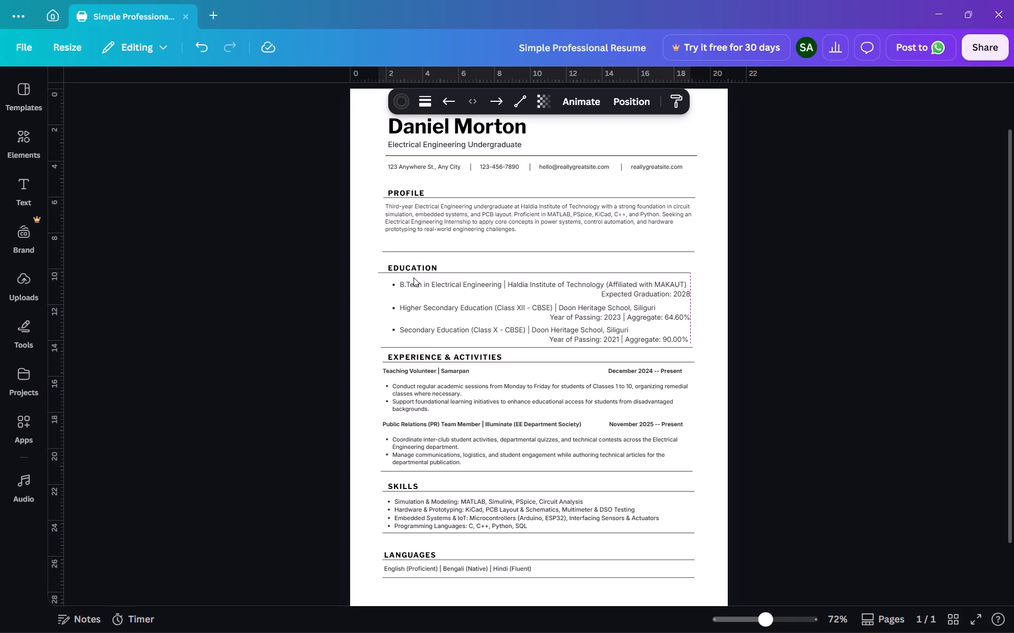
key("Right")
key("Right")
key("Right")
key("Left")
key("Left")
key("Right")
key("Left")
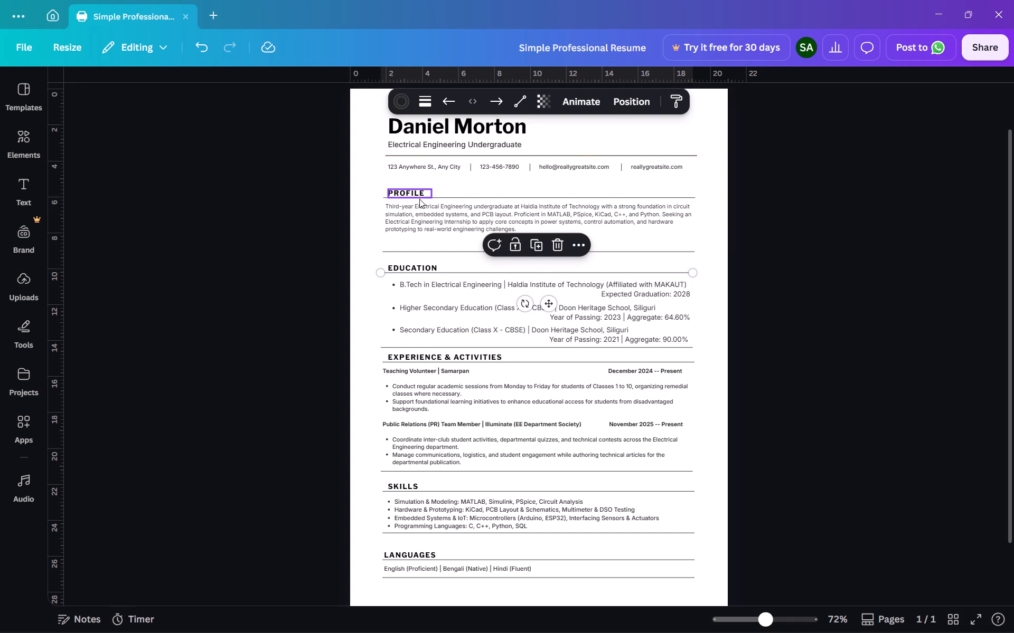
Align the line under the Profile heading and the line above the Education heading with the Education divider's ends.
left_click(419, 199)
key("Left")
key("Left")
key("Right")
key("Right")
key("Right")
key("Left")
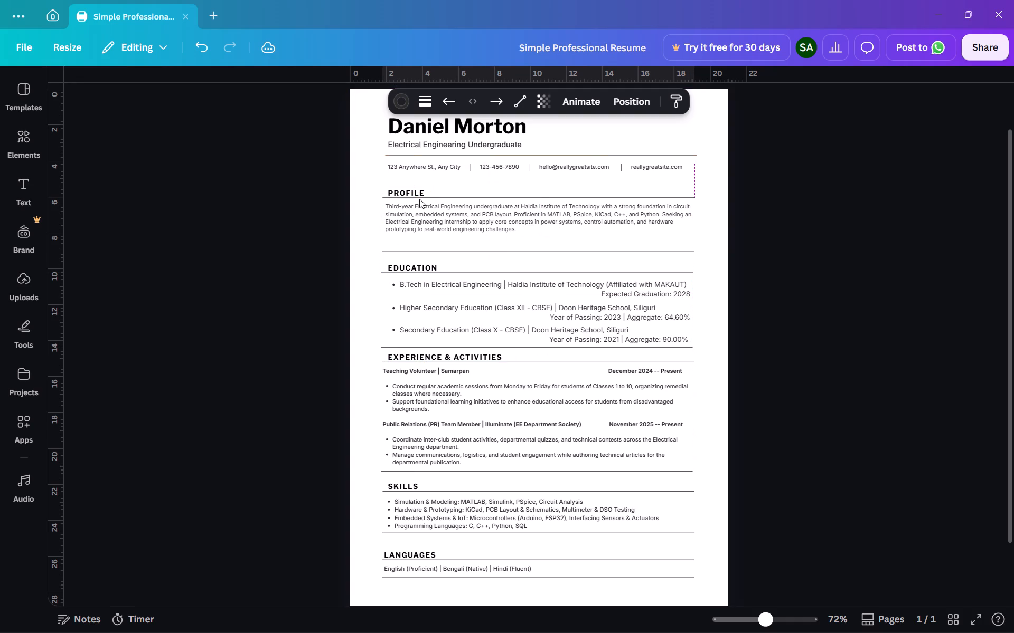
key("Left")
key("Right")
key("Right")
key("Left")
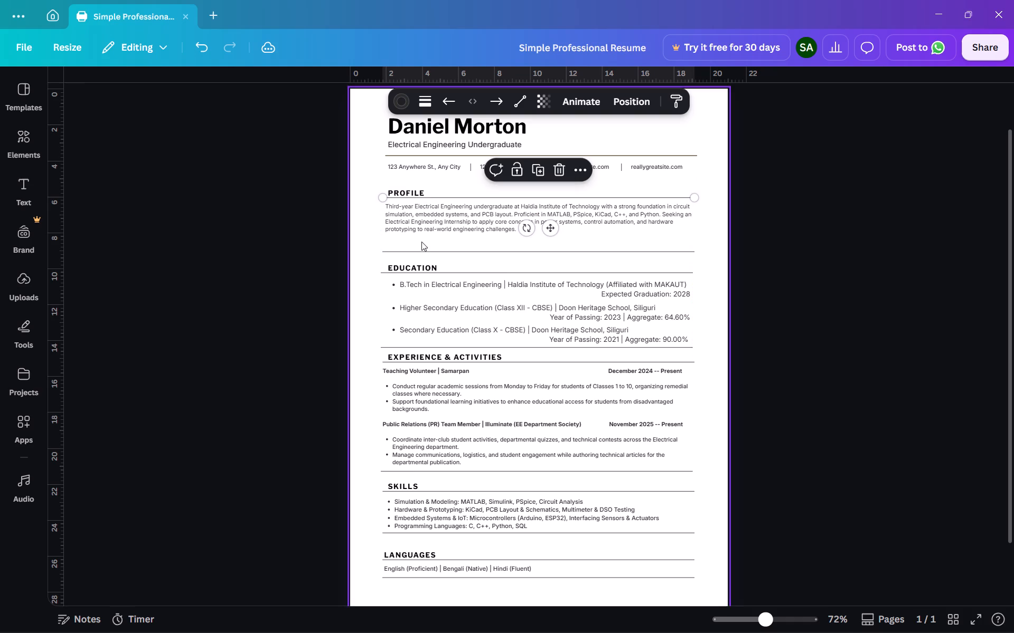
left_click(422, 248)
key("Left")
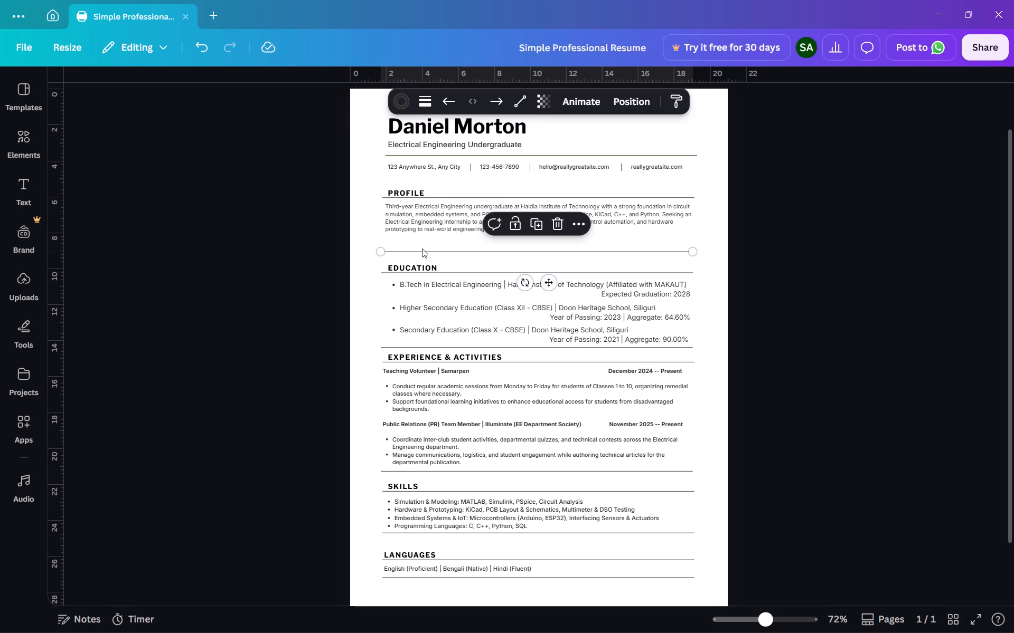
left_click(720, 271)
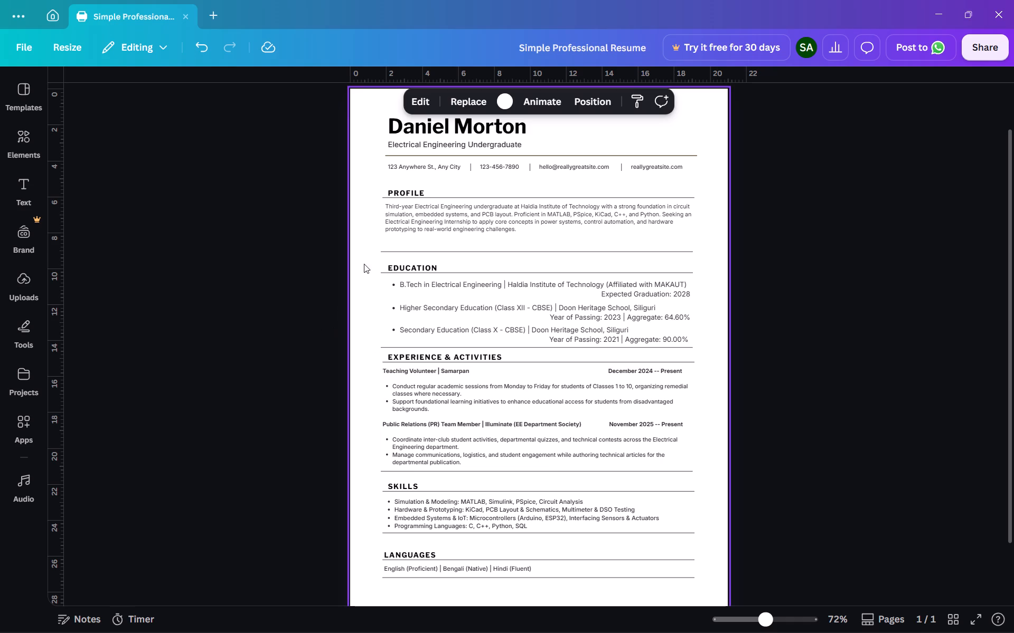
left_click(513, 198)
key("Left")
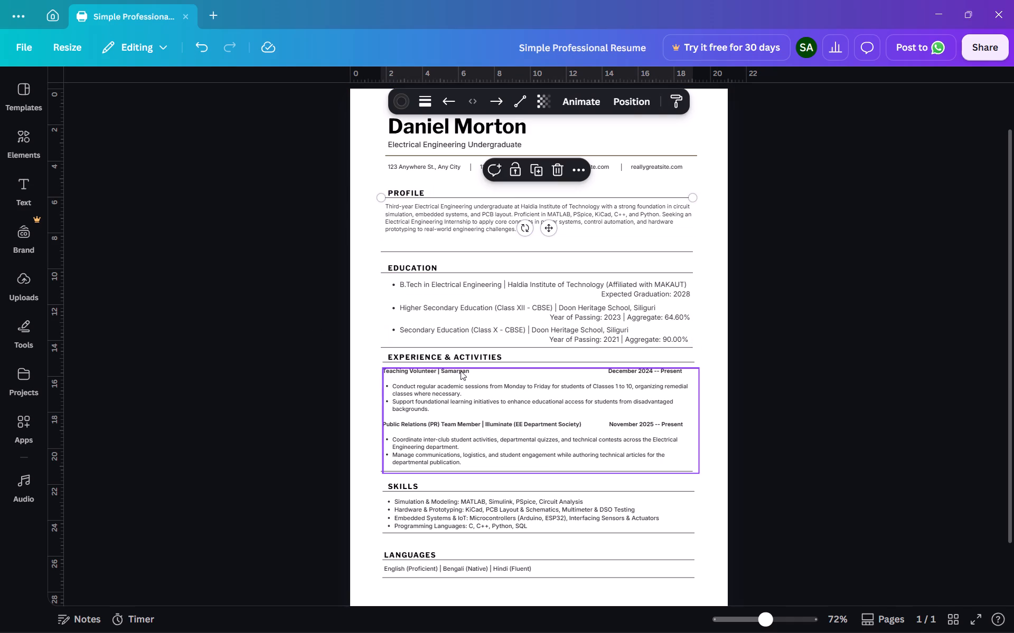
Fine-tune the lines above and below the Experience & Activities heading so their ends match the Profile and Education dividers.
left_click(457, 348)
key("Left")
key("Right")
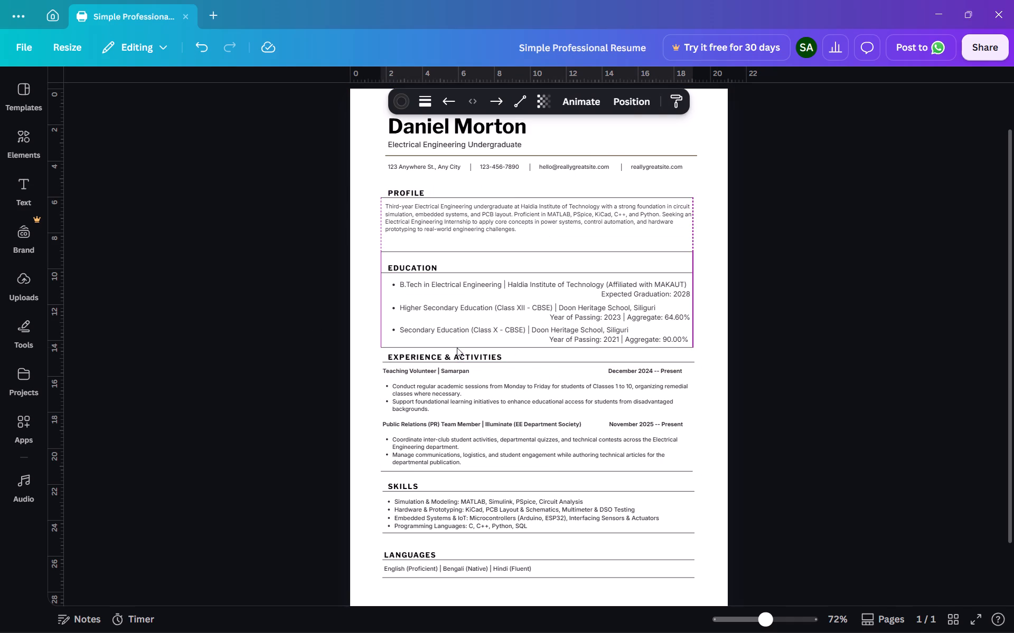
left_click(508, 365)
key("Left")
key("Right")
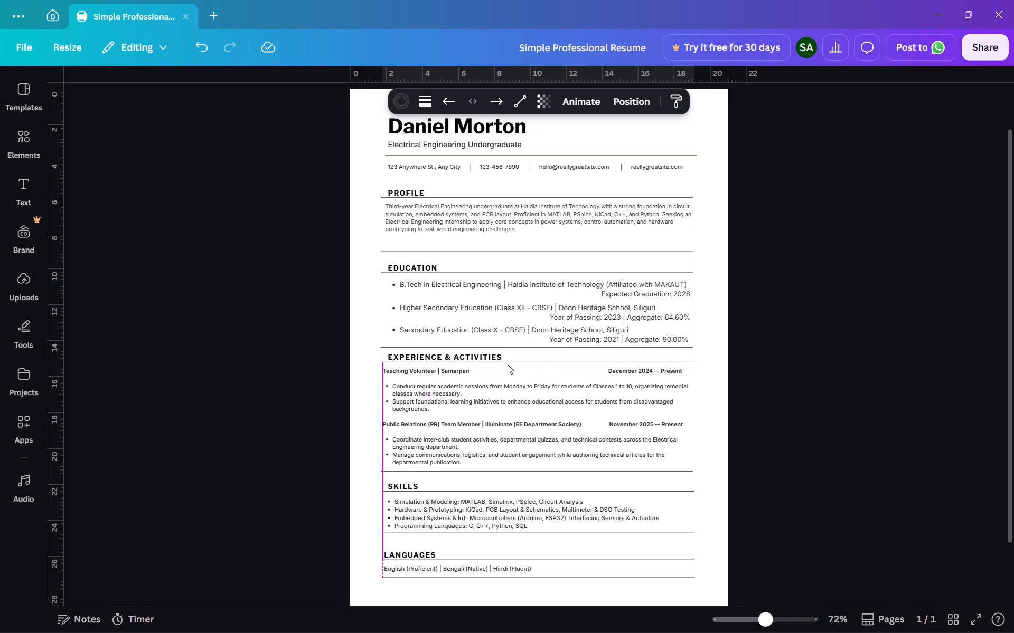
key("Left")
key("Left")
key("Right")
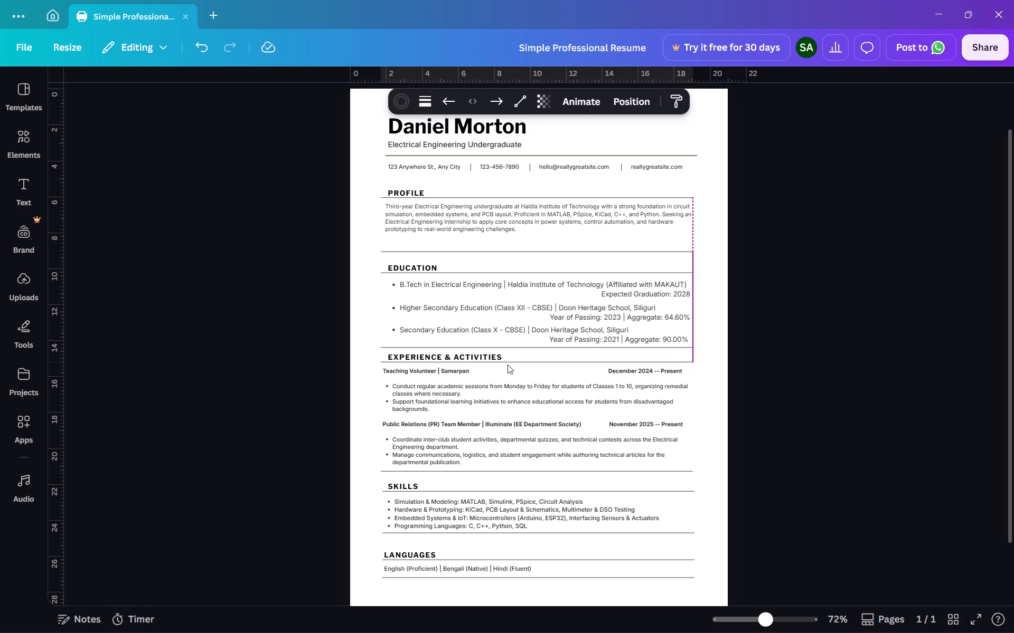
key("Left")
key("Right")
key("Left")
key("Right")
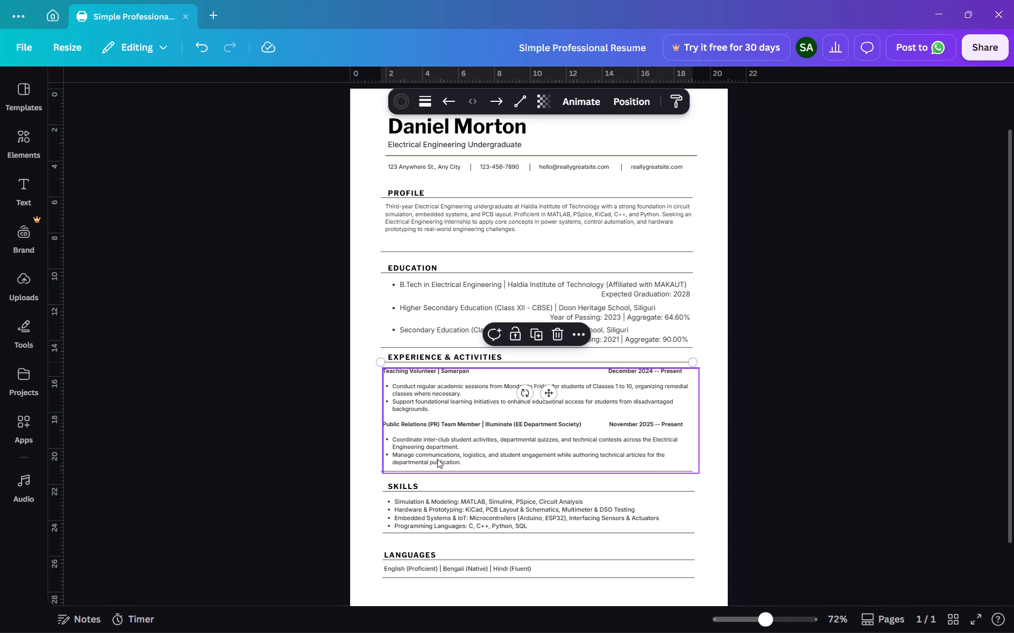
Align the divider lines above and below the Skills heading with the ends of the Experience dividers.
left_click(444, 472)
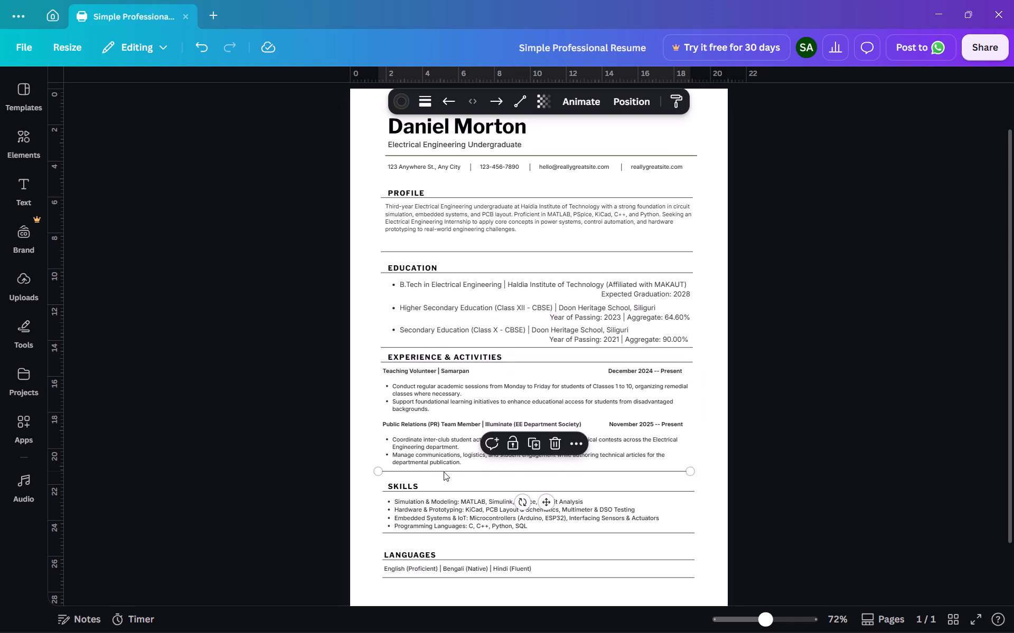
key("Right")
scroll(444, 472, "down", 1)
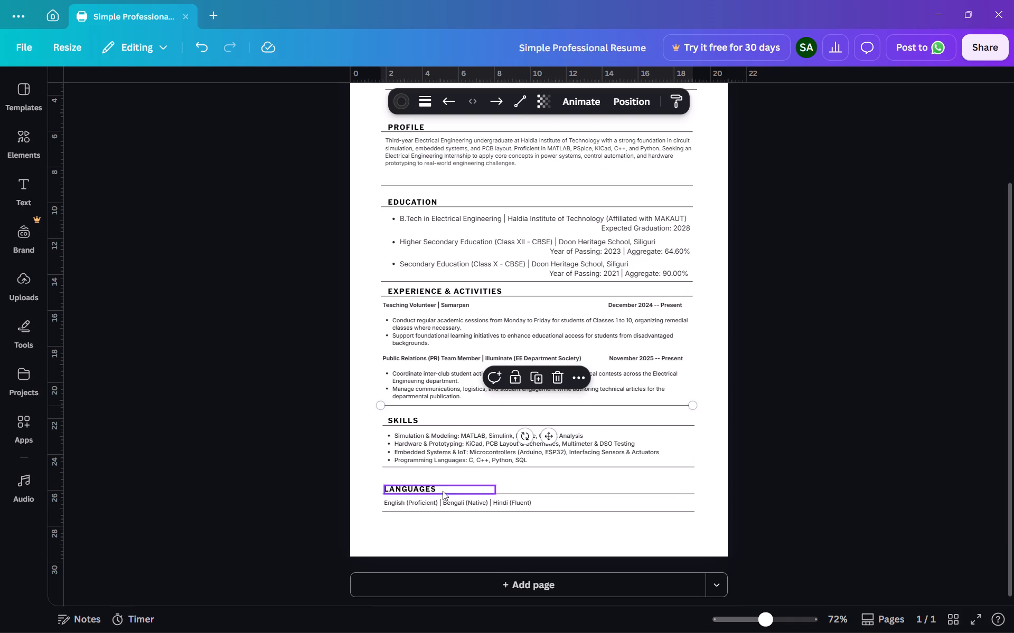
left_click(440, 429)
key("Left")
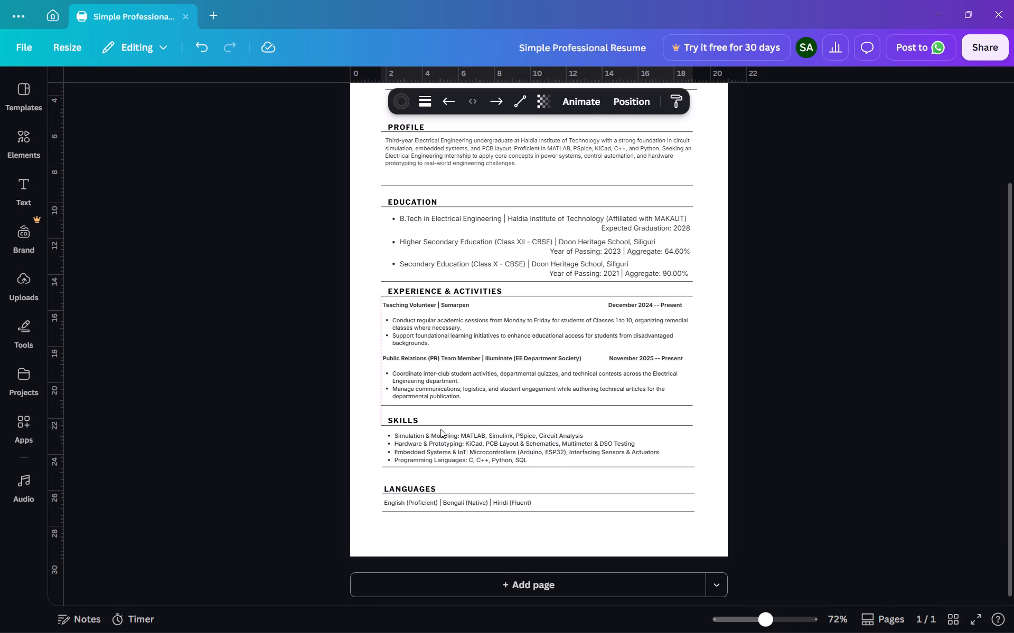
key("Right")
key("Left")
Align the line closing the Skills section and both Languages section lines with the ends of the other dividers.
left_click(433, 467)
key("Left")
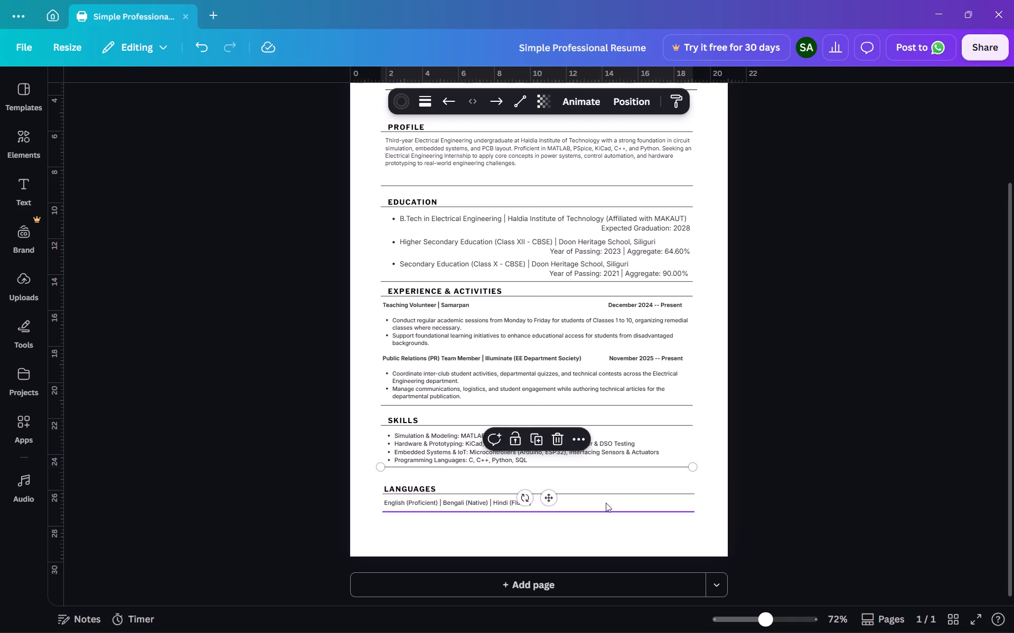
left_click(637, 496)
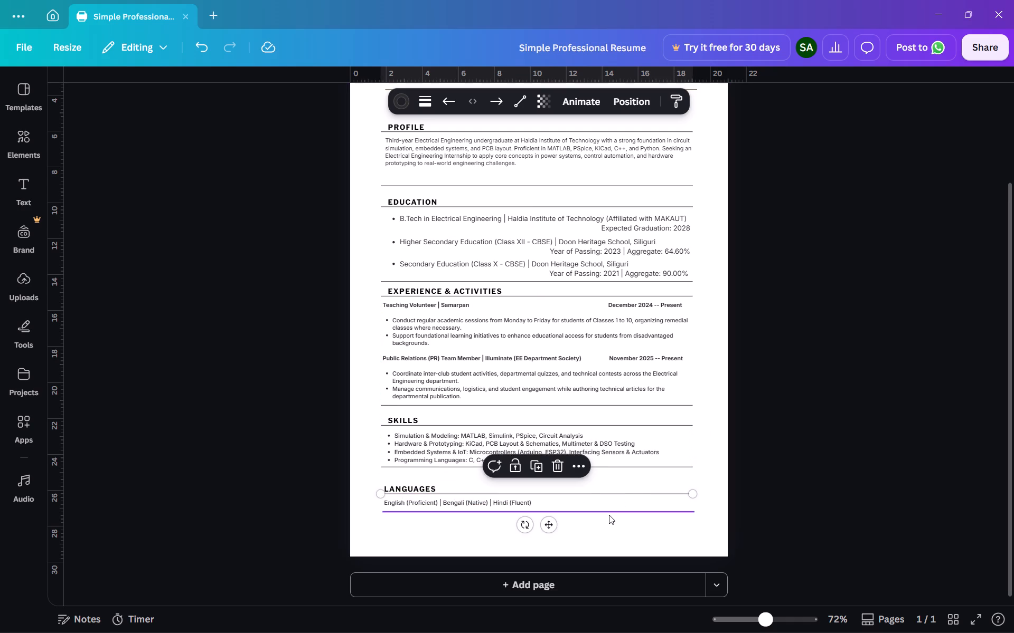
left_click(609, 515)
key("Left")
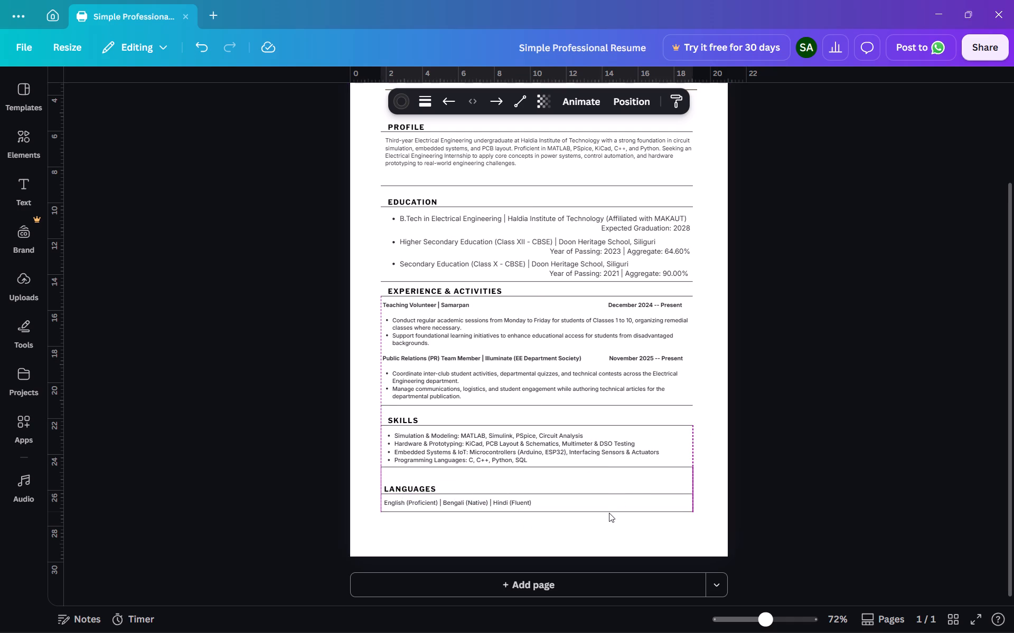
left_click(635, 524)
scroll(635, 524, "up", 1)
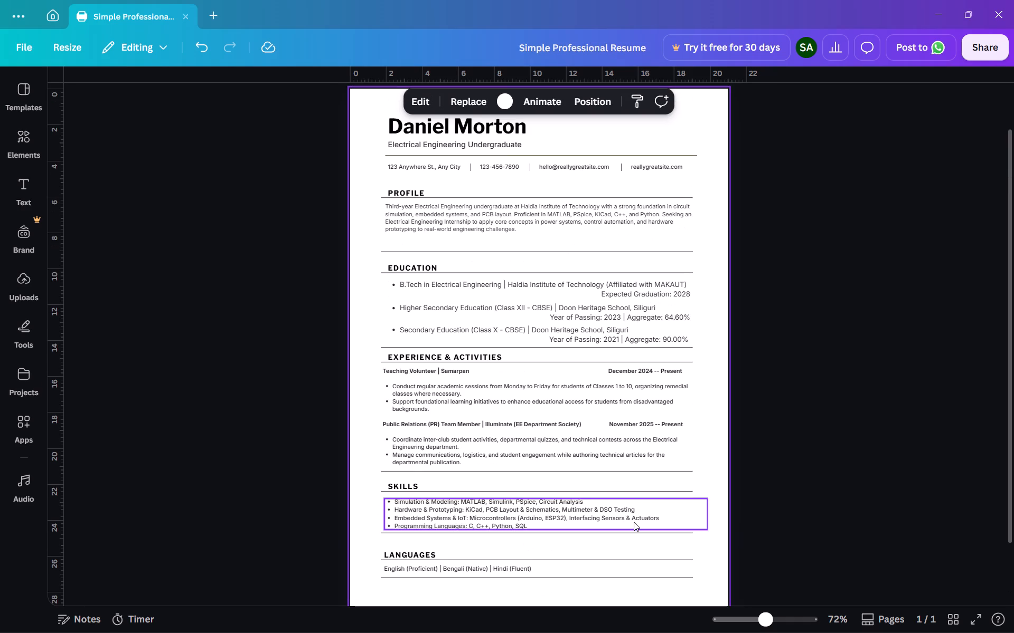
left_click(838, 350)
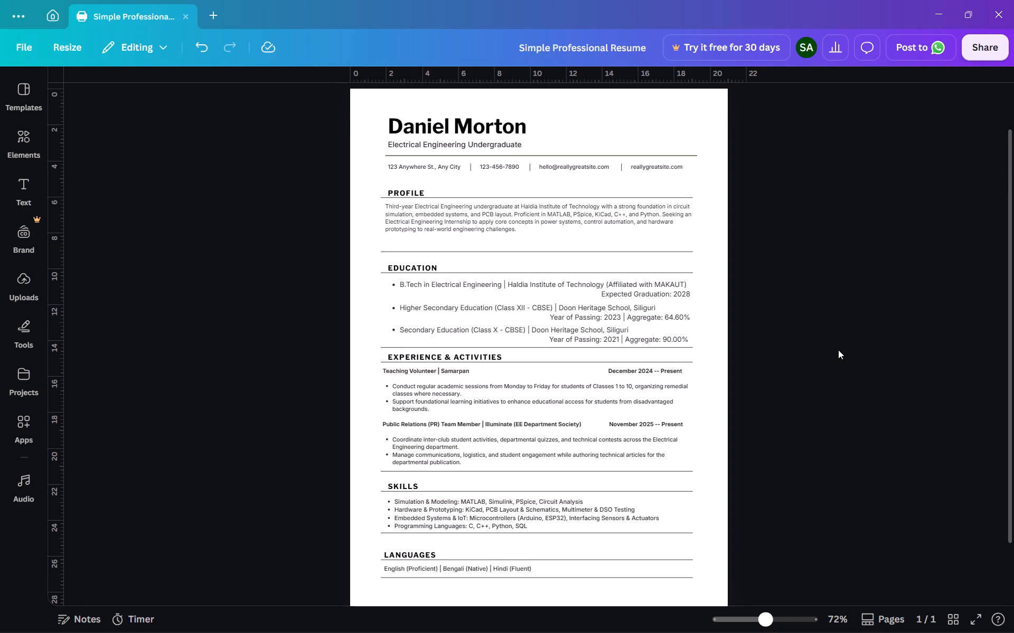
key("Print")
left_click_drag(350, 91, 353, 93)
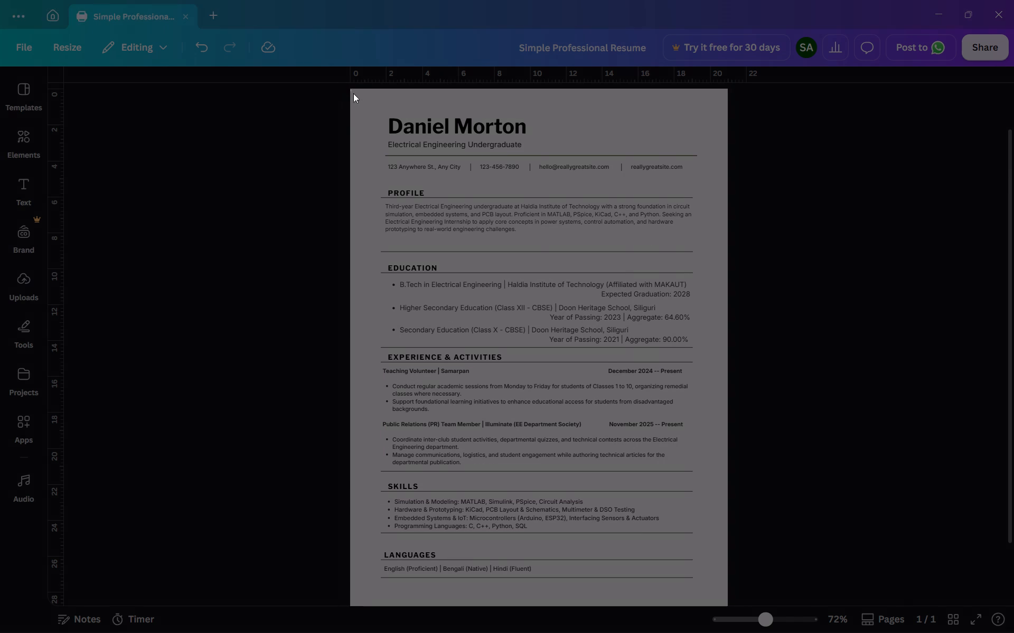
left_click_drag(353, 93, 729, 606)
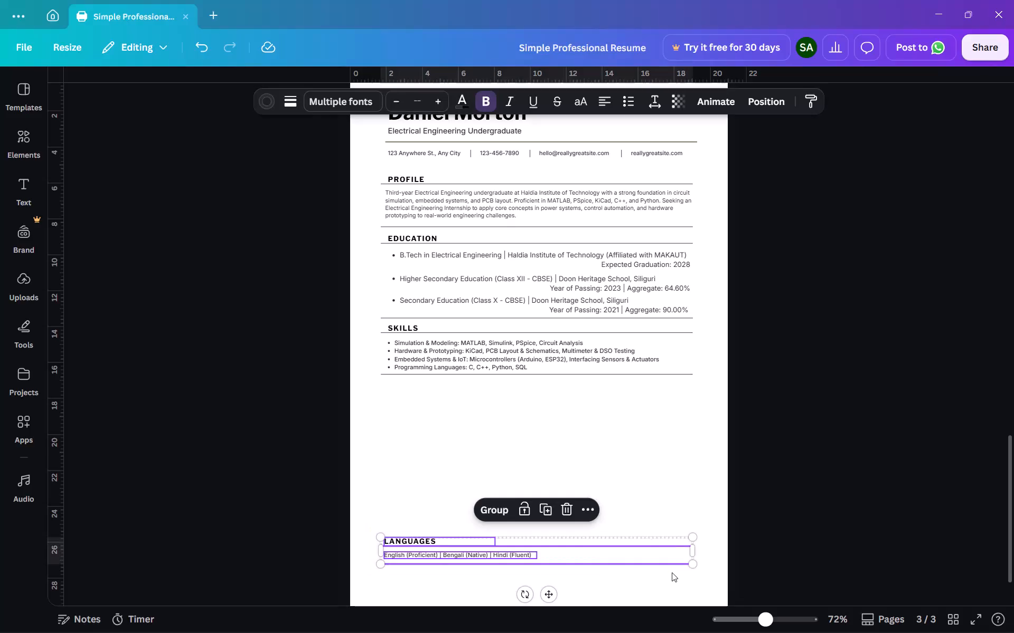
key("Down")
key("Down")
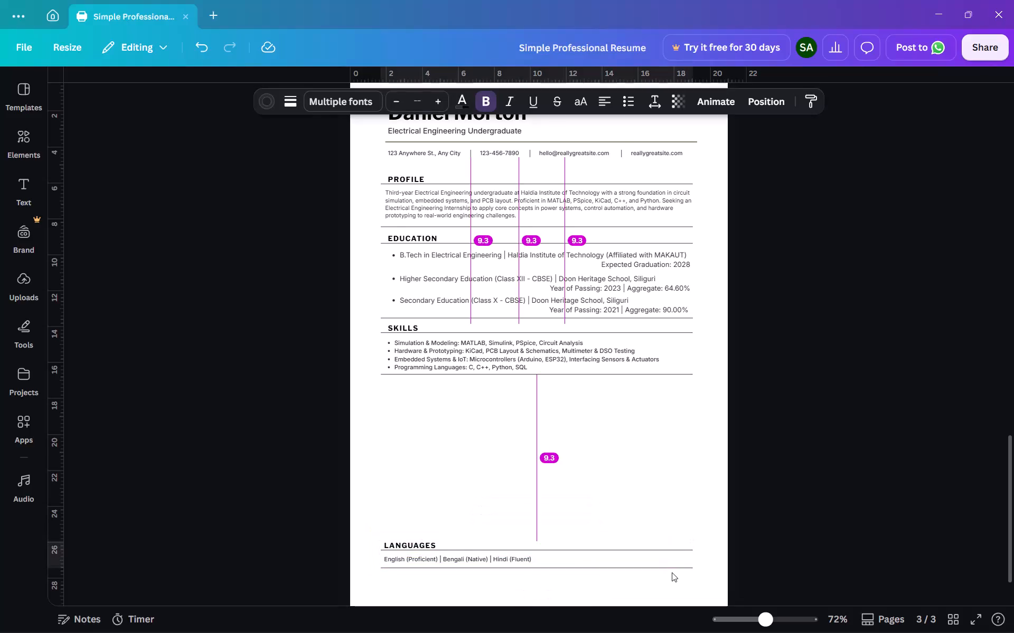
key("Down")
scroll(673, 572, "down", 1)
key("Down")
key("Down")
key("Down")
key("Down")
key("Down")
key("Down")
key("Down")
key("Down")
key("Down")
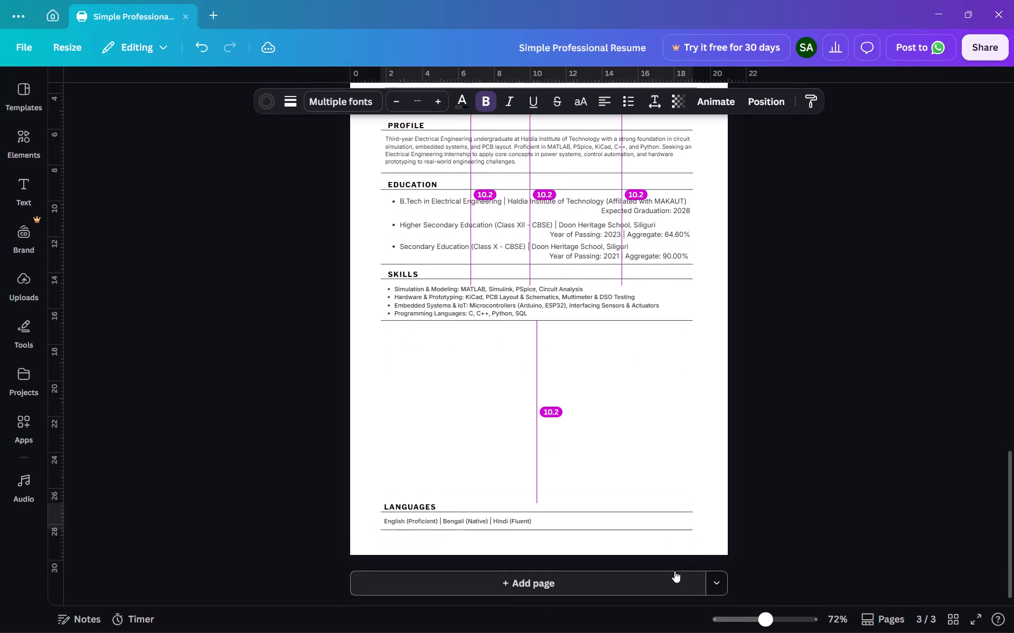
key("Down")
key("Down")
key("Down")
key("Down")
key("Down")
key("Down")
key("Down")
key("Down")
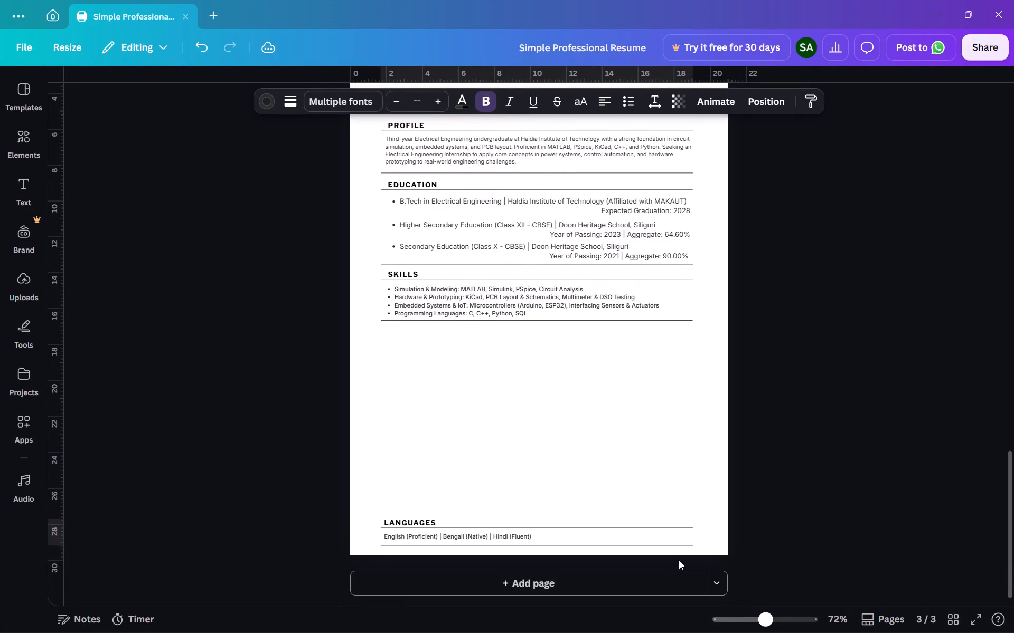
key("Down")
key("Down")
key("Down")
key("Down")
key("Down")
key("Down")
key("Down")
key("Down")
key("Down")
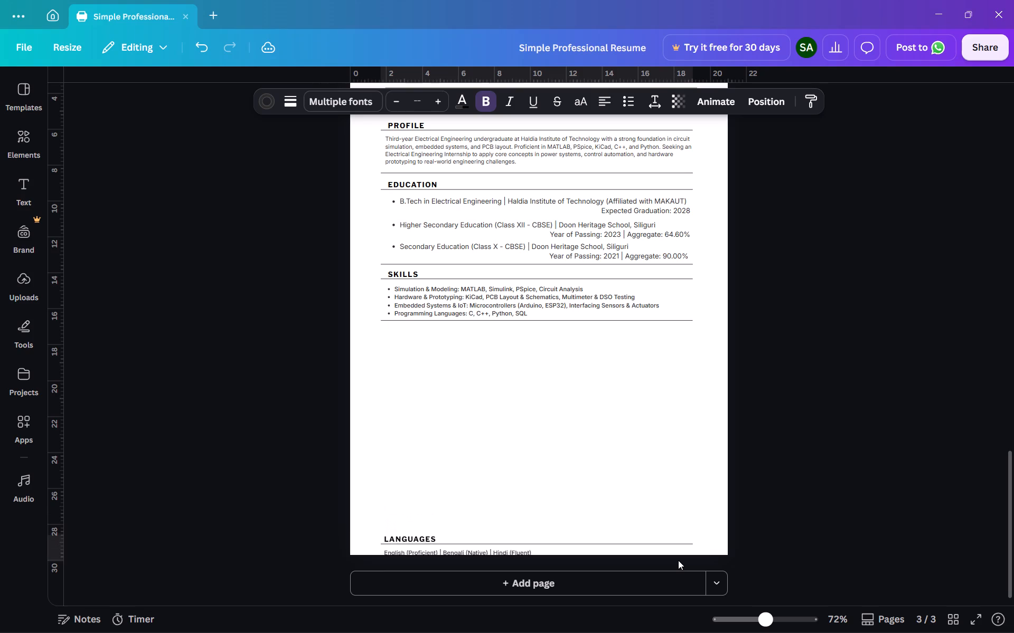
key("Up")
key("Up")
key("Up")
key("Up")
key("Up")
key("Up")
key("Up")
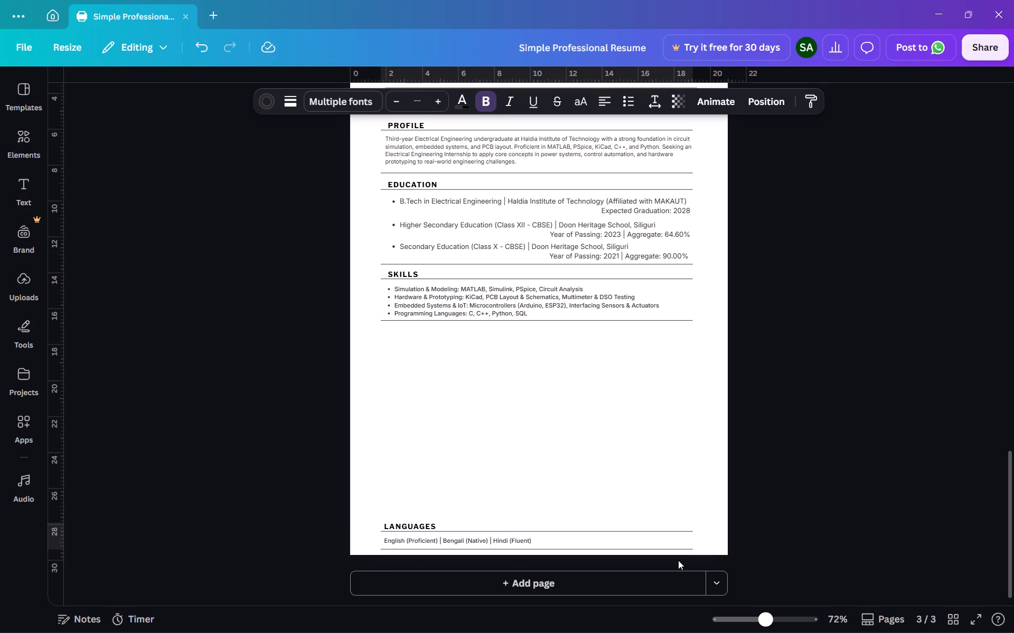
key("Up")
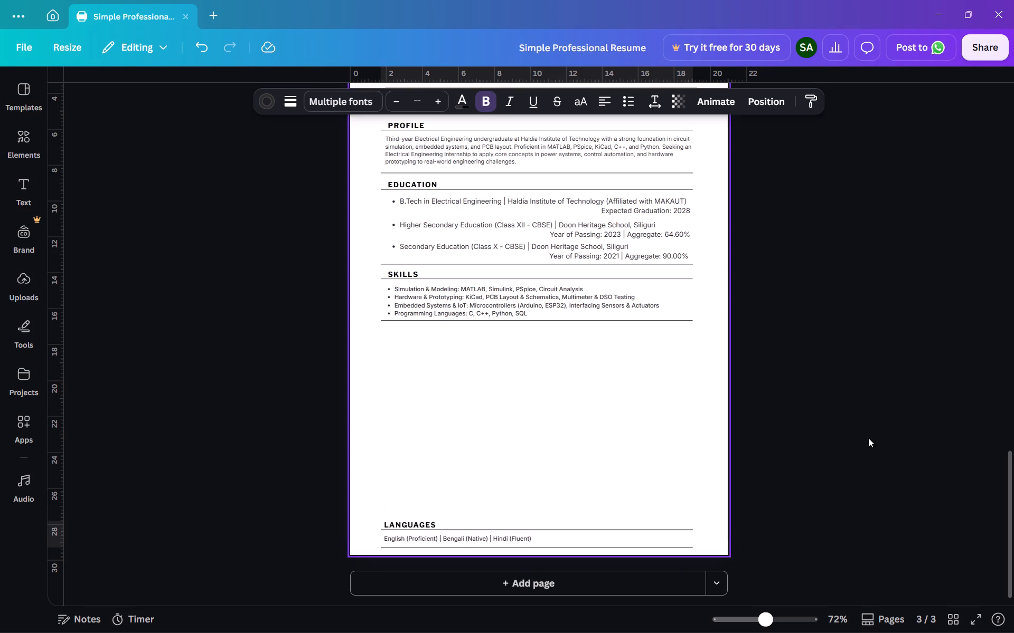
left_click(868, 438)
Copy the whole Experience & Activities section, including its lines, from page 2 and paste it onto page 3.
scroll(509, 440, "up", 1)
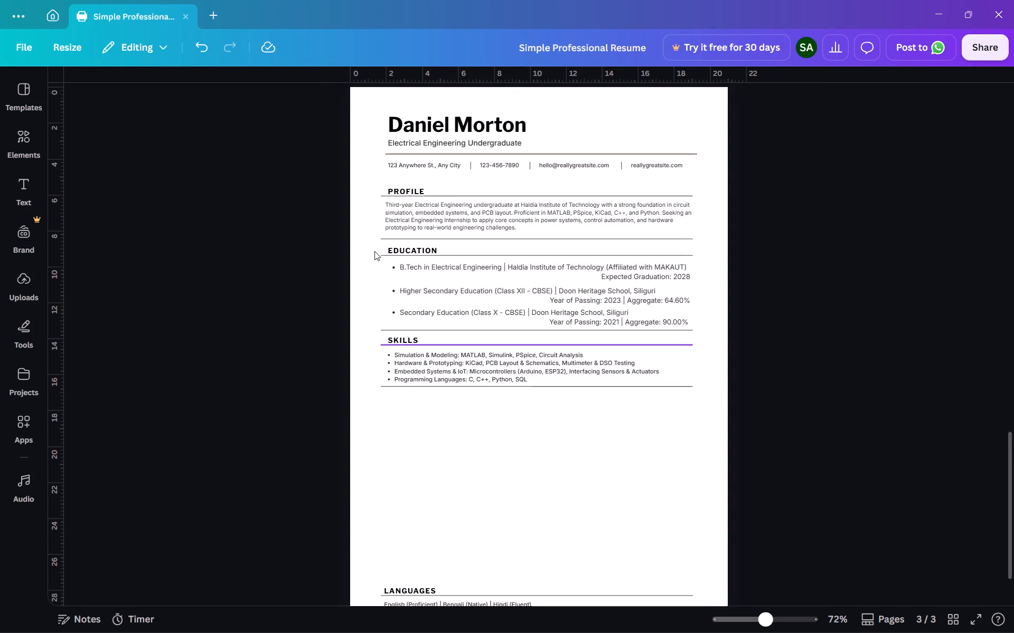
left_click_drag(369, 247, 407, 260)
left_click(515, 448)
scroll(515, 448, "up", 7)
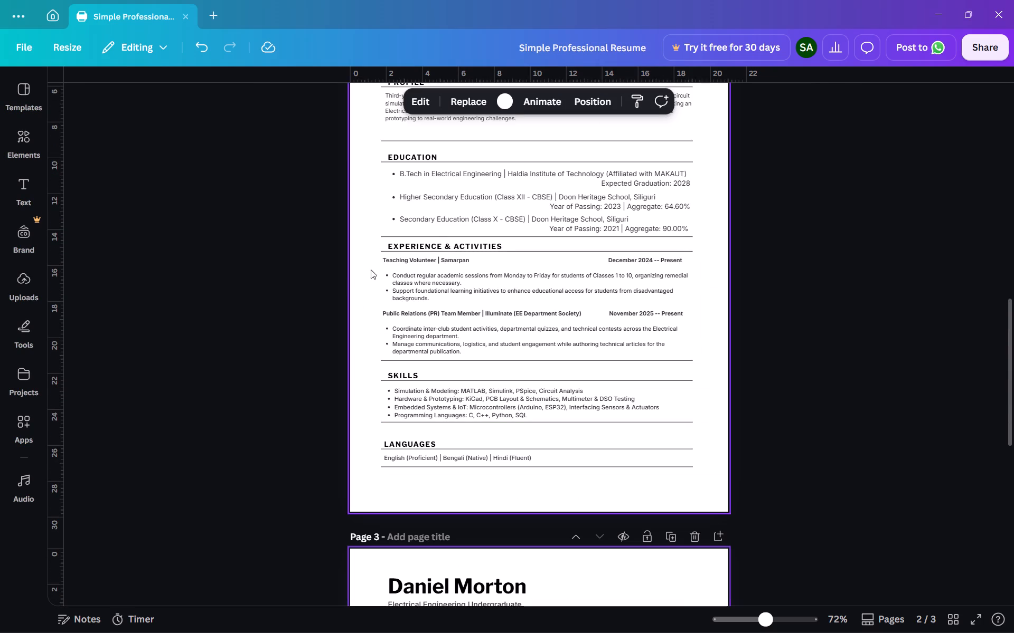
left_click_drag(379, 242, 458, 307)
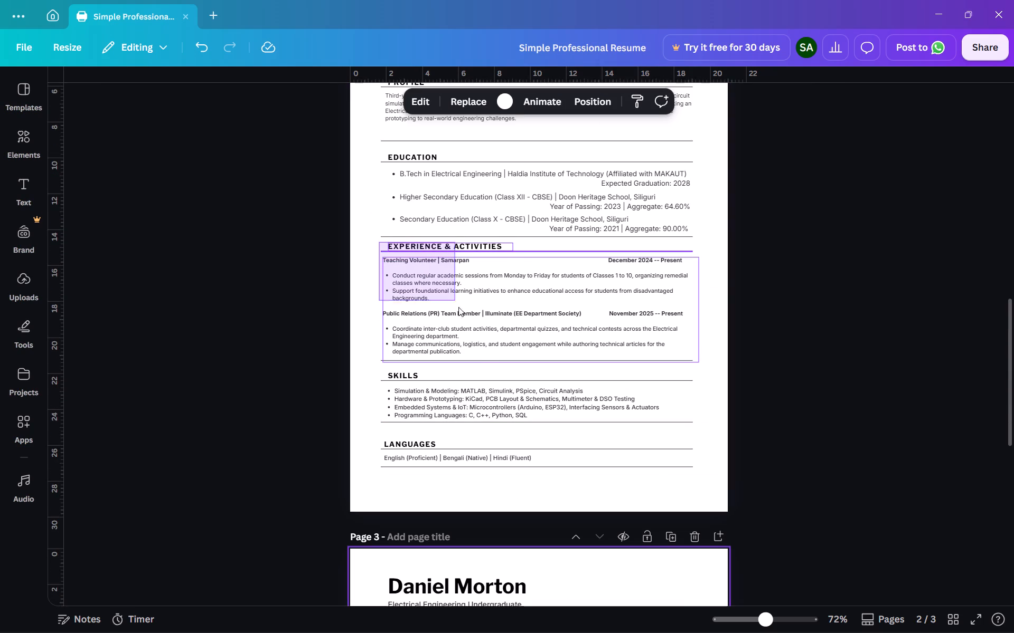
left_click_drag(458, 307, 538, 365)
scroll(534, 444, "down", 4)
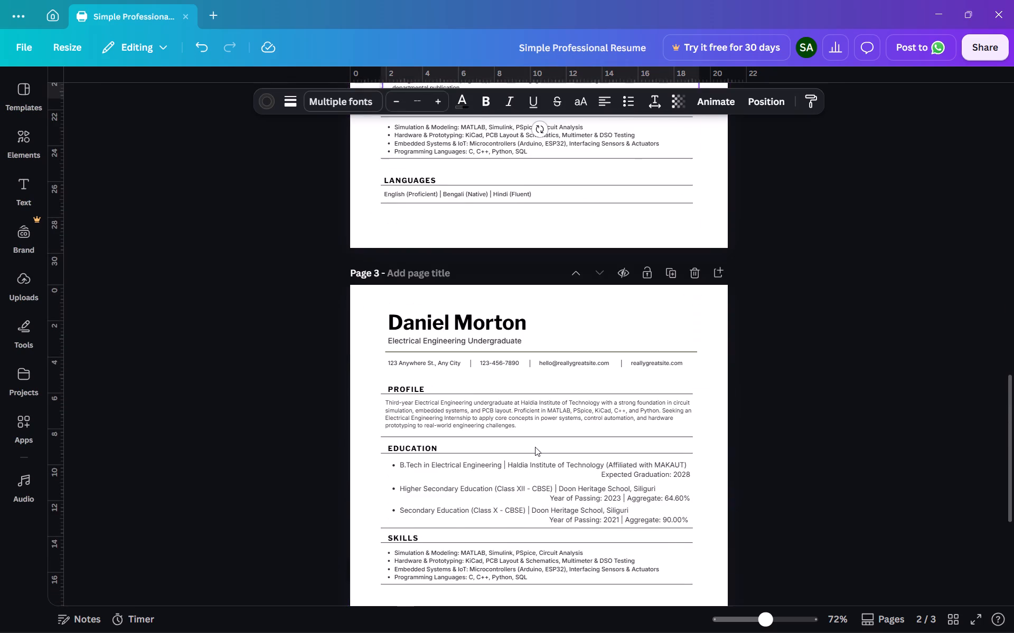
scroll(535, 447, "up", 3)
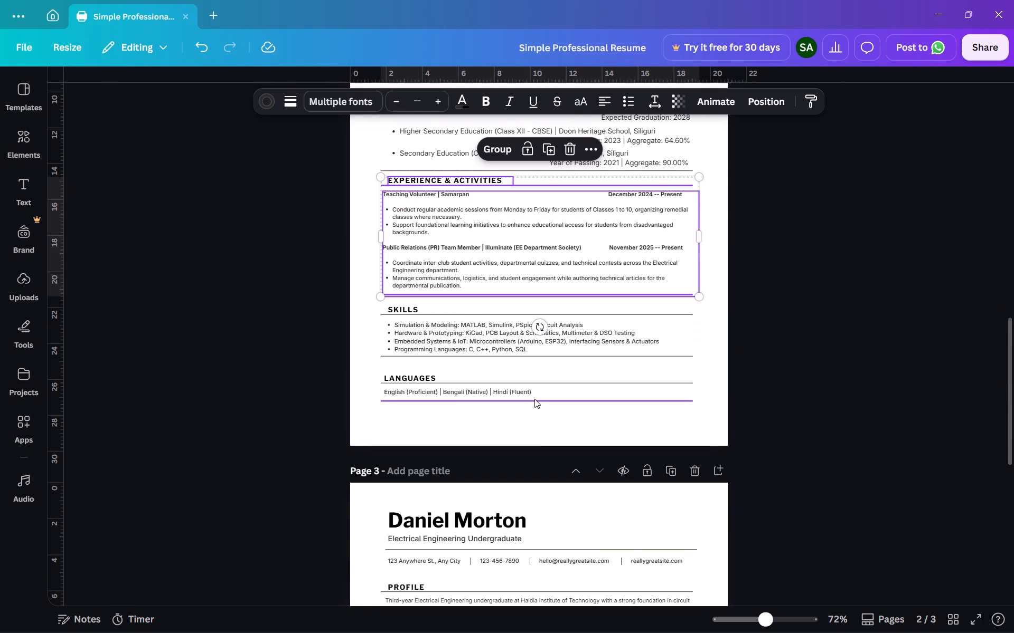
key("ctrl+c")
scroll(534, 399, "down", 7)
left_click(446, 380)
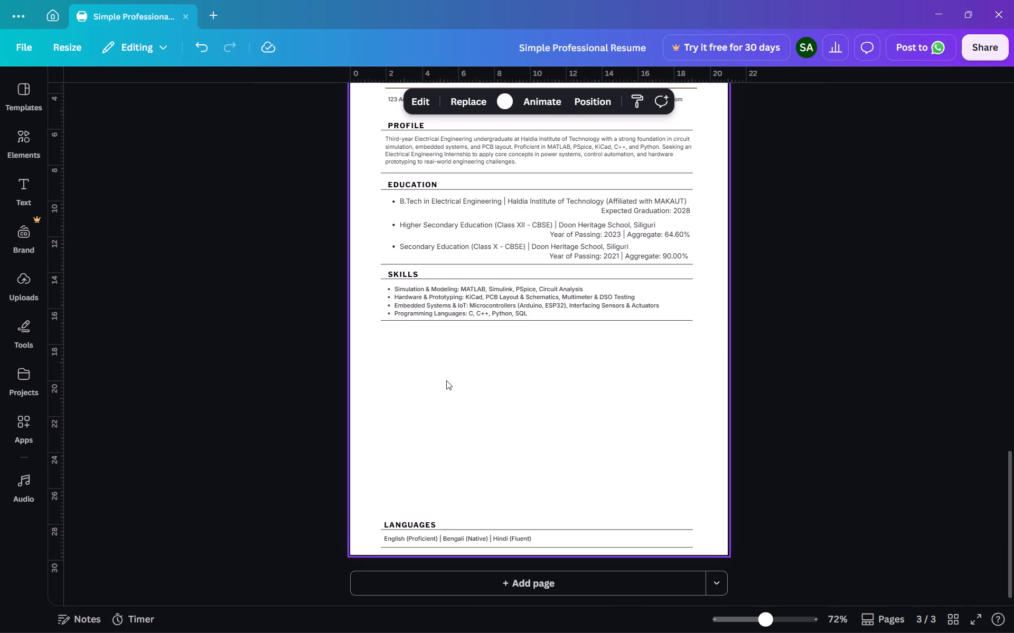
left_click(446, 380)
key("ctrl+v")
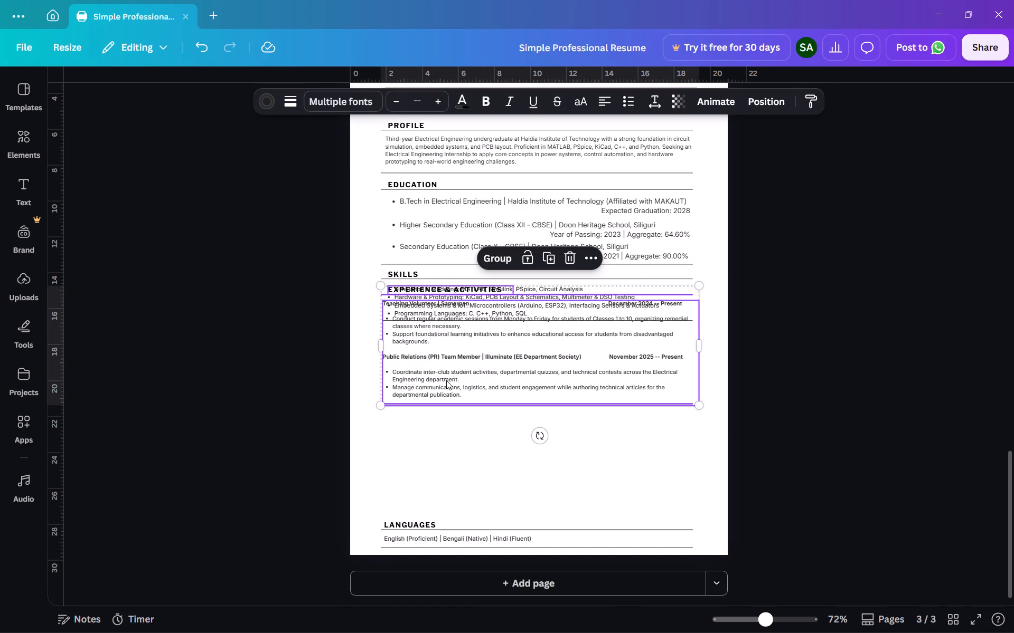
Move the pasted Experience & Activities section down to sit directly above the Languages section, leaving empty space below Skills.
key("Down")
key("Down")
key("Down")
key("Down")
key("Down")
key("Down")
key("Down")
key("Down")
key("Down")
key("Down")
key("Down")
key("Down")
key("Down")
key("Down")
key("Down")
key("Down")
key("Down")
key("Down")
key("Down")
key("Down")
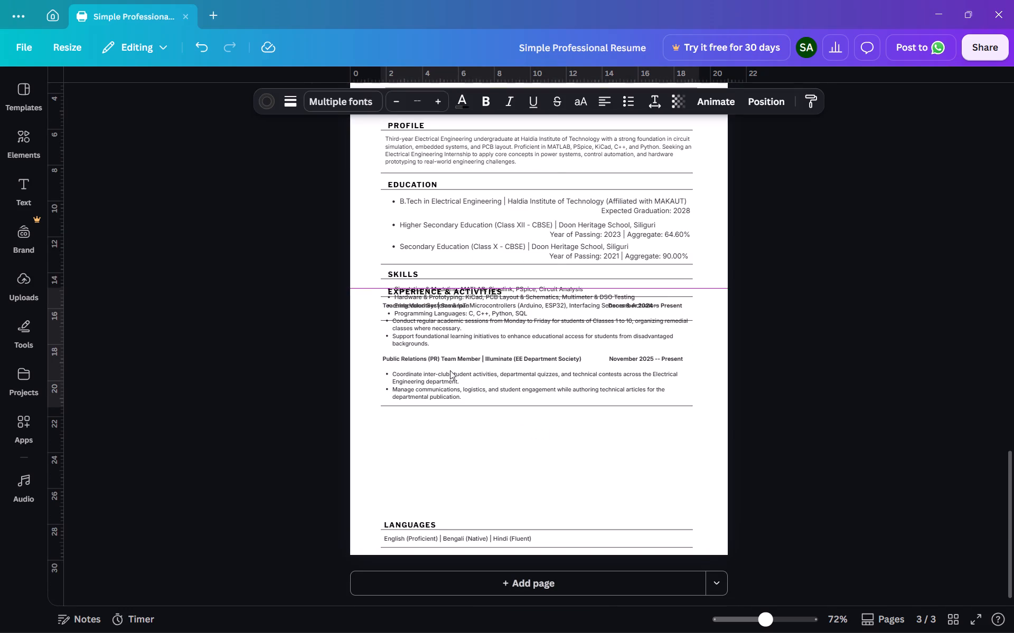
key("Up")
key("Up")
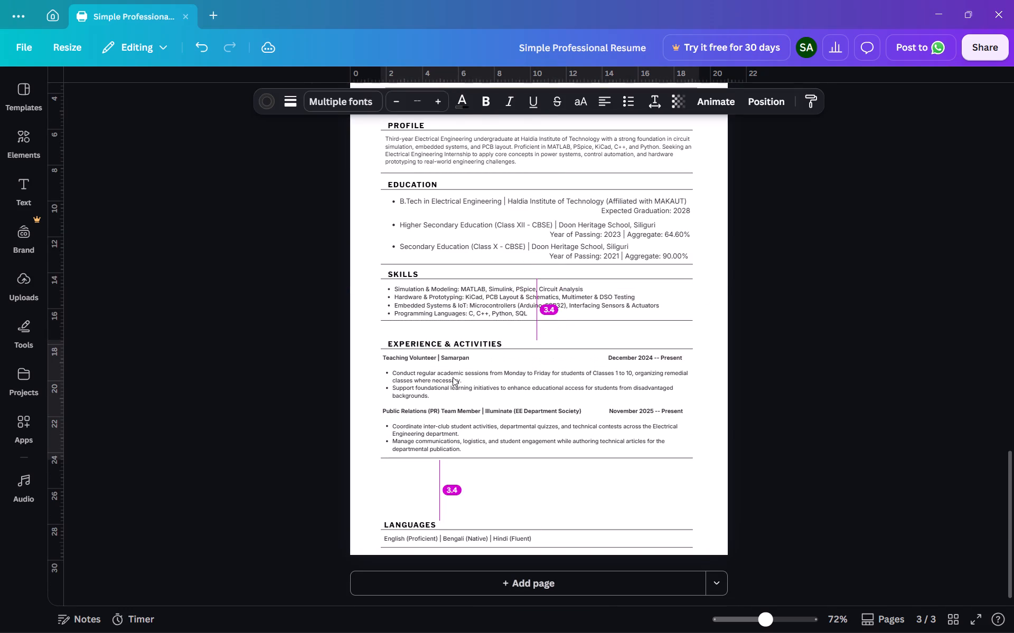
key("Up")
key("Up")
key("Up")
key("Up")
key("Up")
key("Up")
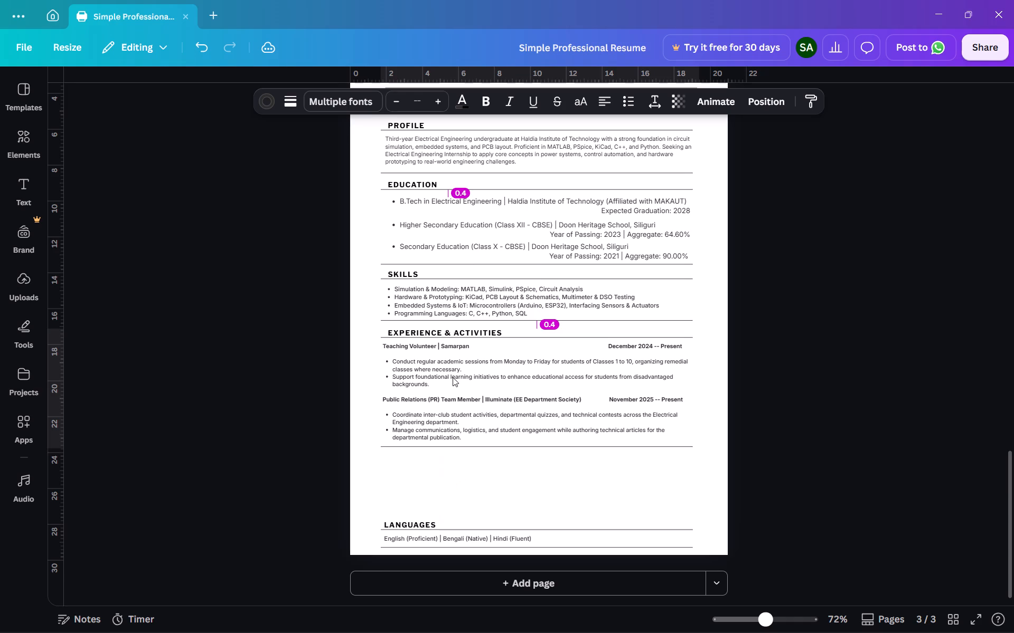
key("Up")
key("Down")
key("Down")
key("Down")
key("Down")
key("Down")
key("Down")
key("Down")
key("Down")
key("Down")
key("Down")
key("Down")
key("Down")
key("Down")
key("Down")
key("Down")
key("Down")
key("Down")
key("Down")
key("Down")
key("Down")
key("Down")
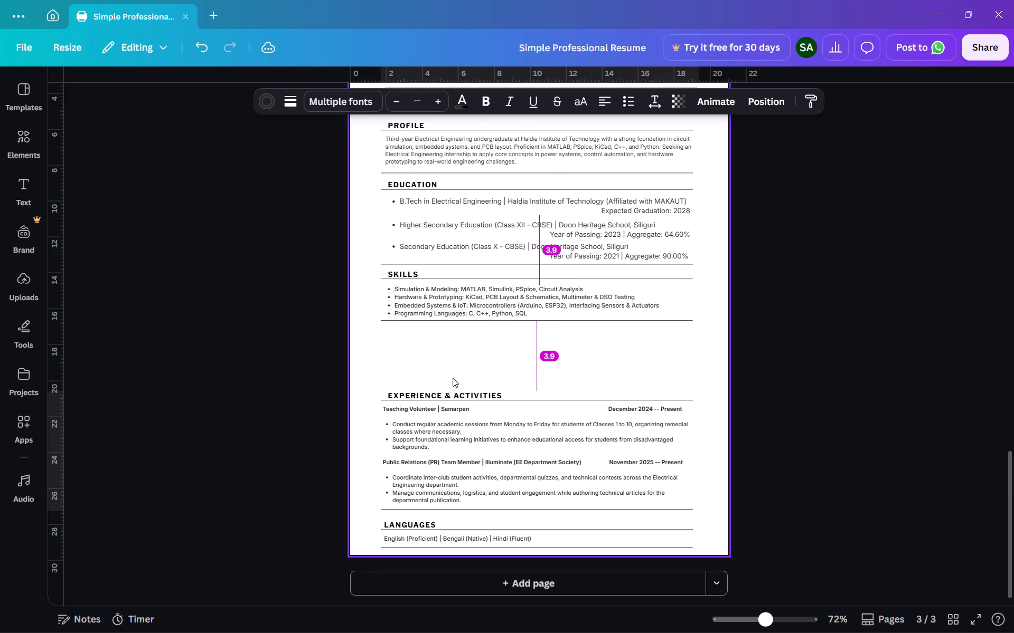
key("Down")
key("Up")
key("Down")
key("Up")
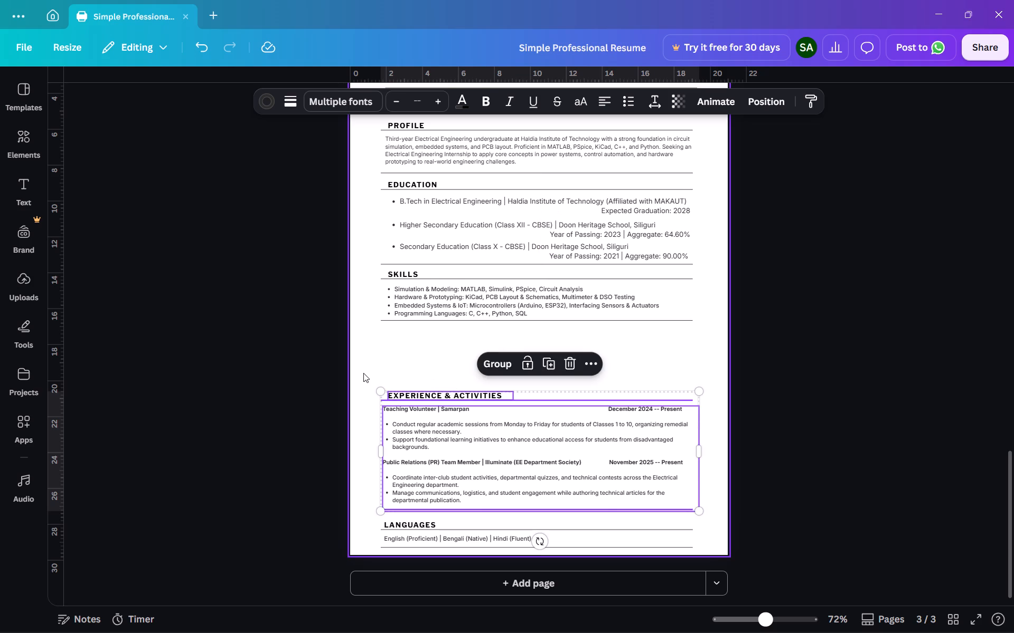
Move everything from the name header through the Skills section up together, close to the top edge of page 3.
left_click(364, 375)
scroll(365, 378, "up", 2)
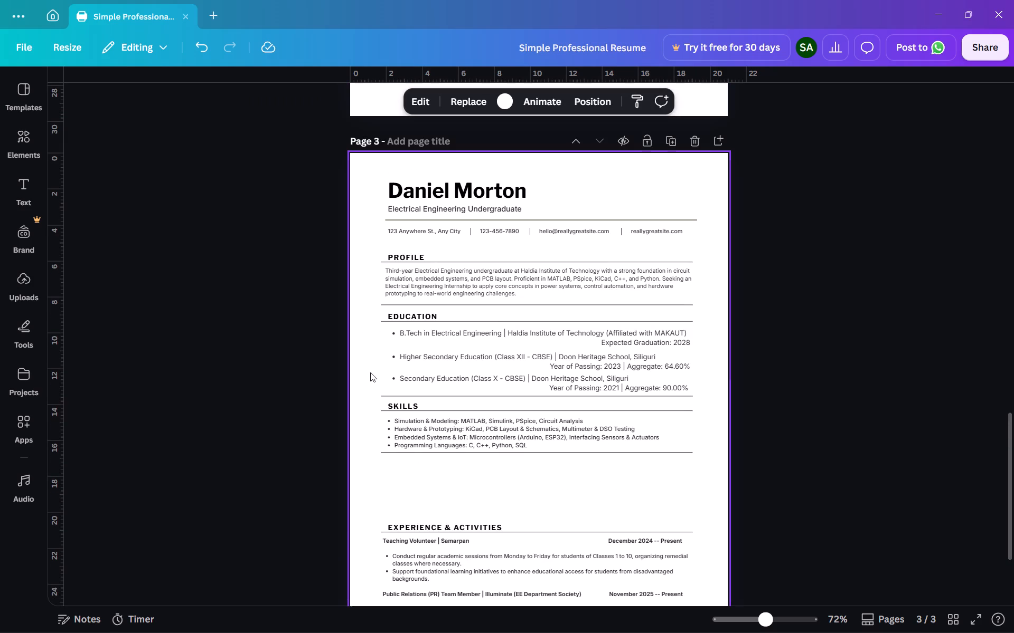
left_click_drag(365, 175, 707, 459)
key("Up")
key("Up")
key("Up")
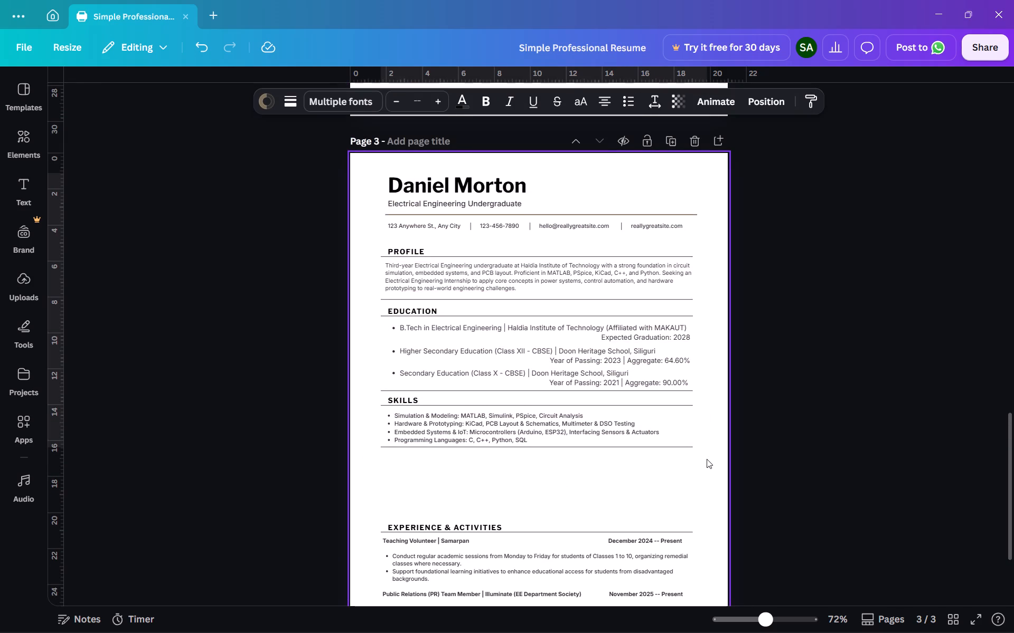
key("Up")
key("Up")
key("Up")
key("Up")
key("Up")
key("Up")
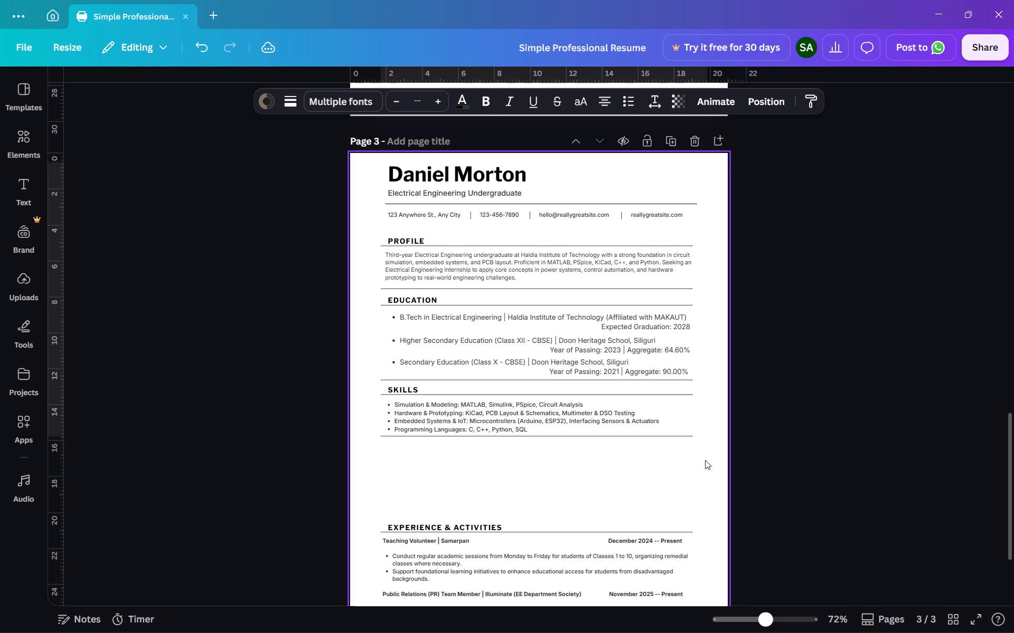
key("Down")
key("Up")
key("Down")
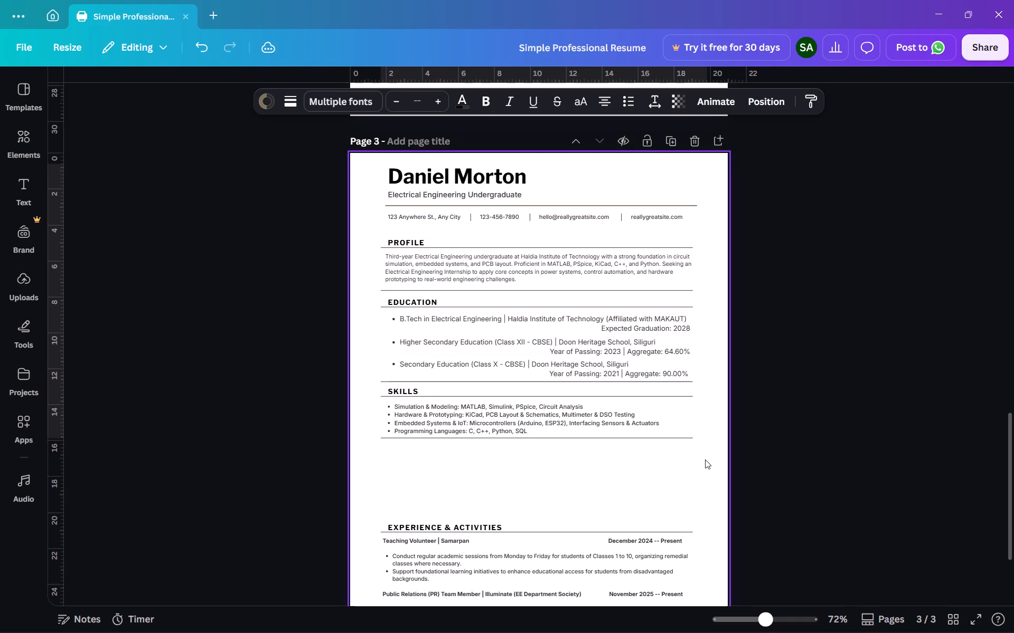
key("Up")
key("Up")
key("Up")
key("Up")
key("Up")
key("Down")
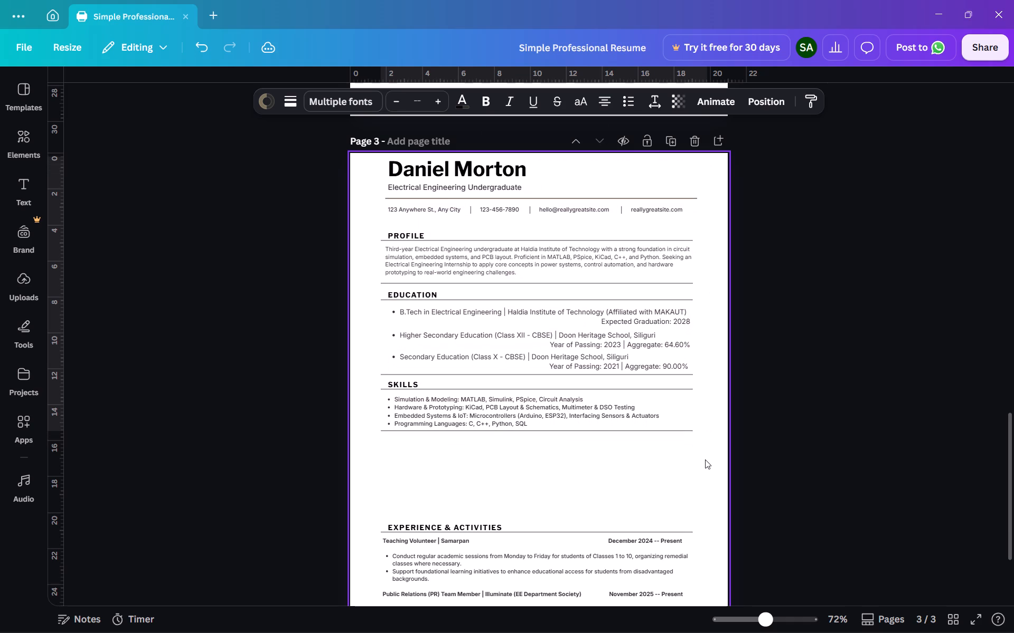
key("Down")
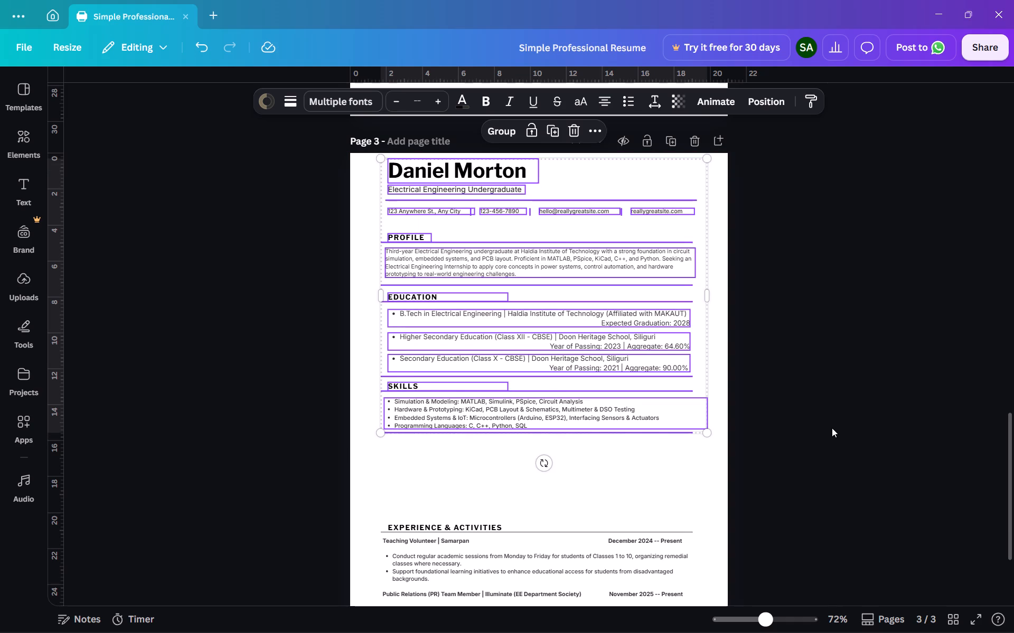
key("Down")
left_click(832, 428)
Move the Profile section, including its lines, up closer to the contact details, about 0.8 above the Education heading.
scroll(583, 484, "down", 2)
scroll(583, 484, "up", 1)
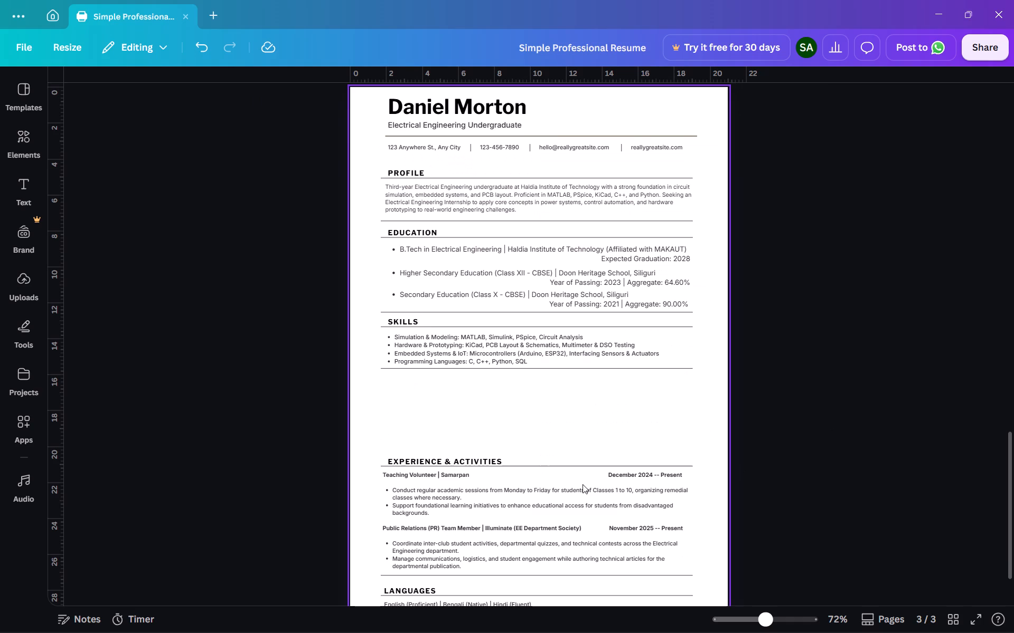
left_click_drag(370, 165, 371, 165)
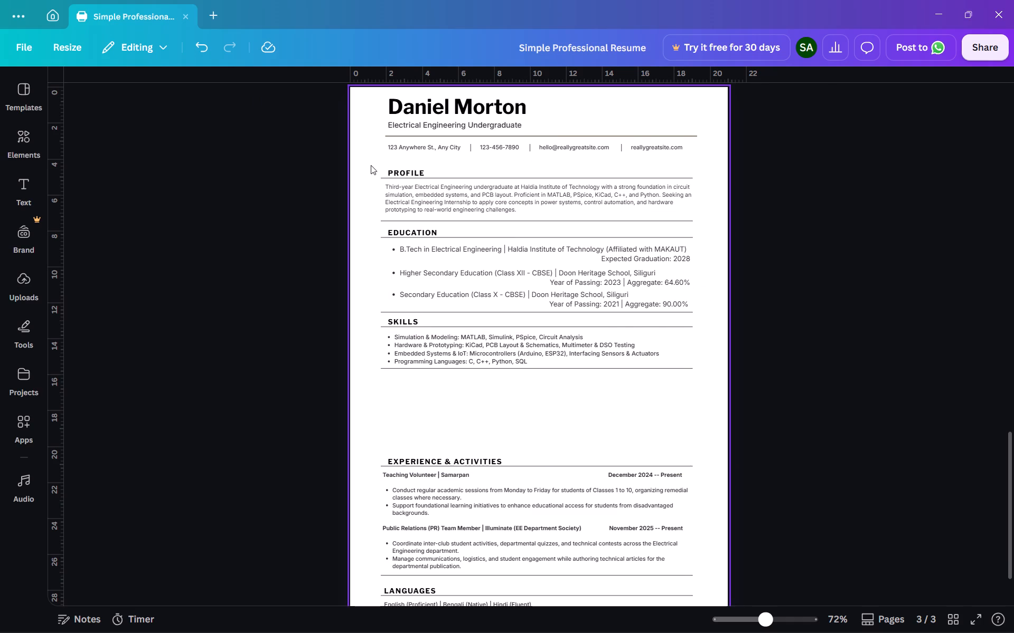
left_click_drag(371, 165, 682, 224)
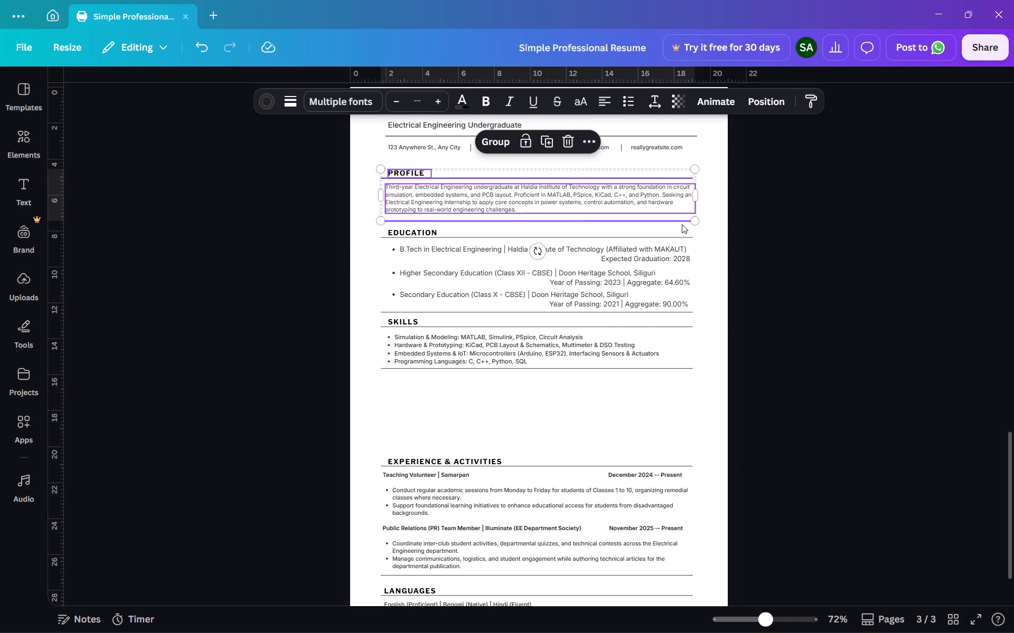
key("Up")
key("Up")
key("Up")
key("Up")
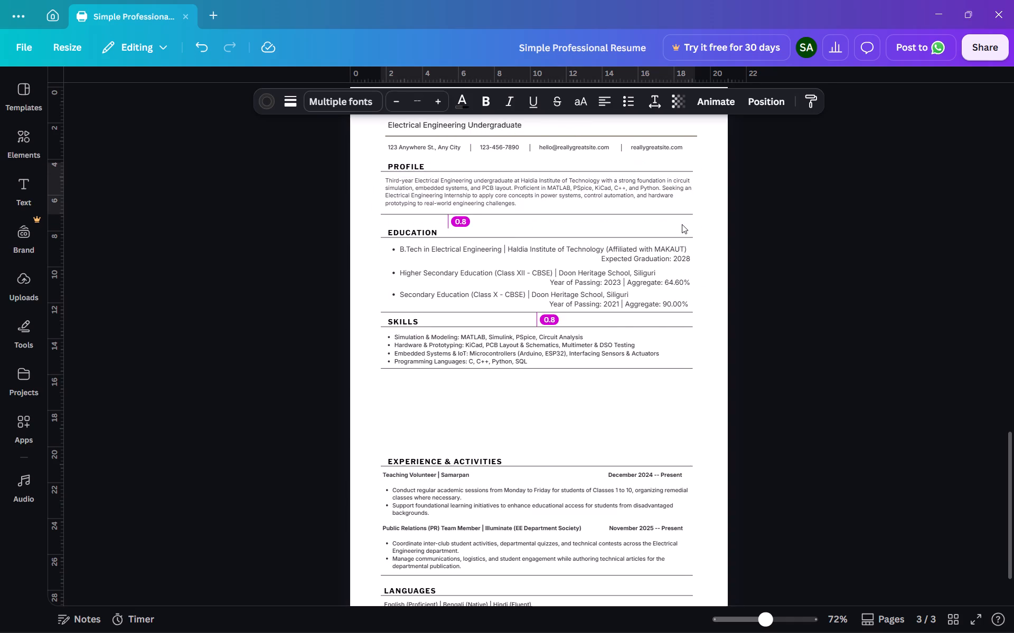
key("Up")
key("Down")
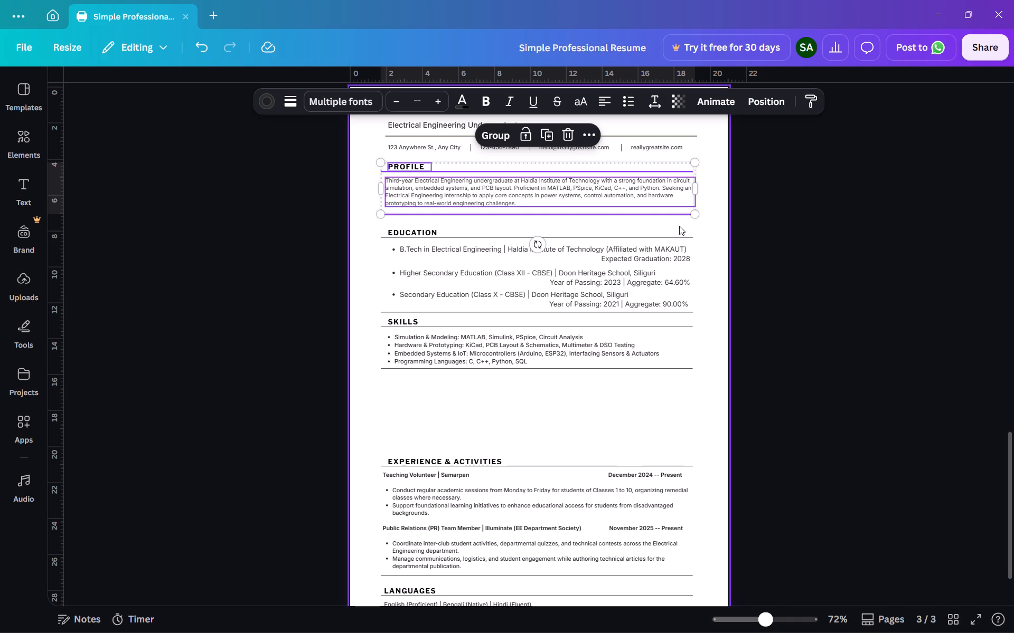
Nudge the whole Education section, including its lines, up slightly closer to the Profile section on page 3.
left_click_drag(372, 230, 441, 264)
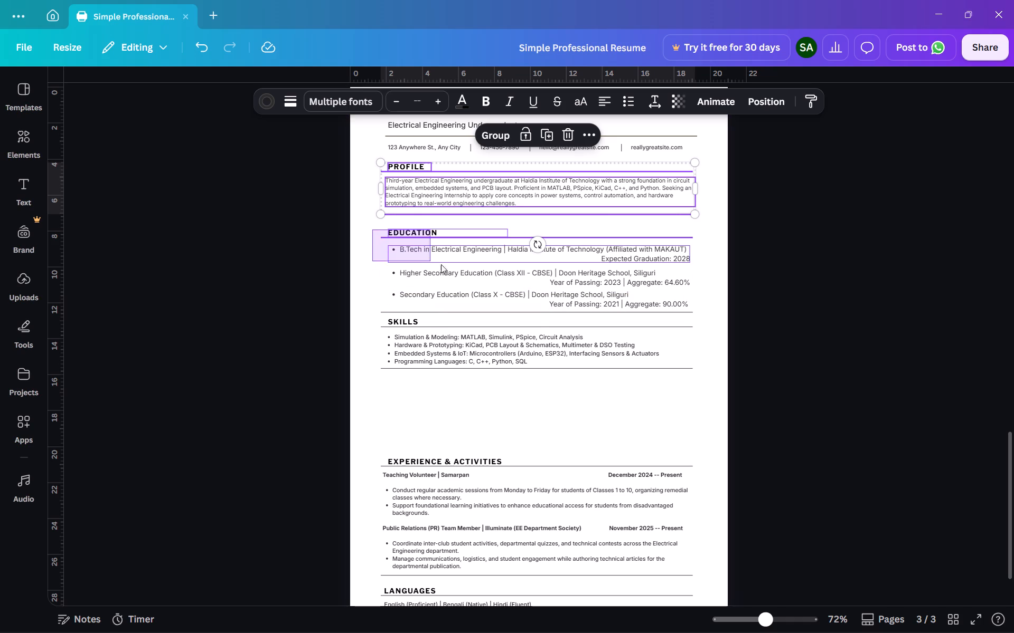
left_click_drag(441, 264, 675, 315)
key("Up")
key("Up")
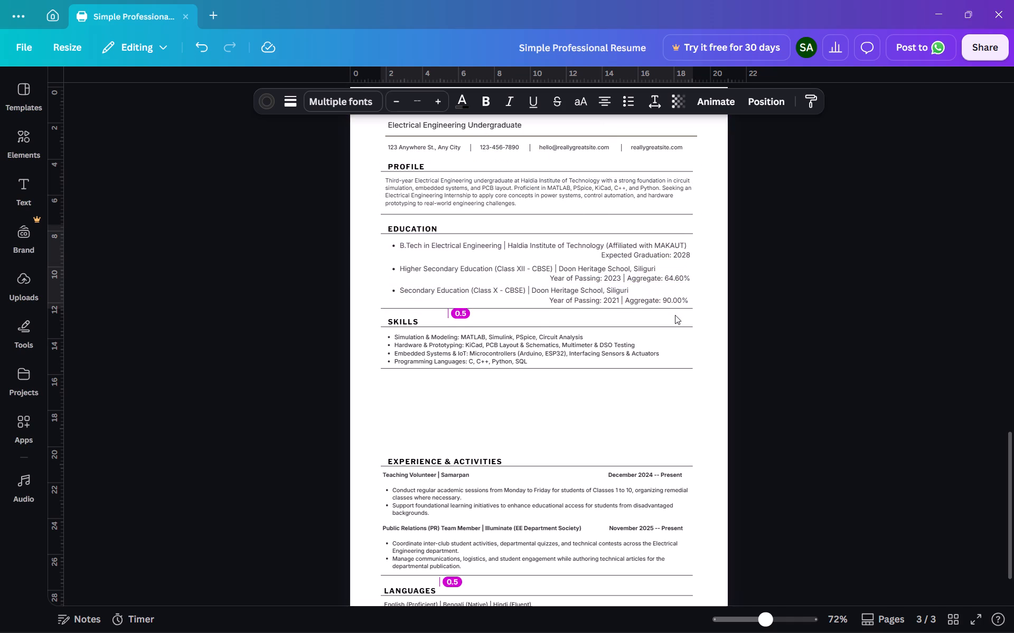
key("Up")
key("Up")
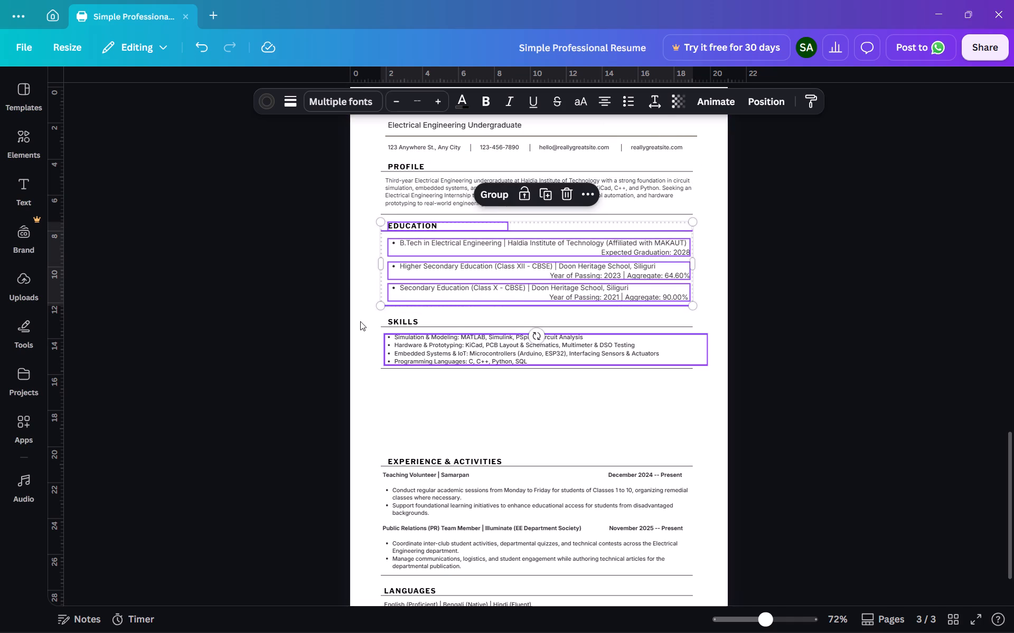
Nudge the whole Skills section, including its lines, up slightly closer to the Education section.
left_click(360, 321)
left_click_drag(361, 318, 670, 383)
key("Up")
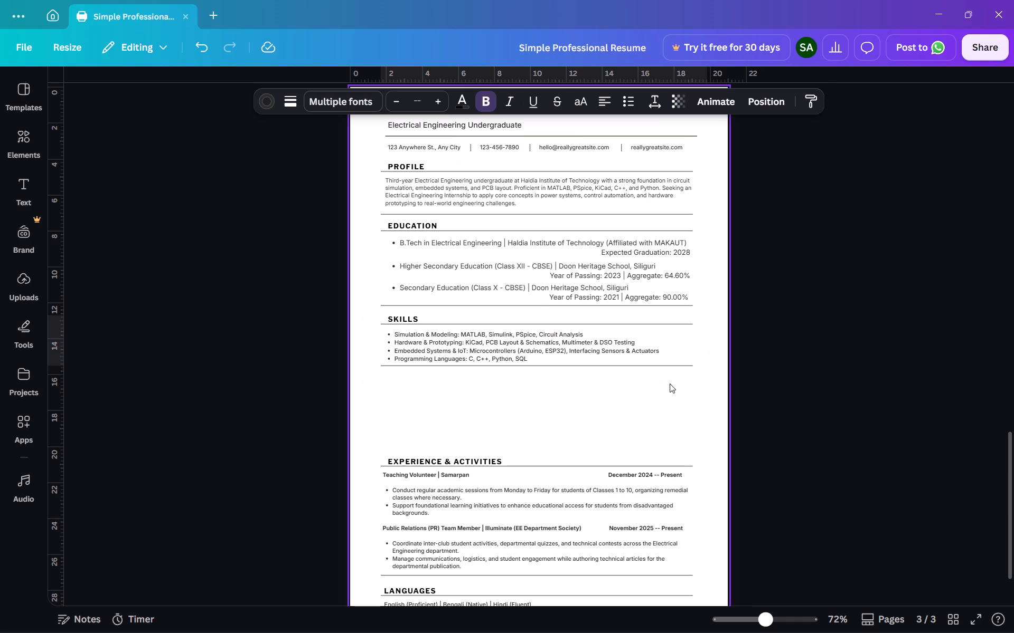
key("Up")
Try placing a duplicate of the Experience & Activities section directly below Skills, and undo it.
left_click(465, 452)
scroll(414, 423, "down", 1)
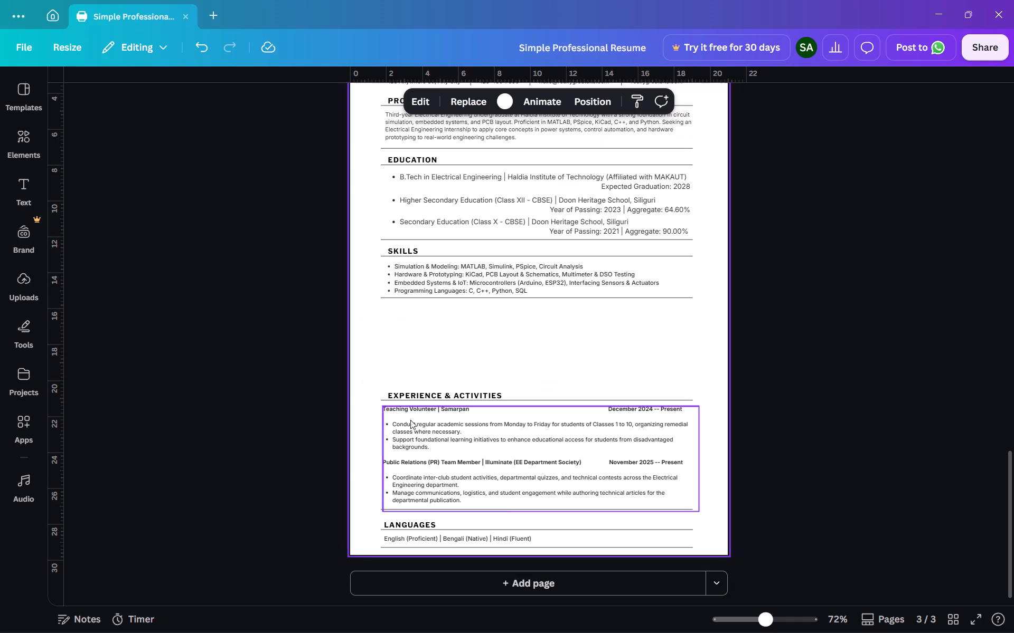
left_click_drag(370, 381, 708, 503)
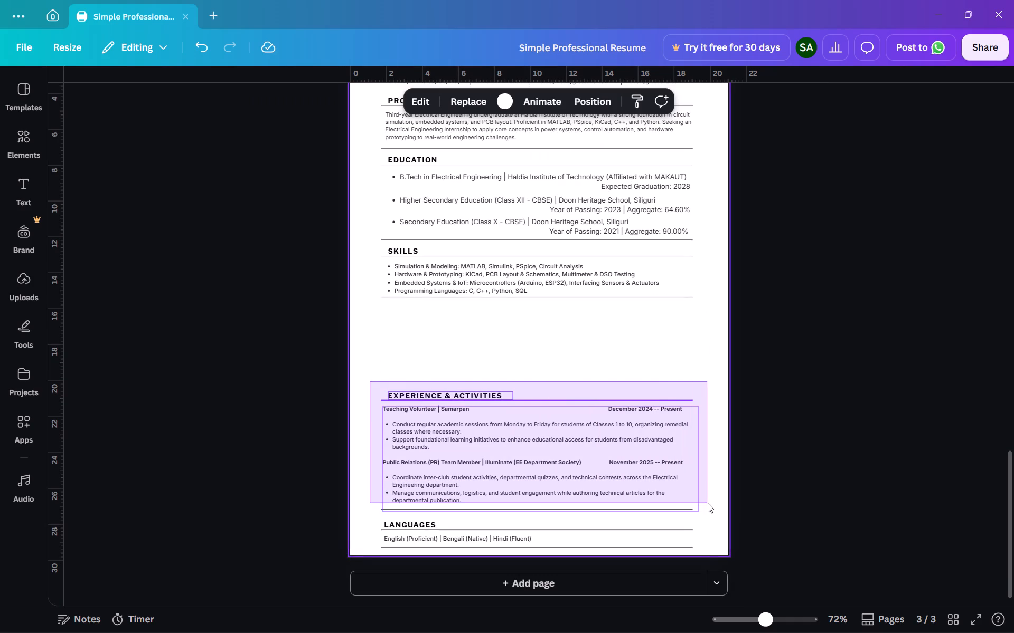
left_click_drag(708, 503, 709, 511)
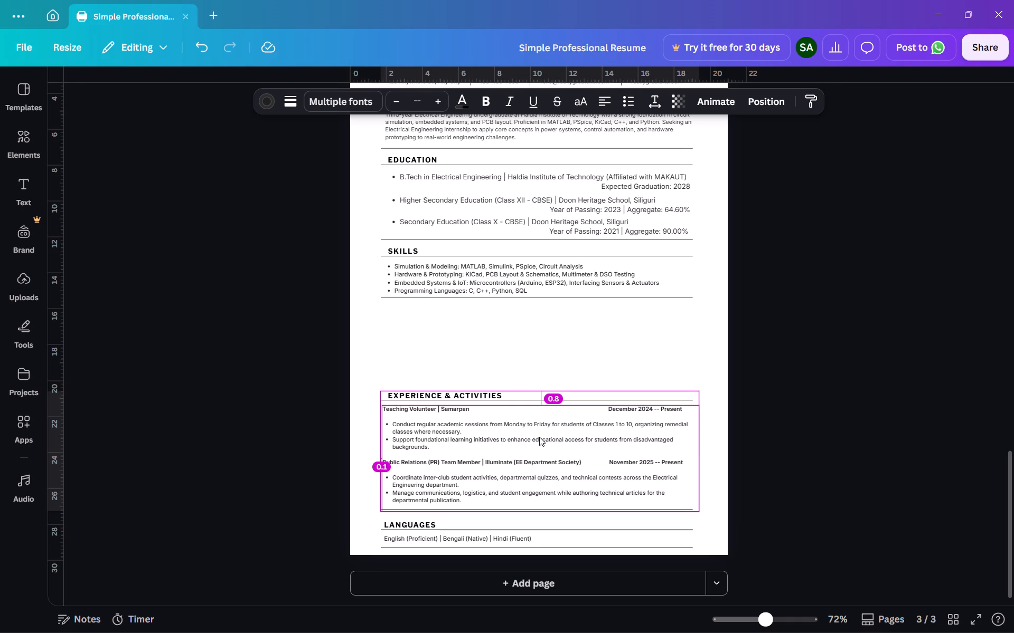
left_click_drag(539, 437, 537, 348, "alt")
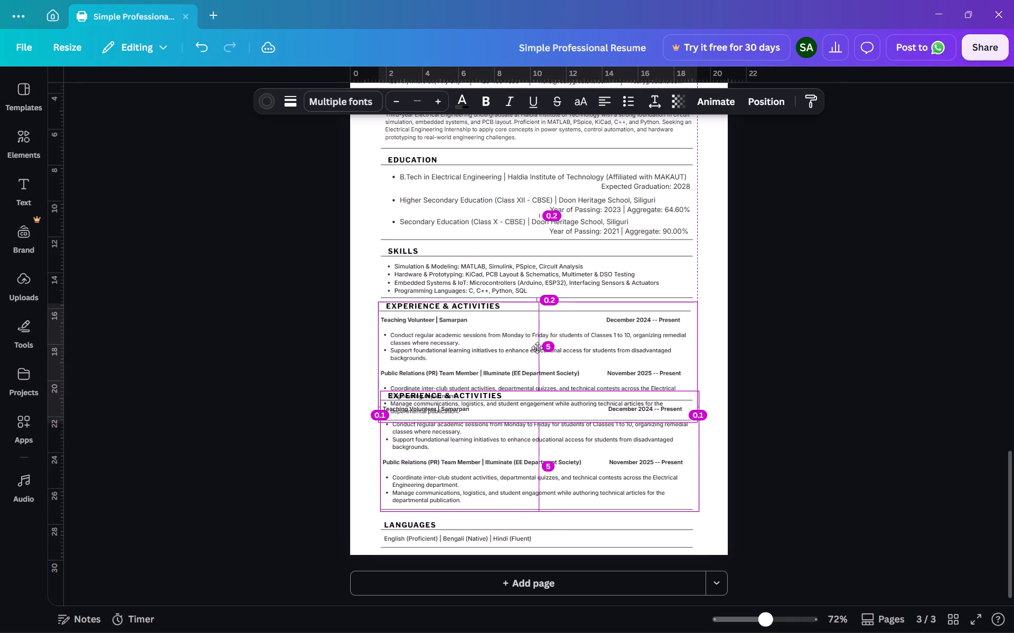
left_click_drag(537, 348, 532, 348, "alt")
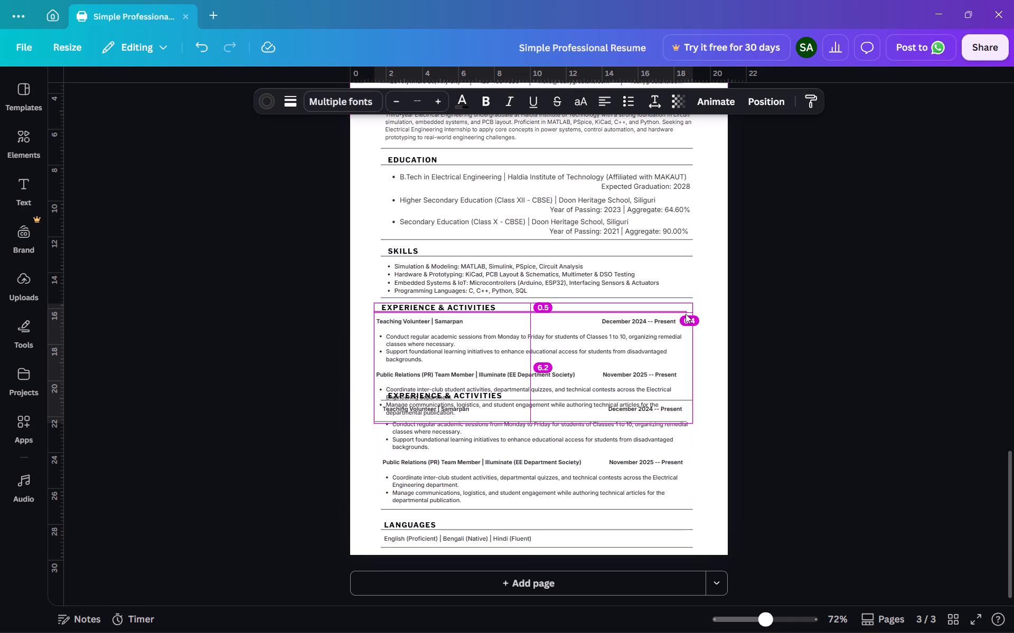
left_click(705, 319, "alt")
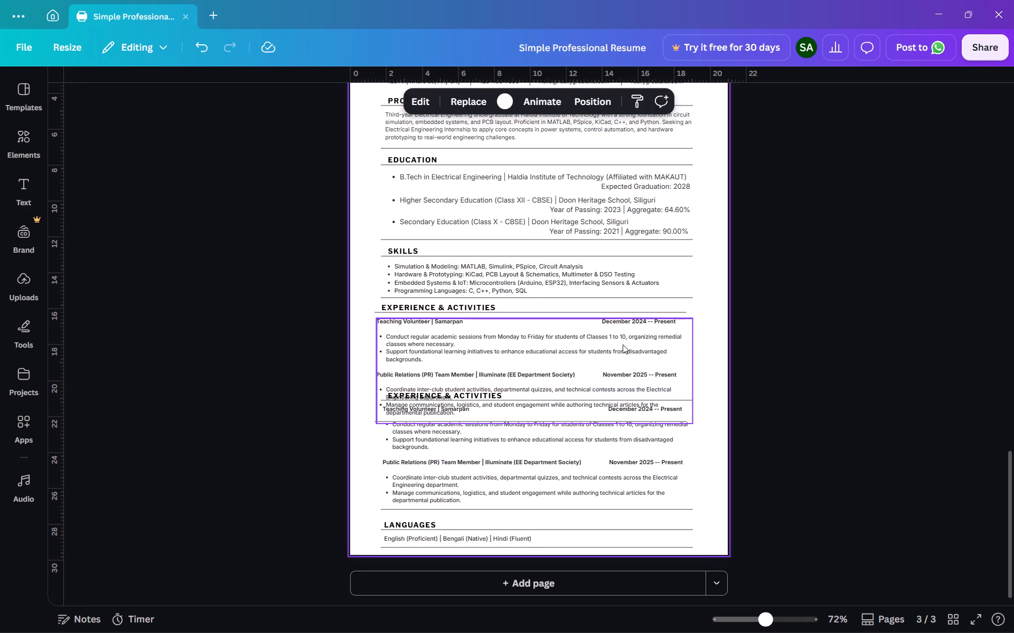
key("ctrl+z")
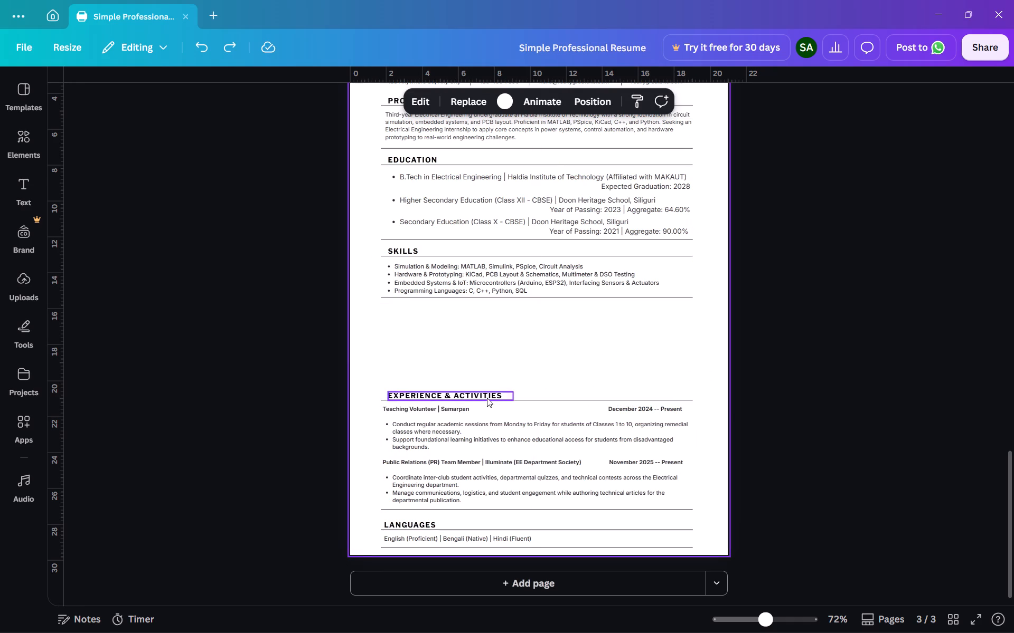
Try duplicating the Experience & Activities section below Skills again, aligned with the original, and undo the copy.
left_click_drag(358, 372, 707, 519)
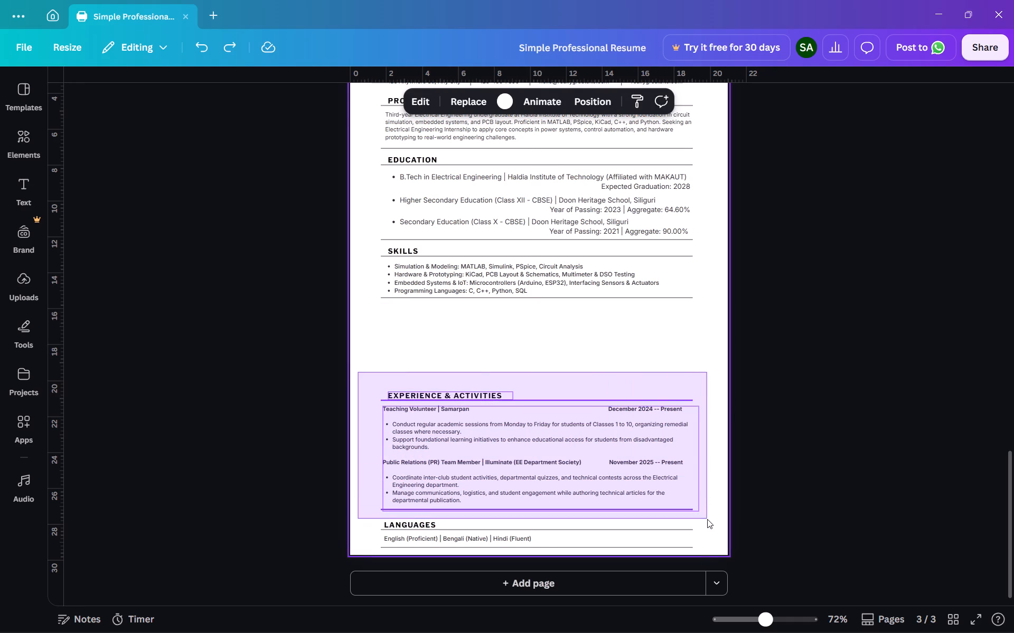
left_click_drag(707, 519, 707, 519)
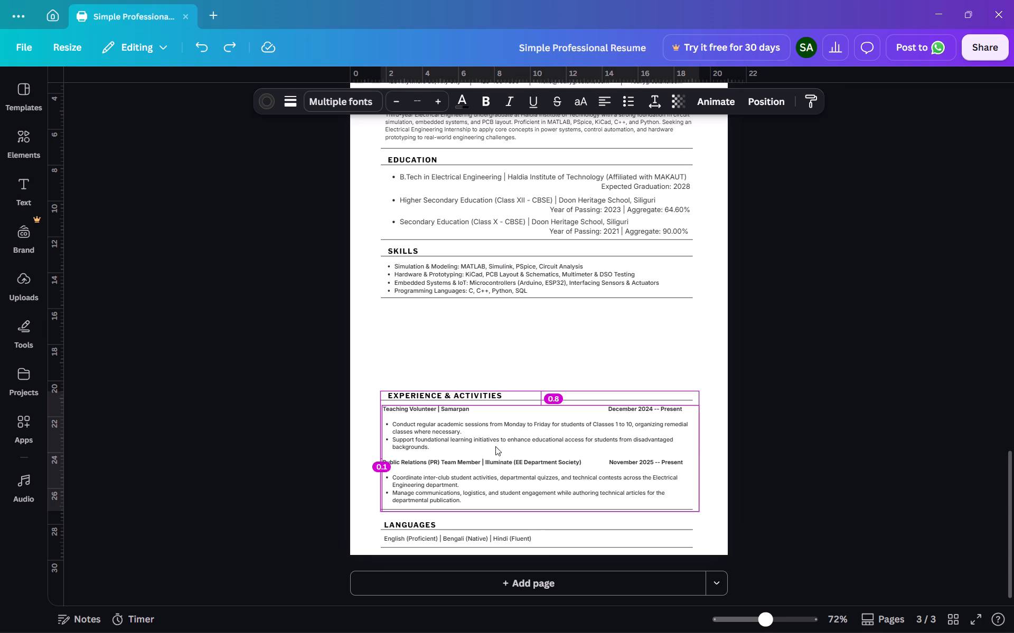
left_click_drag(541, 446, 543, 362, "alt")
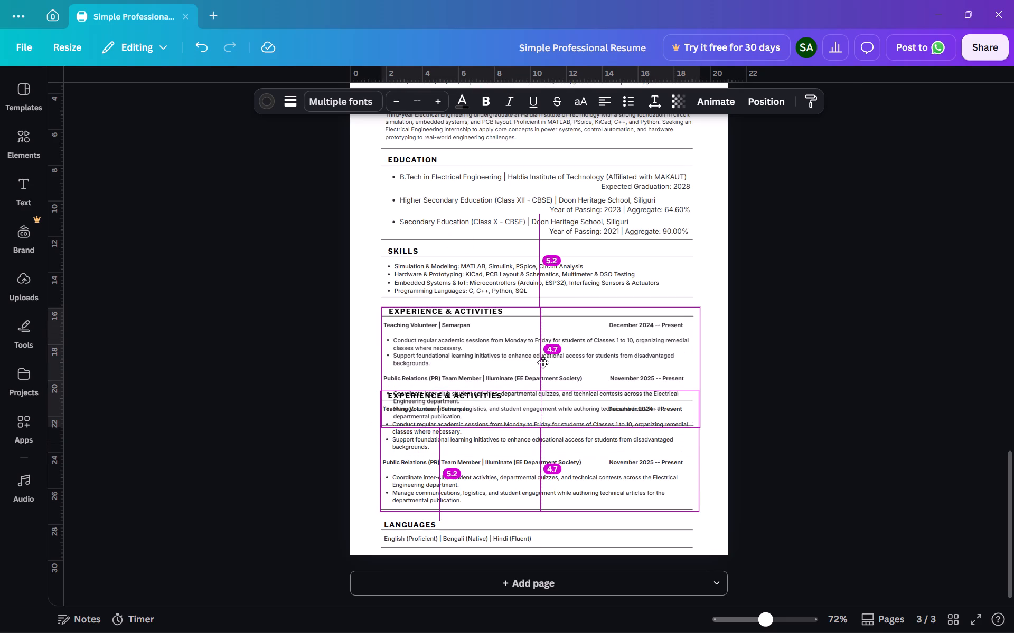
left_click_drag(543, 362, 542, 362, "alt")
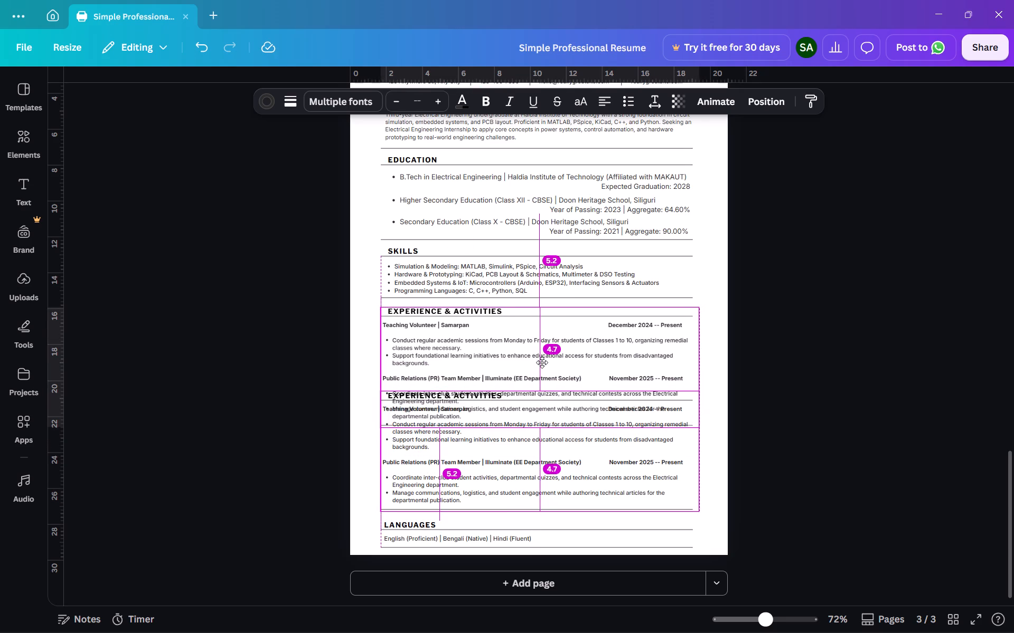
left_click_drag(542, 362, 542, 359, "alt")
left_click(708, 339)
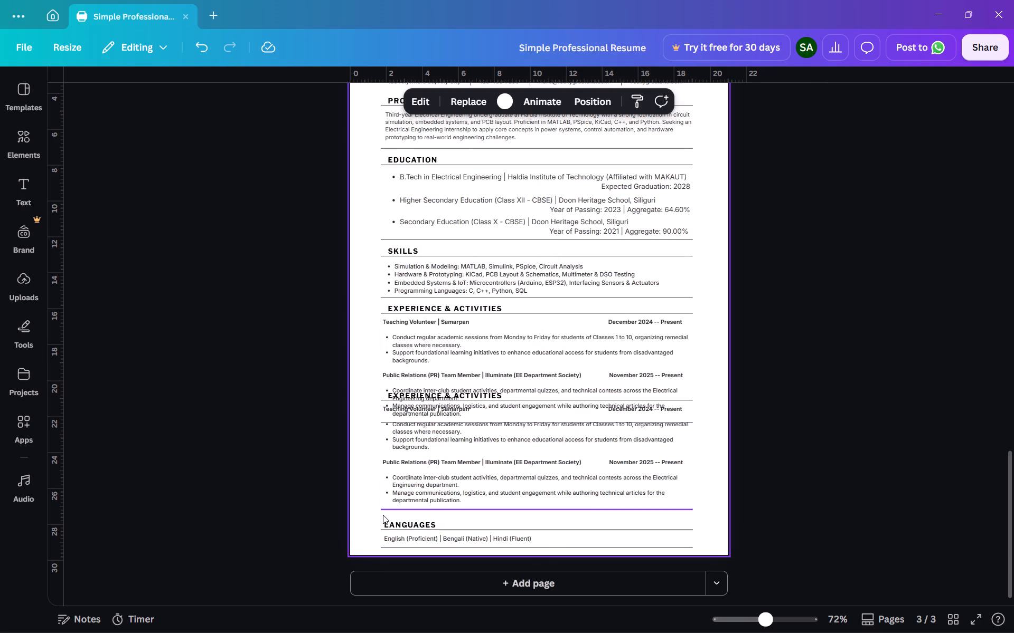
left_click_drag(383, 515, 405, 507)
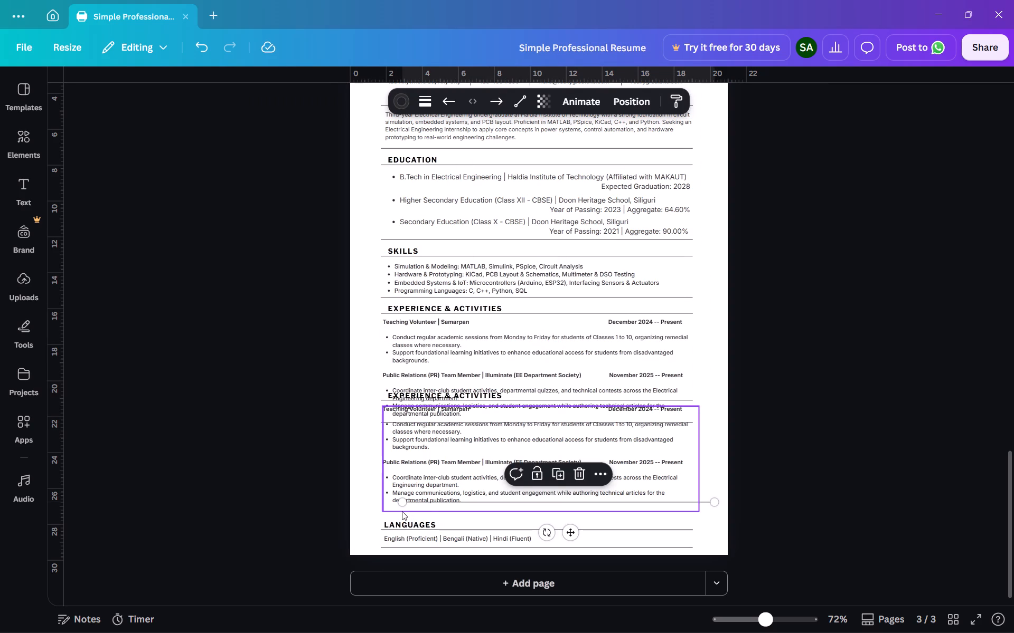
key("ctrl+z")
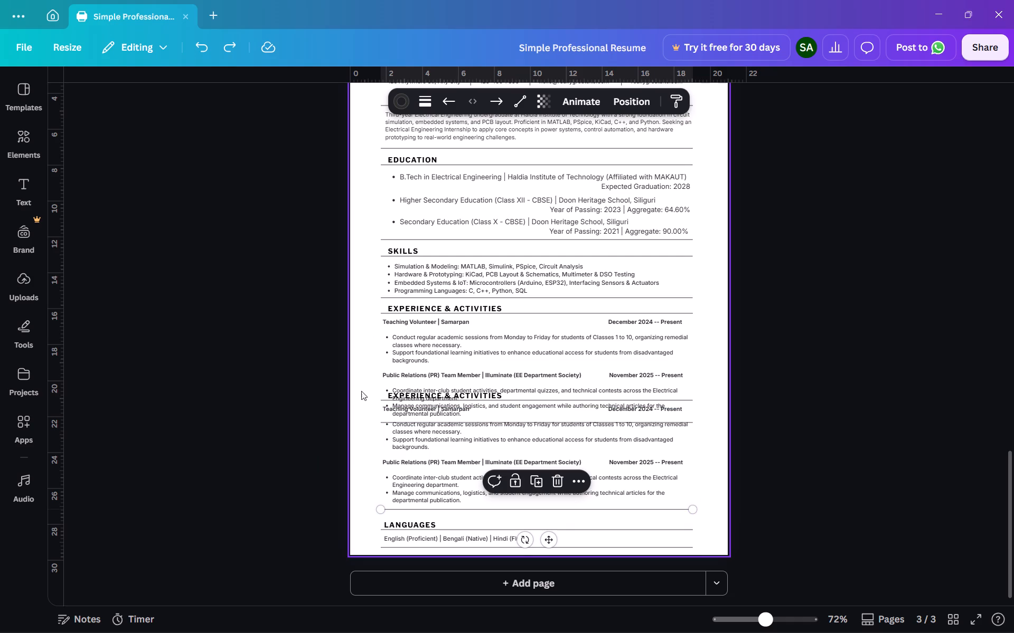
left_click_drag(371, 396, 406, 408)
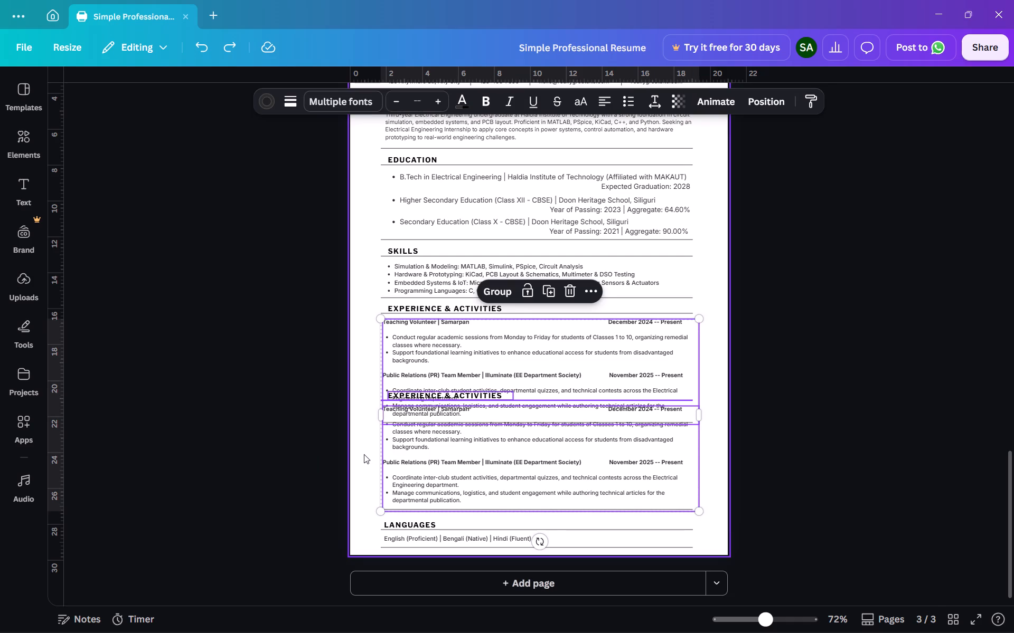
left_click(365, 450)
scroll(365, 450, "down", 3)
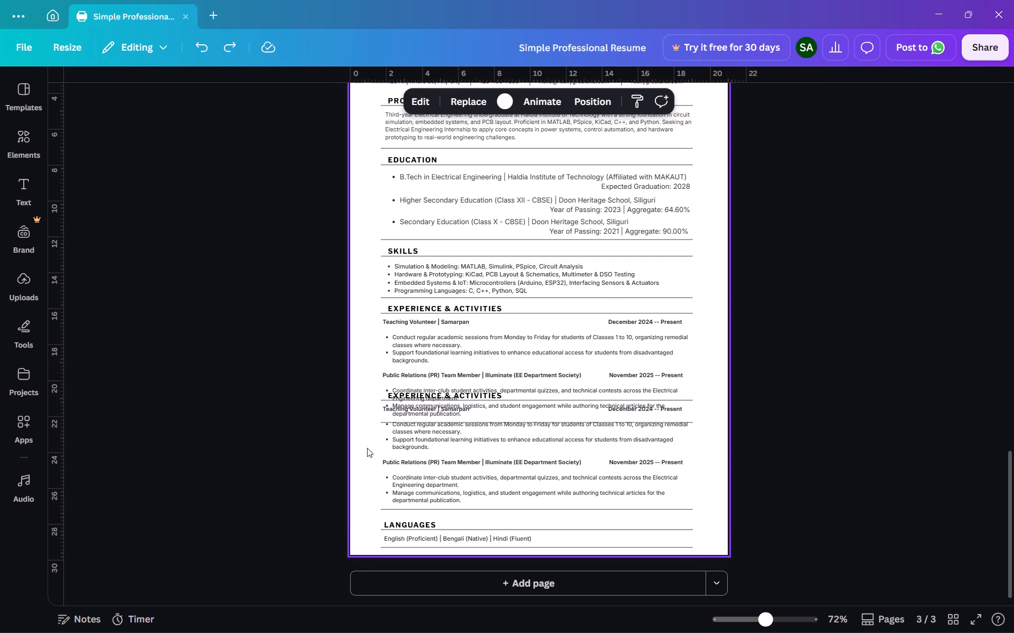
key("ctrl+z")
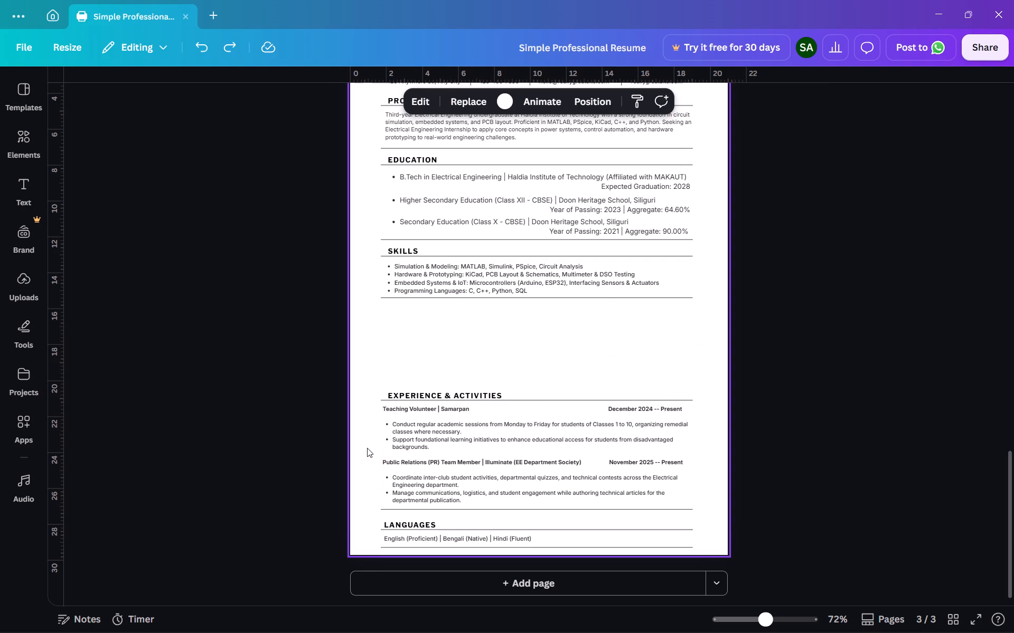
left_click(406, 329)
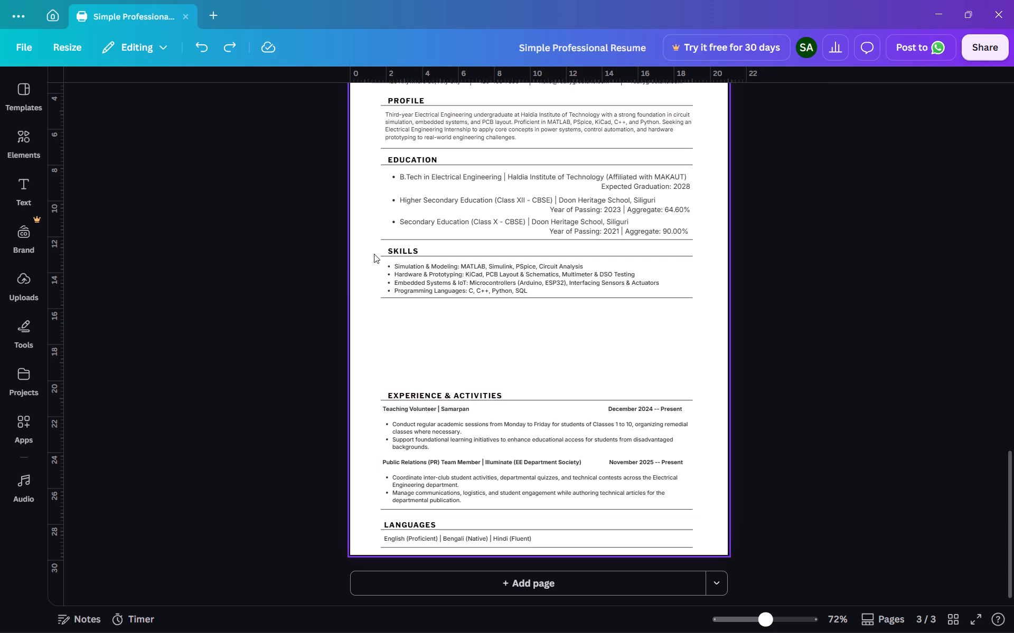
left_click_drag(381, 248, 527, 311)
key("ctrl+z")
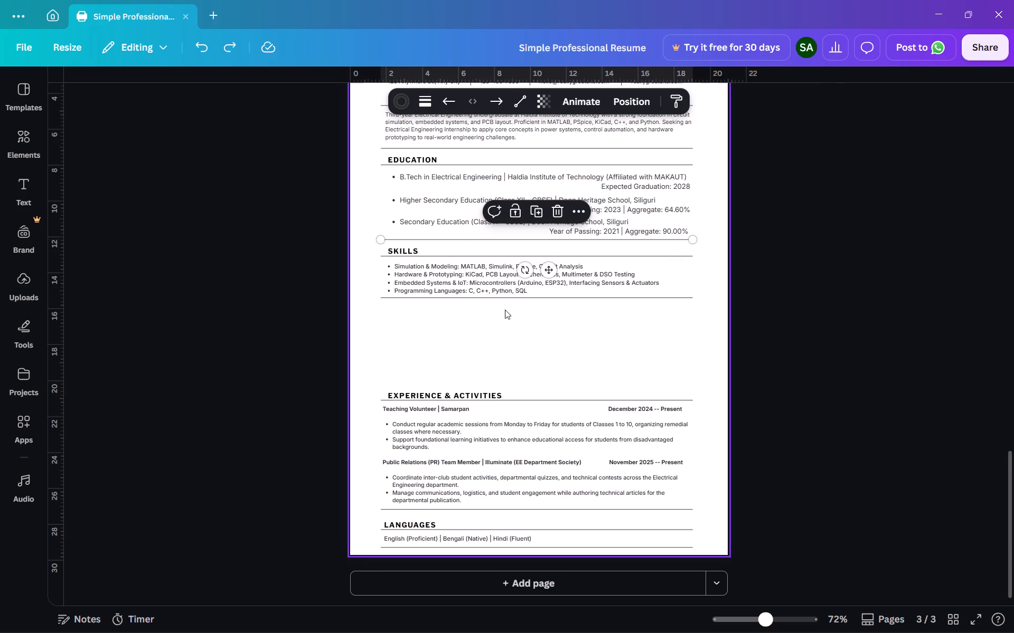
Duplicate the whole Skills section, including its lines, into the empty space directly below the original.
left_click(399, 342)
left_click_drag(436, 330, 393, 252)
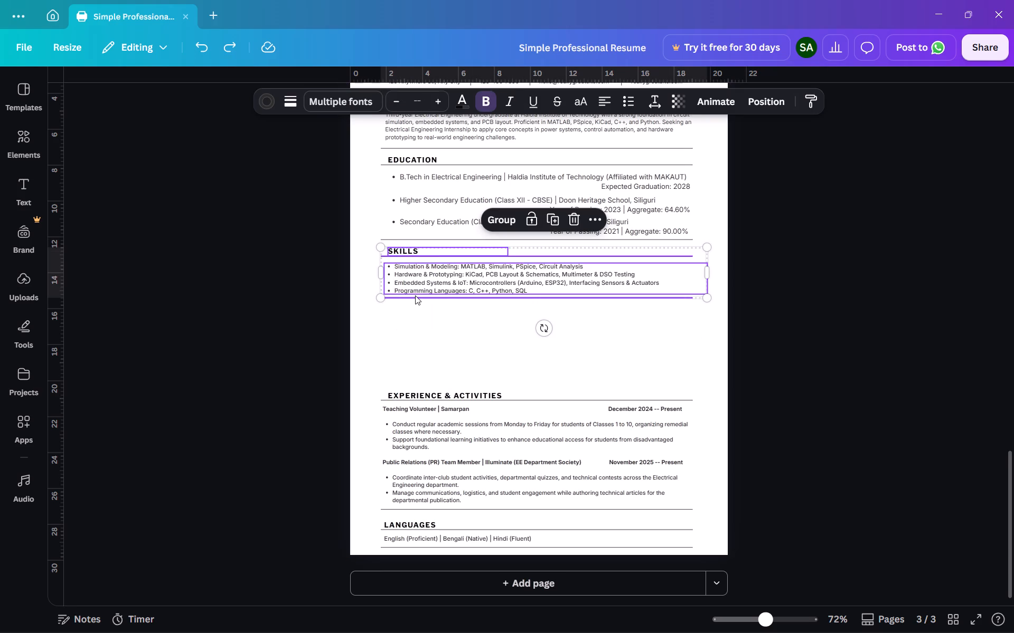
left_click_drag(436, 275, 435, 346, "alt")
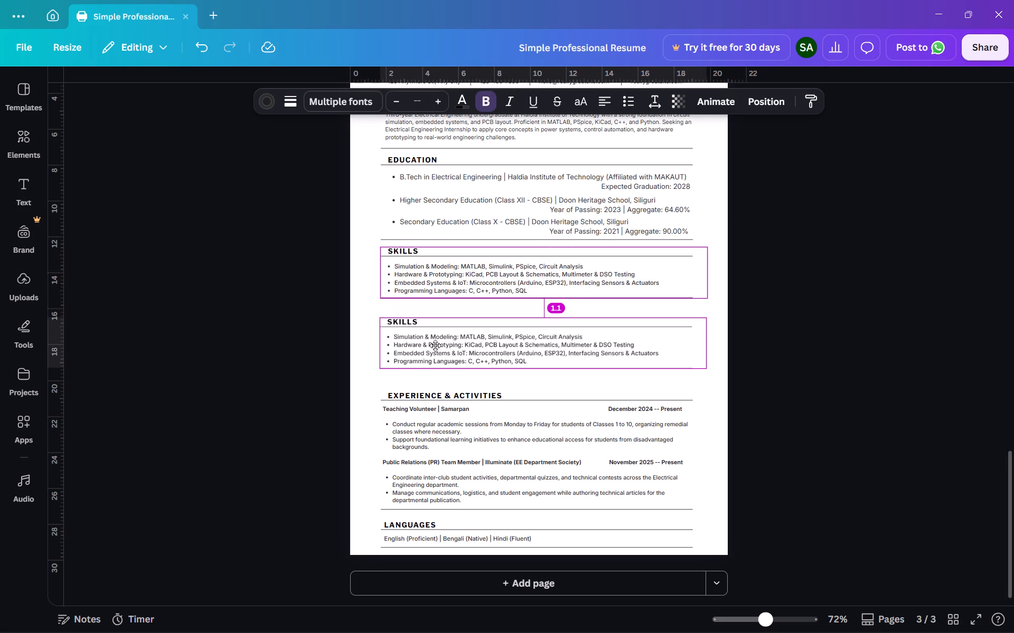
left_click_drag(435, 346, 435, 334, "alt")
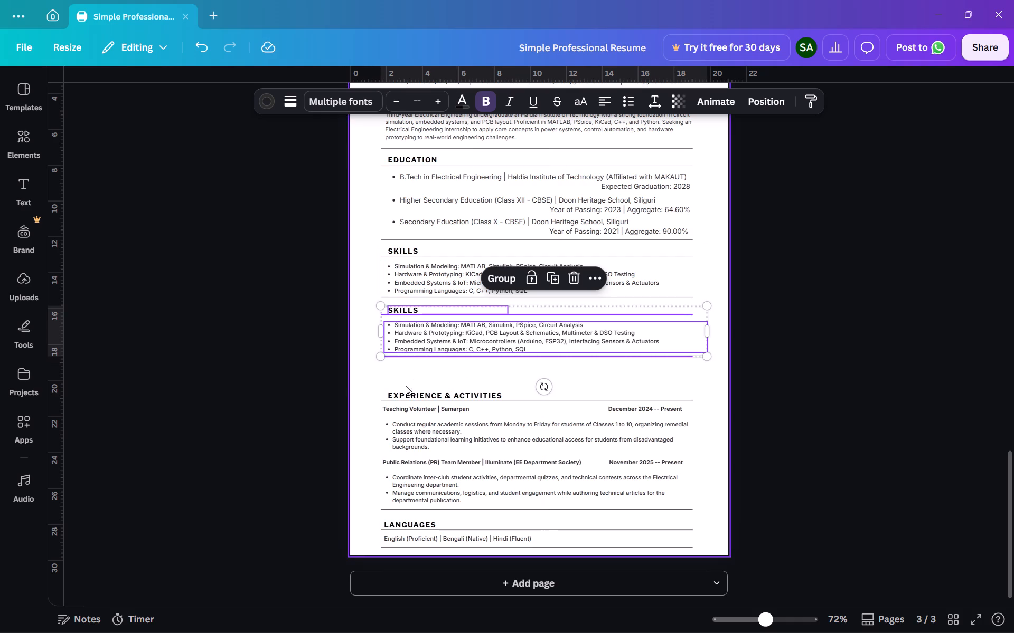
left_click(407, 381)
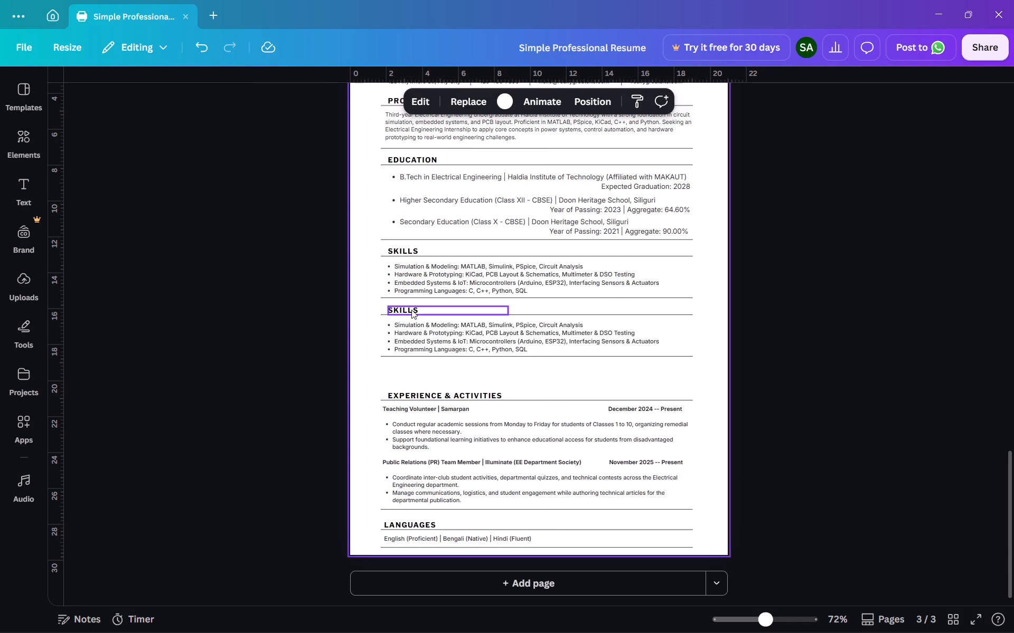
Nudge the duplicated Skills section up so it sits 0.4 below the original section's bottom line.
left_click_drag(439, 369, 430, 305)
key("Up")
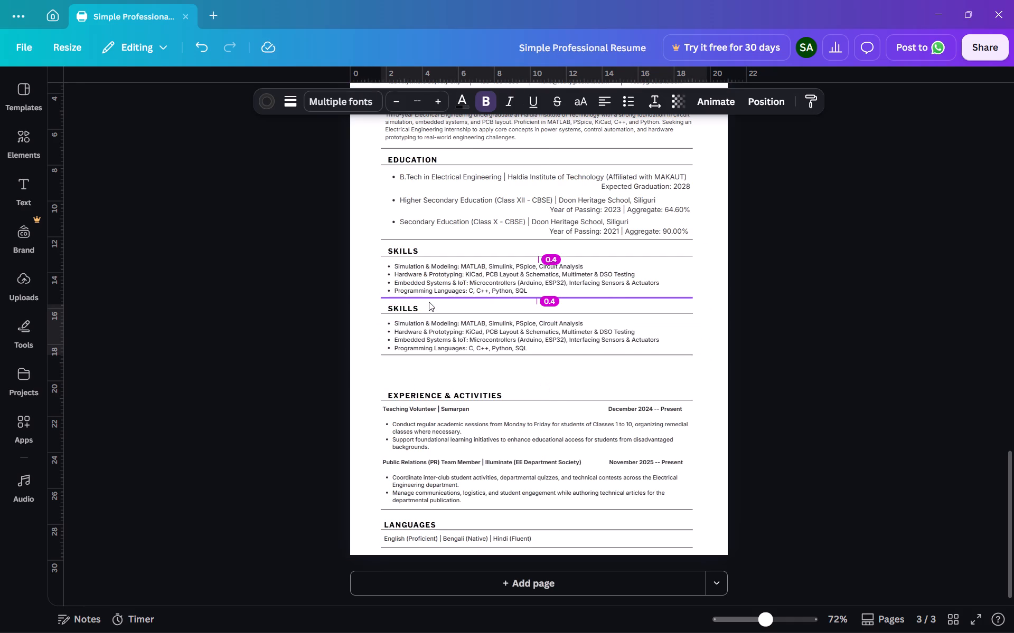
key("Down")
key("Up")
key("Up")
key("Down")
key("Up")
key("Down")
left_click(434, 362)
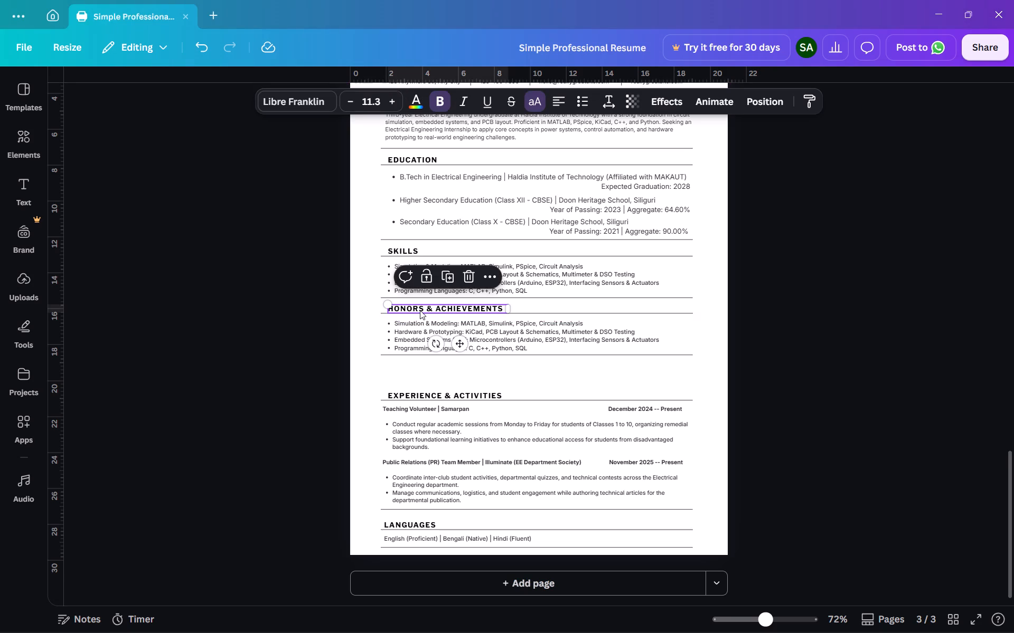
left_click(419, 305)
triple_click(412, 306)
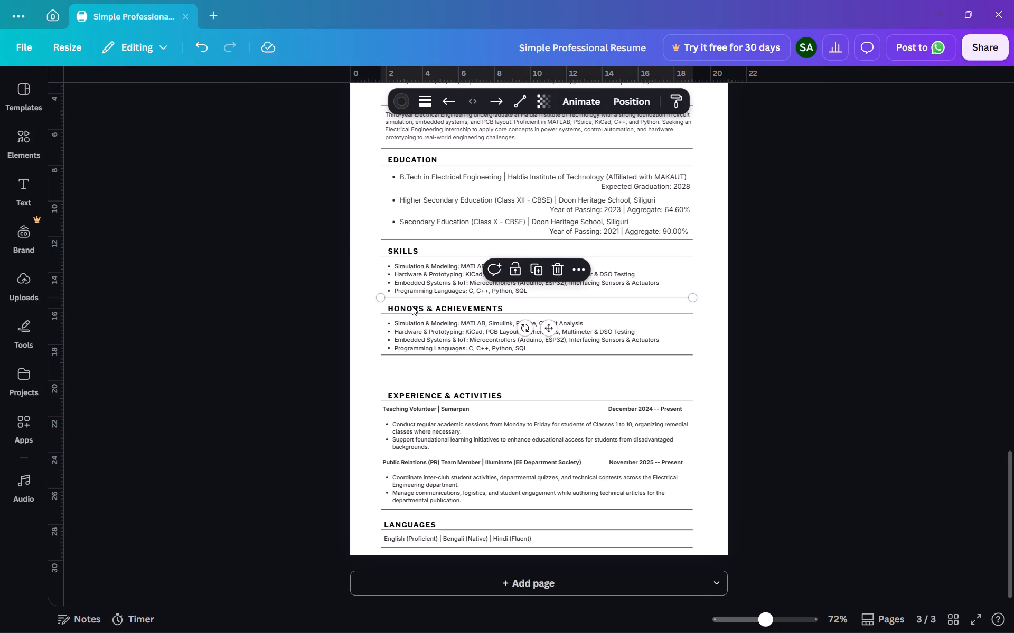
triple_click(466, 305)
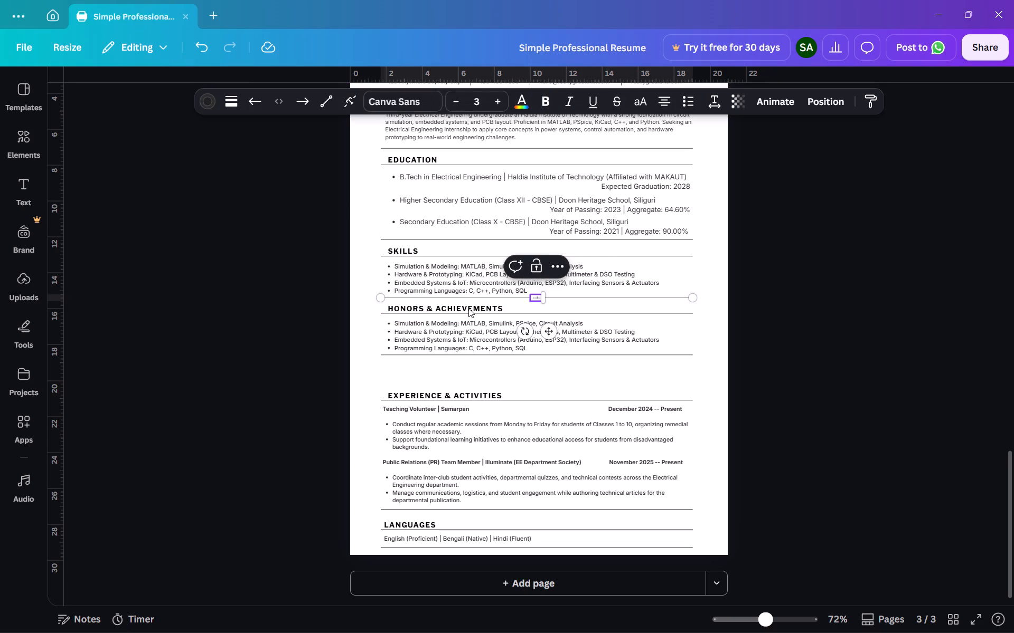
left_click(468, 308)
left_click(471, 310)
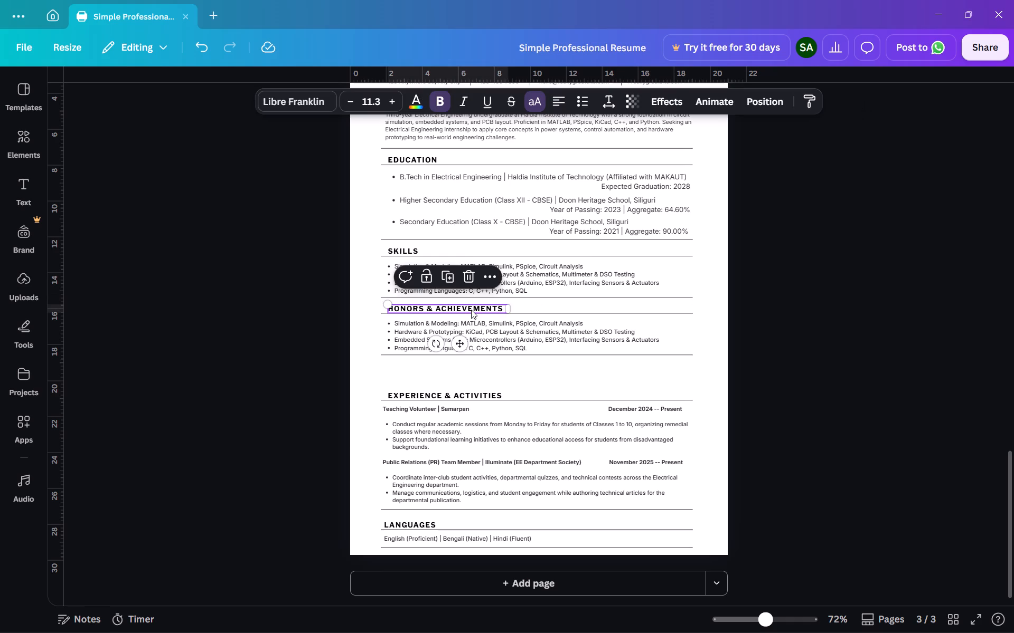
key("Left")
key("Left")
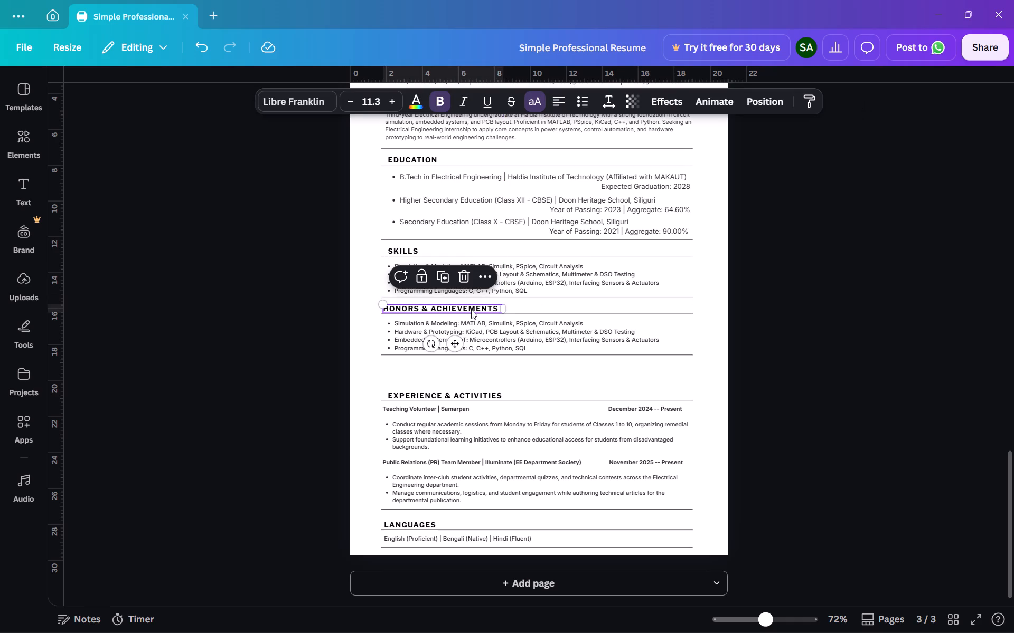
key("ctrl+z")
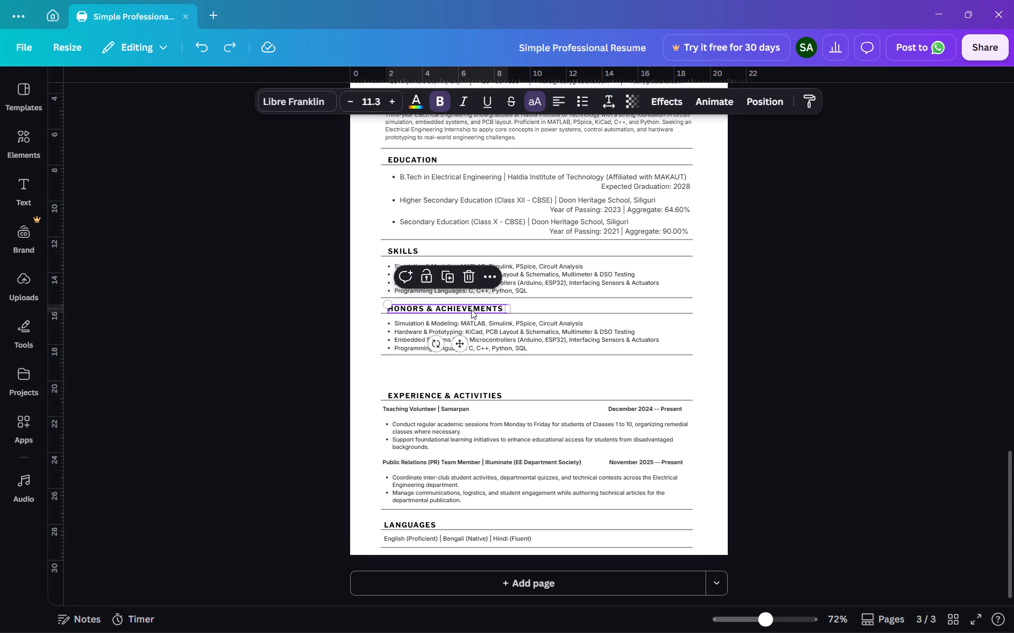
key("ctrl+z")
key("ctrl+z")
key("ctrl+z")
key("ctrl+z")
Replace "HONORS" with "PROJECTS" in the Honors & Achievements heading and widen its text box to fit one line.
left_click(454, 379)
left_click(435, 310)
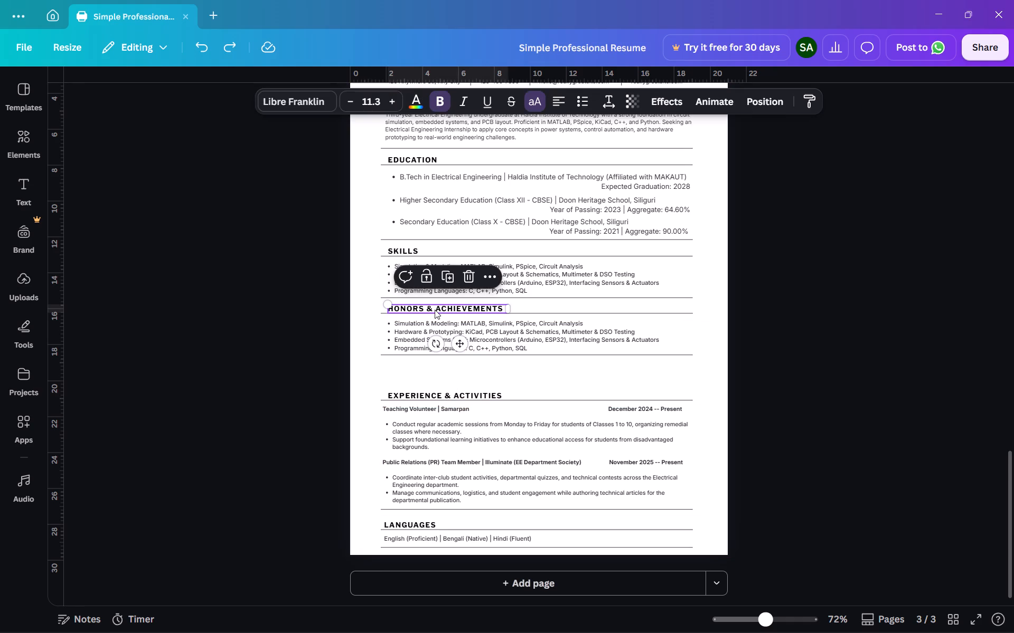
triple_click(435, 310)
left_click(408, 307)
double_click(413, 307)
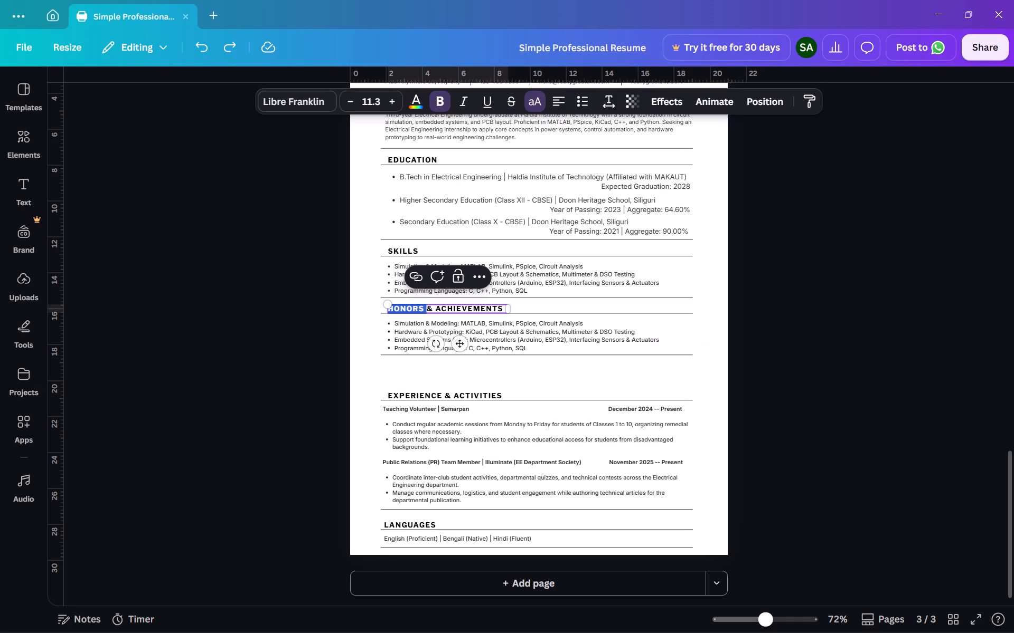
key("ctrl+v")
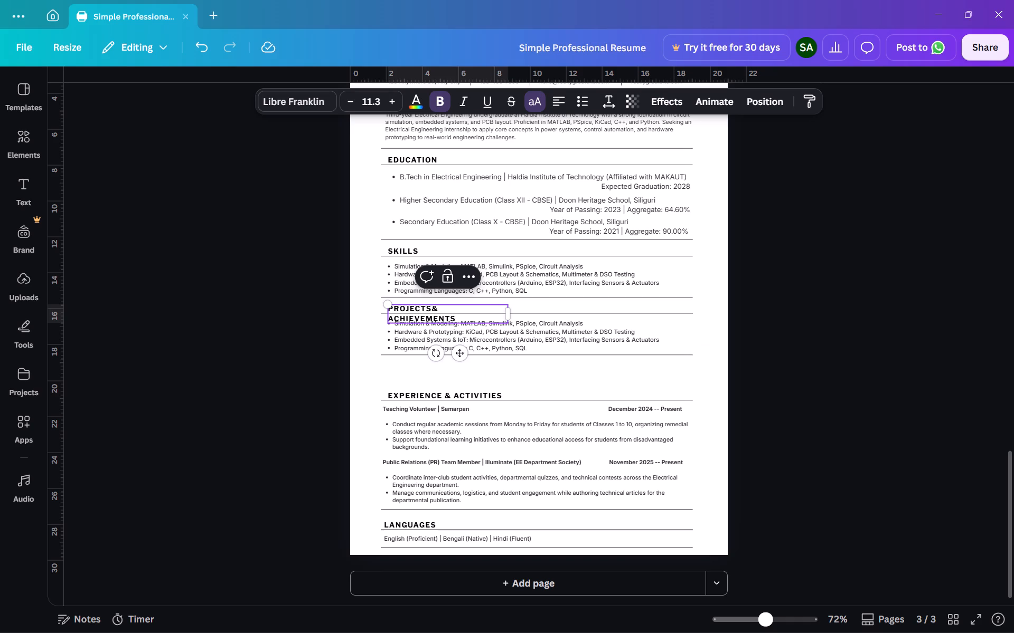
left_click_drag(509, 316, 559, 313)
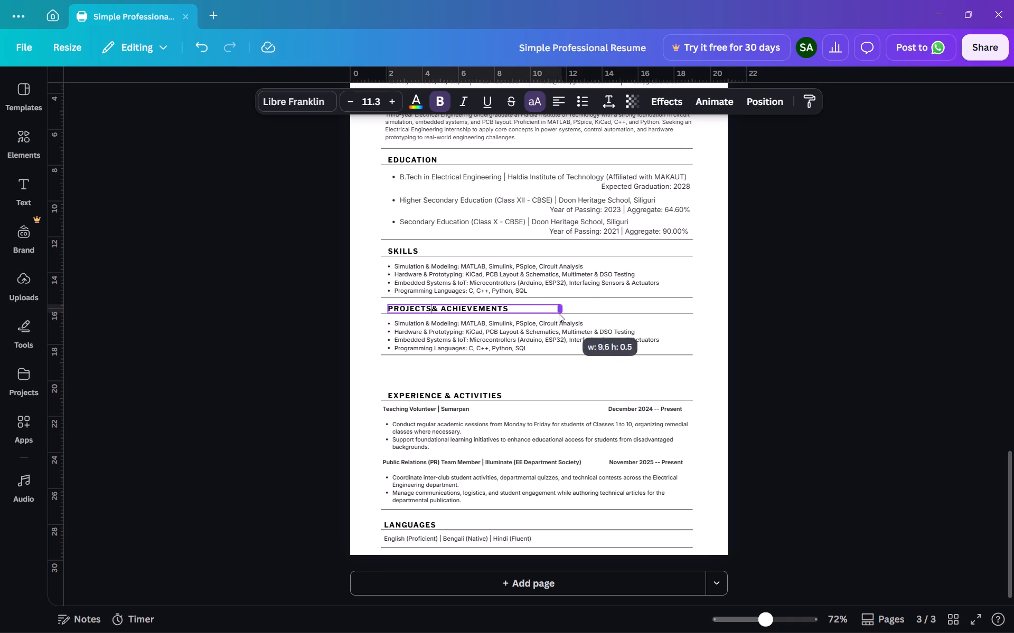
left_click_drag(559, 313, 541, 309)
Move the bottom line of the Projects & Achievements section down to about 0.3 above the Experience & Activities heading.
left_click(541, 345)
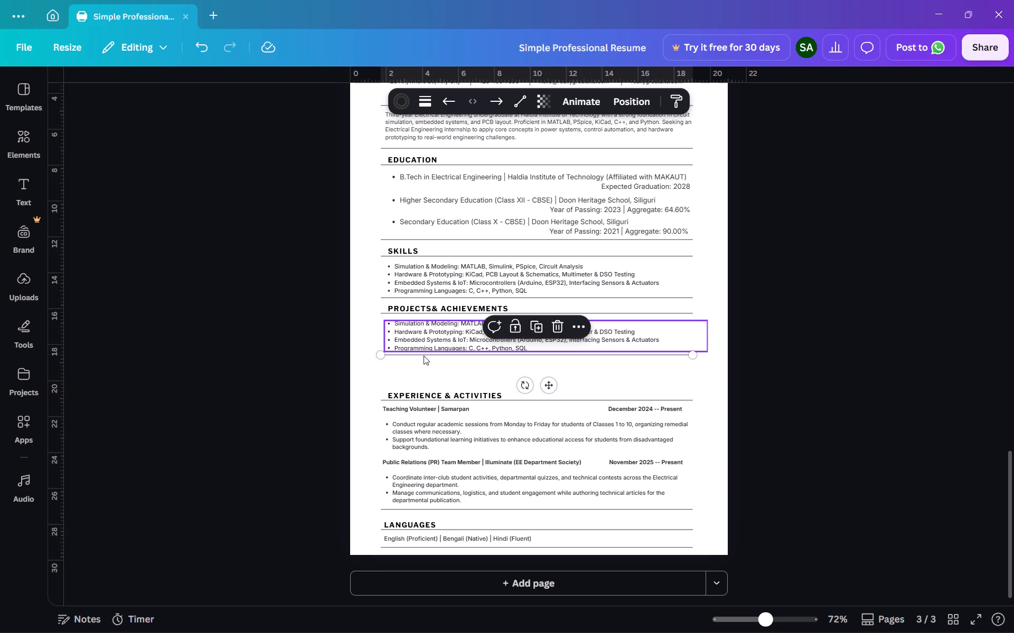
key("Down")
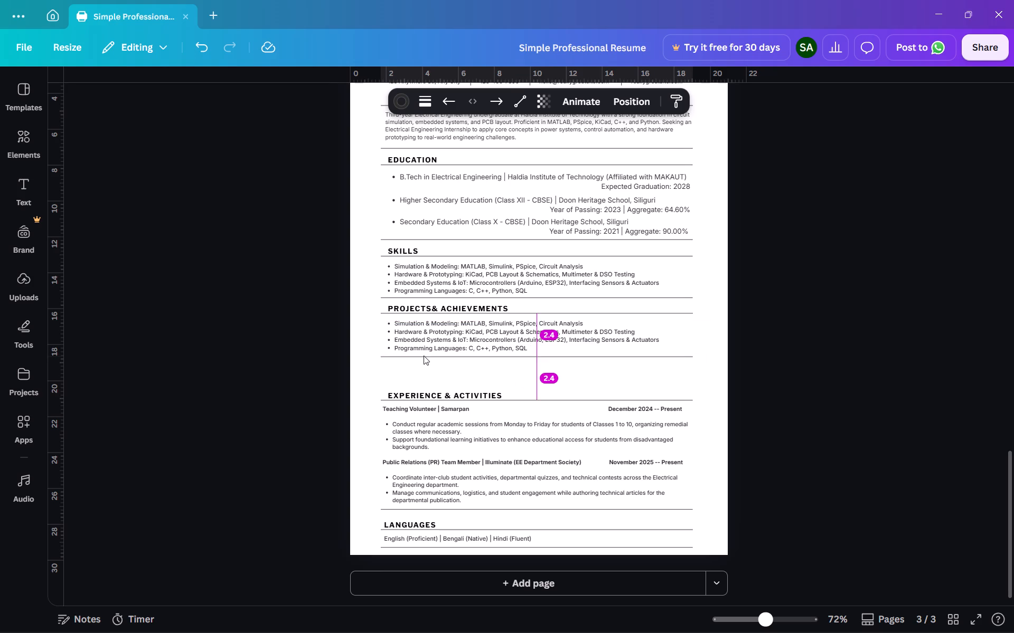
key("Down")
key("Down")
key("Down")
key("Down")
key("Down")
key("Down")
key("Down")
key("Down")
key("Down")
key("Down")
key("Down")
key("Down")
key("Down")
key("Down")
key("Down")
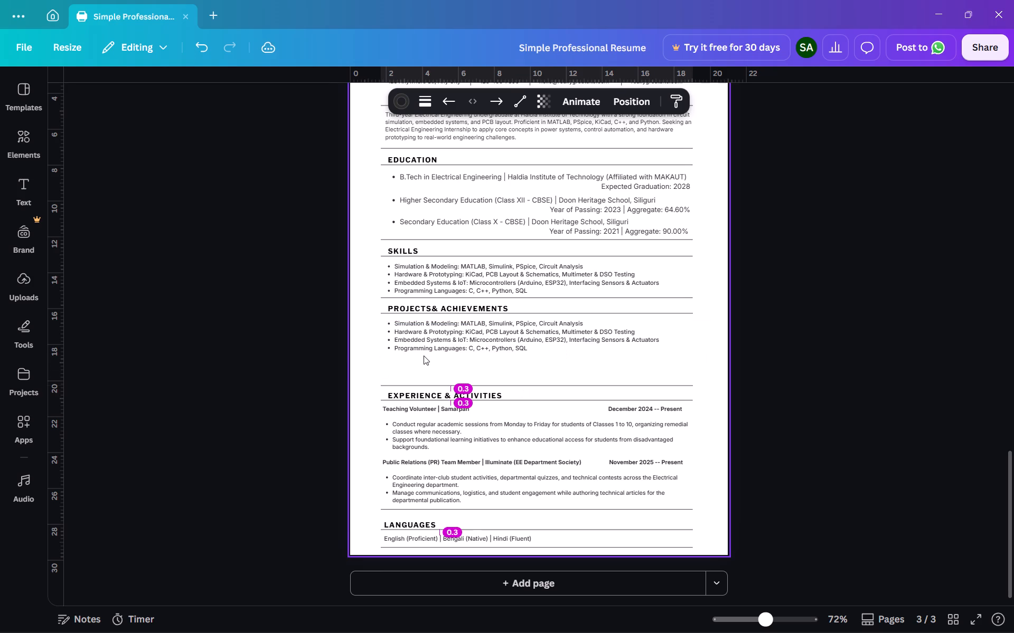
key("Down")
key("Up")
key("Up")
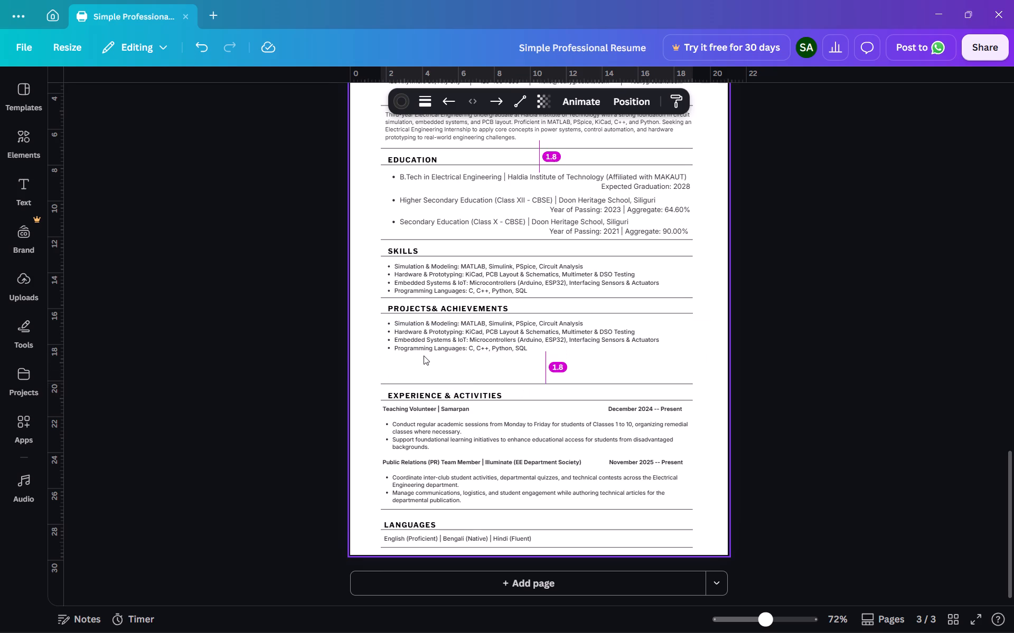
key("Down")
Clear all the duplicated skills bullets from the text box under the Projects & Achievements heading.
left_click(399, 362)
triple_click(401, 331)
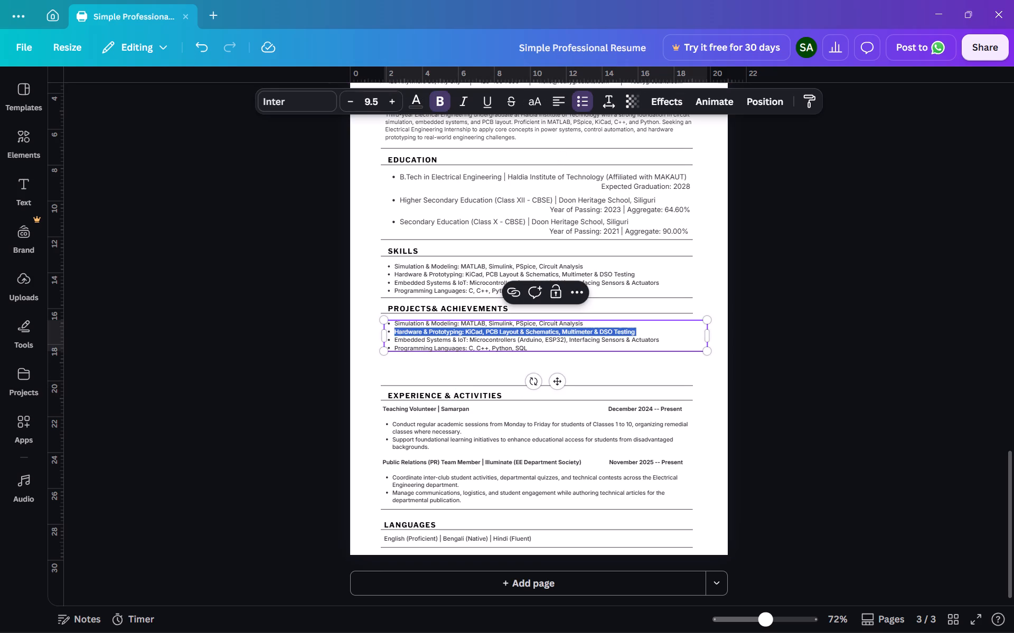
left_click(401, 331)
left_click(613, 347)
left_click(680, 342)
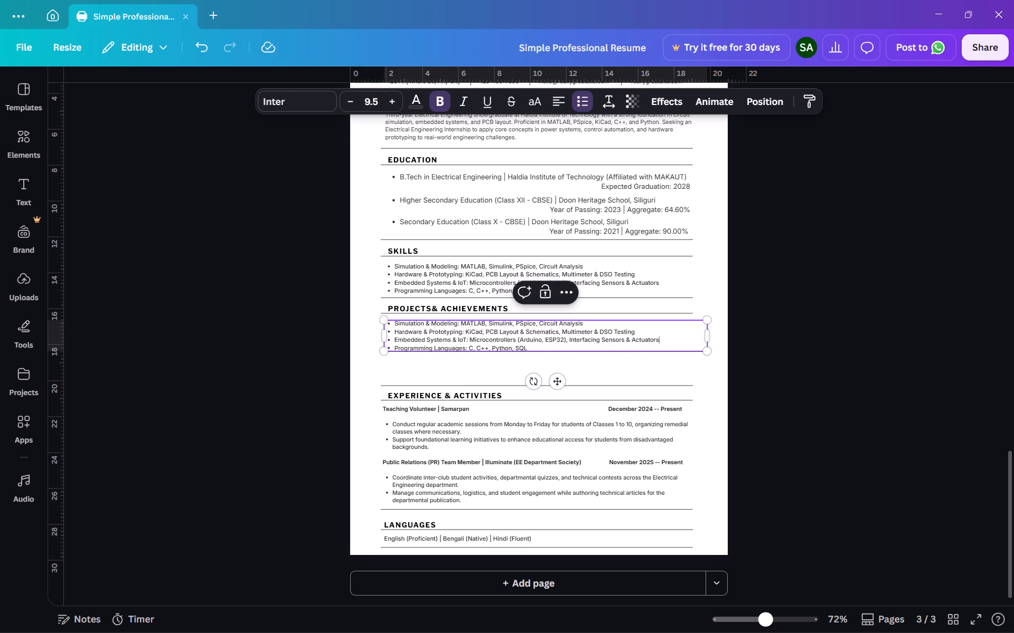
triple_click(470, 322)
left_click(470, 322)
left_click(548, 351)
left_click(524, 349)
left_click_drag(529, 346, 388, 318)
key("BackSpace")
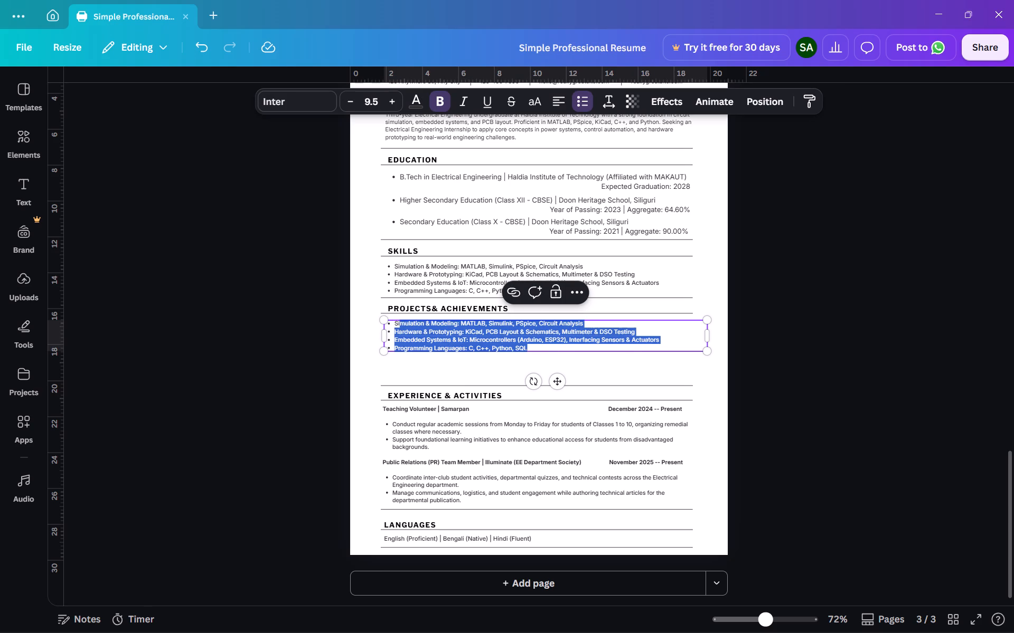
key("BackSpace")
key("BackSpace")
Enter "PROJECTS ::" as the first bullet under Projects & Achievements and start a second bullet.
key("shift+p")
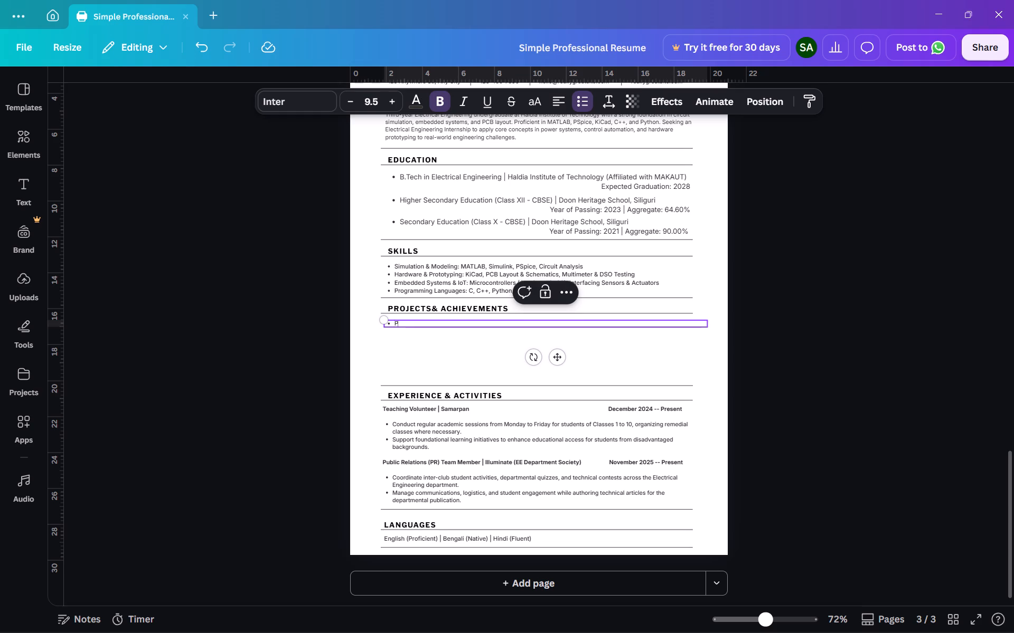
type("ROJEC")
type("TS")
key("space")
type("::")
key("space")
key("Return")
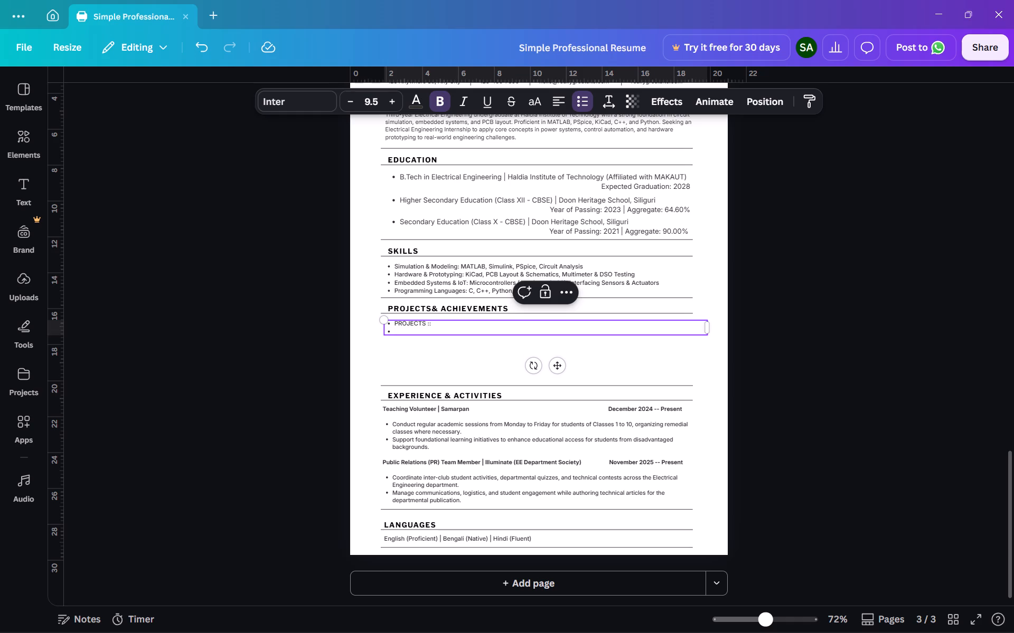
Turn the empty second bullet under "PROJECTS ::" into a numbered list item.
left_click(584, 99)
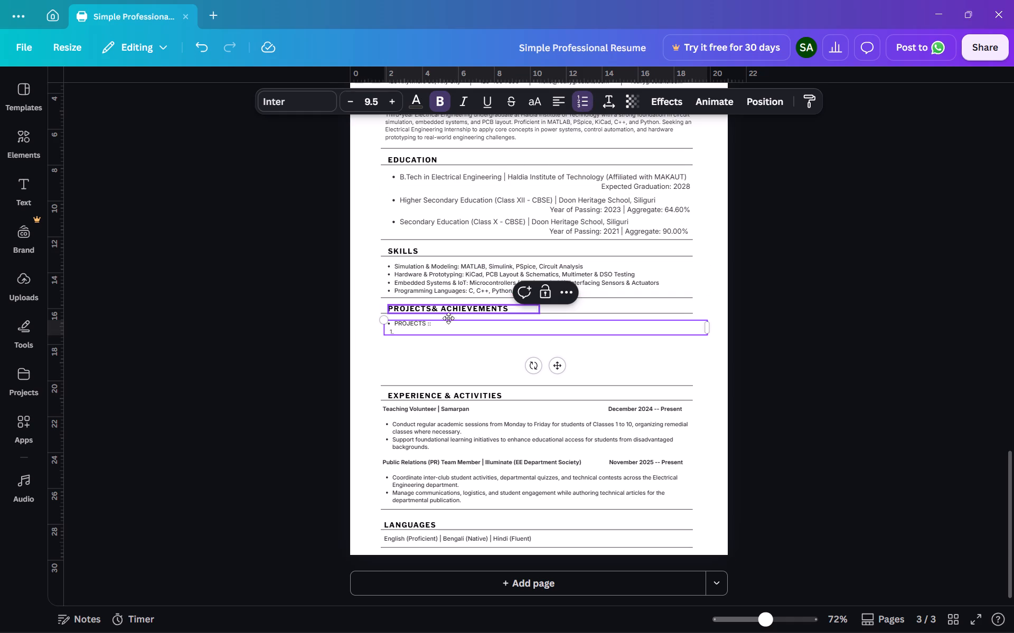
left_click(444, 331)
left_click(430, 357)
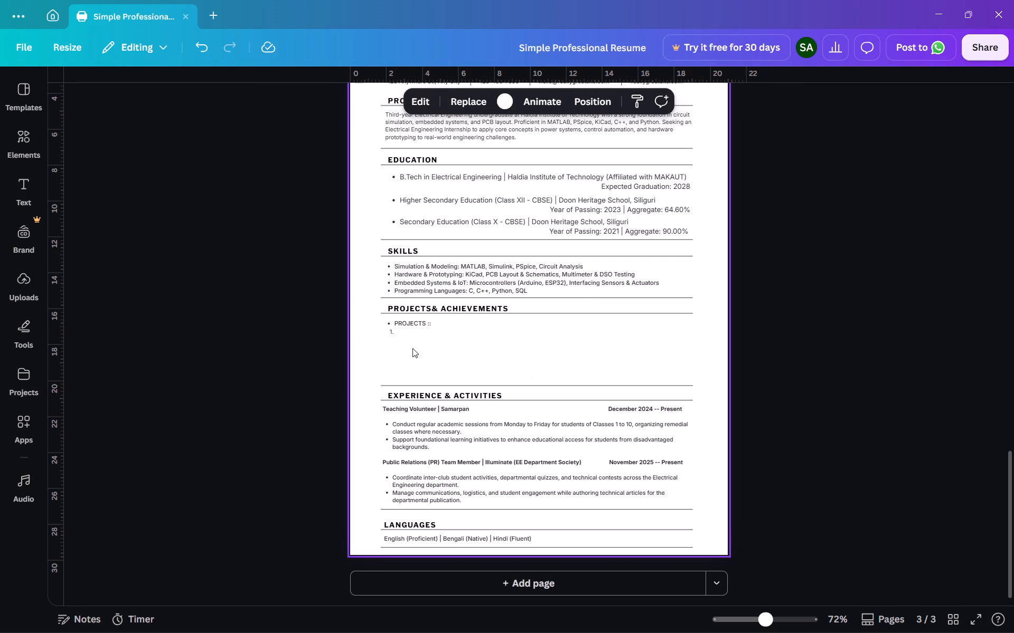
Duplicate the "PROJECTS ::" text box and place the copy directly below the original within the Projects & Achievements section.
left_click(382, 324)
left_click(407, 328)
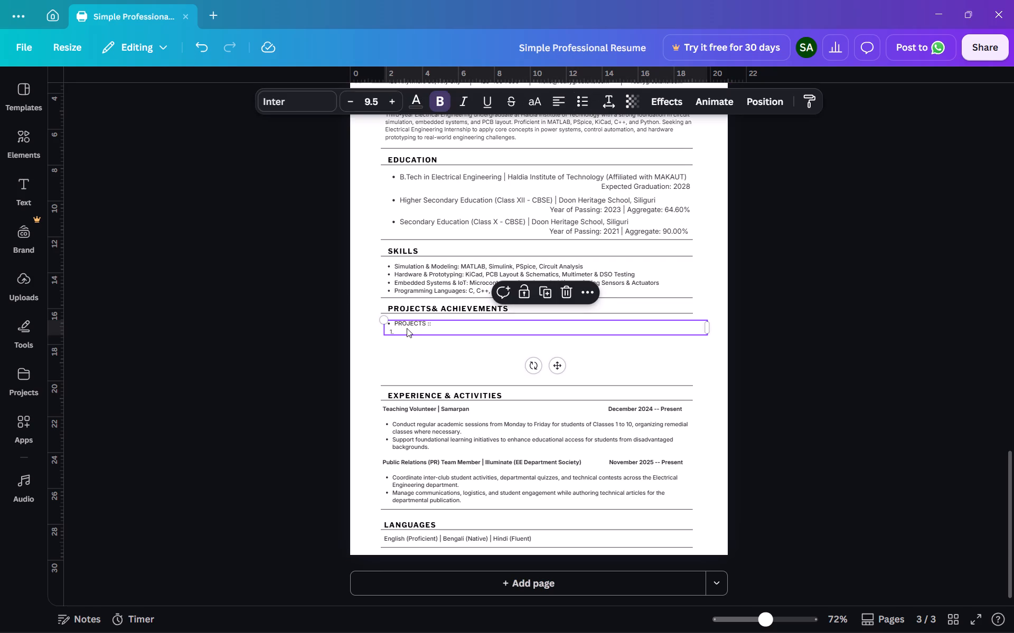
left_click_drag(411, 325, 411, 349, "alt")
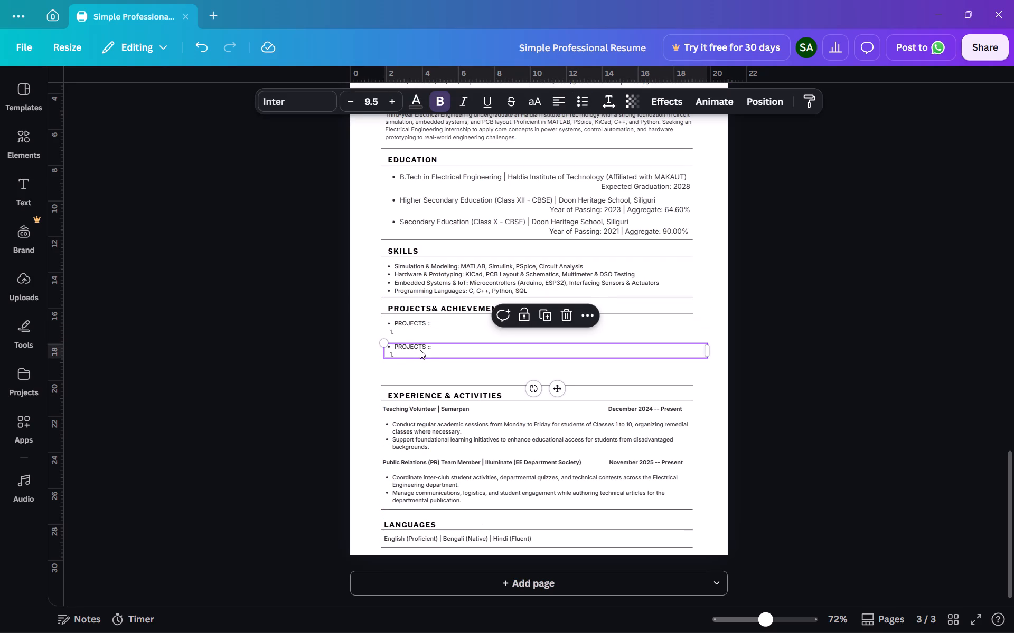
Replace "PROJECTS" with "Achievements" in the duplicated text box so its bullet reads "Achievements ::".
left_click(420, 350)
double_click(418, 348)
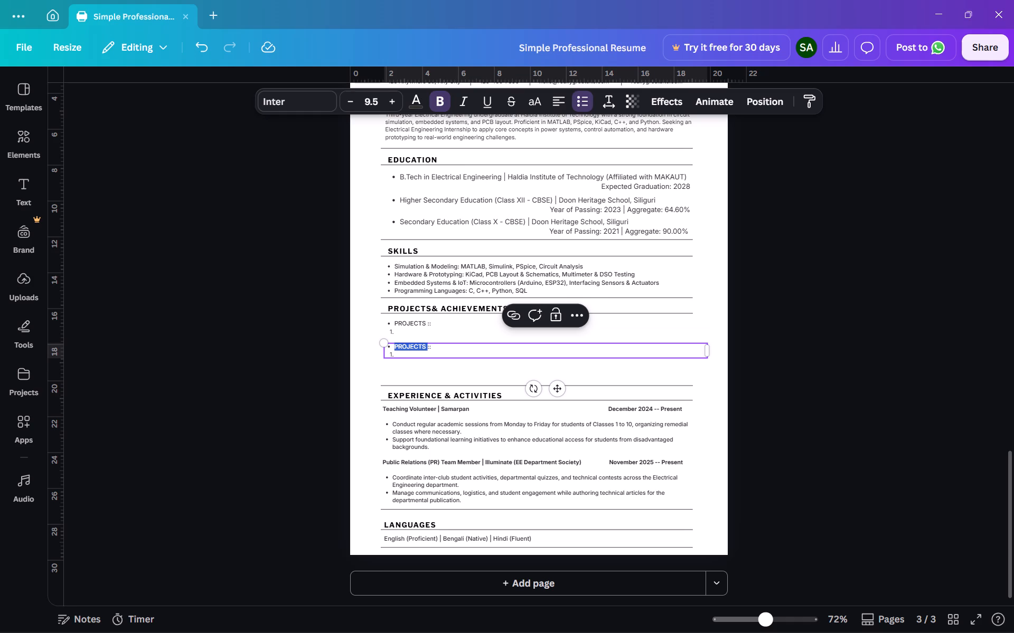
key("shift+a")
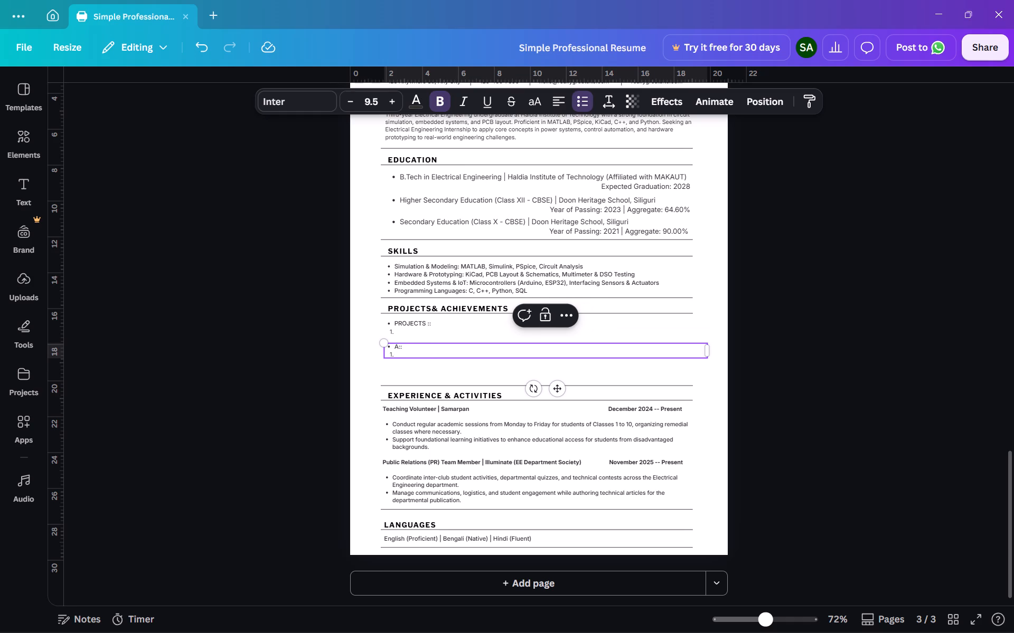
key("shift+c")
key("BackSpace")
type("chib")
key("BackSpace")
key("v")
key("BackSpace")
type("eve")
type("ments")
key("space")
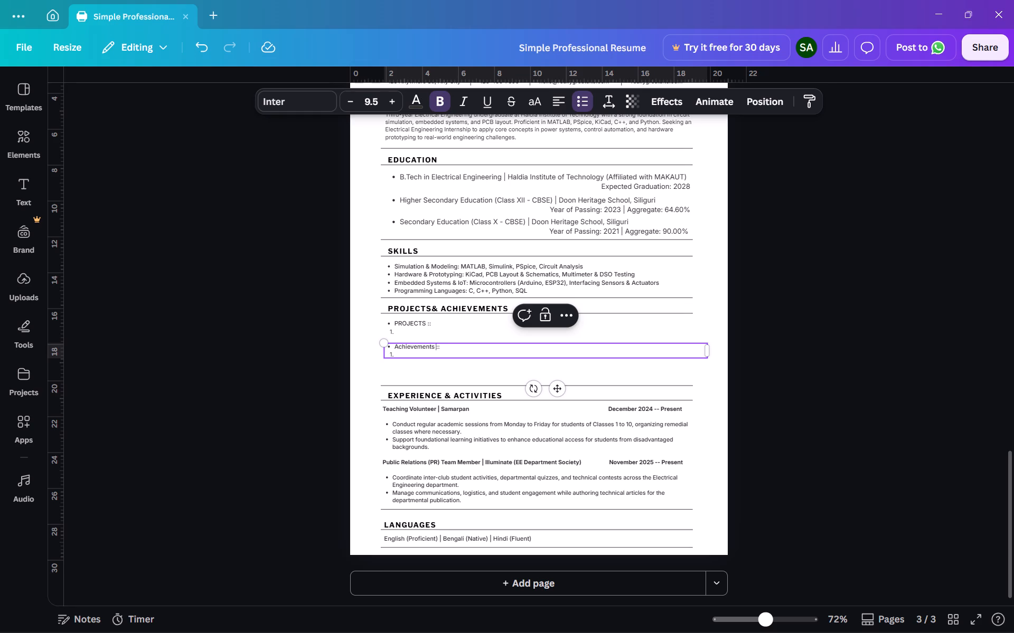
left_click(453, 352)
left_click(446, 355)
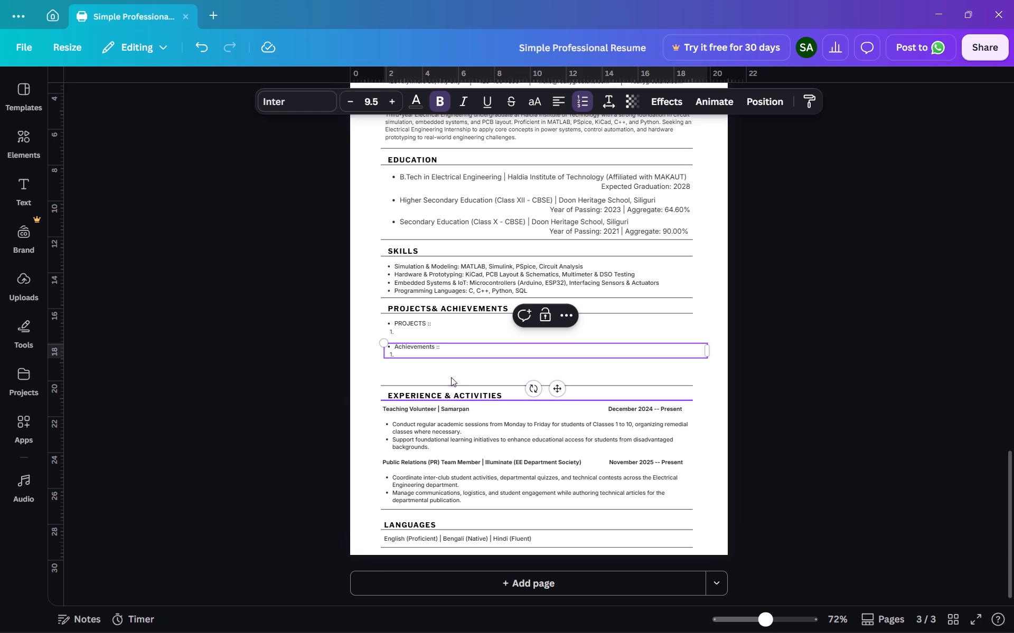
left_click(451, 377)
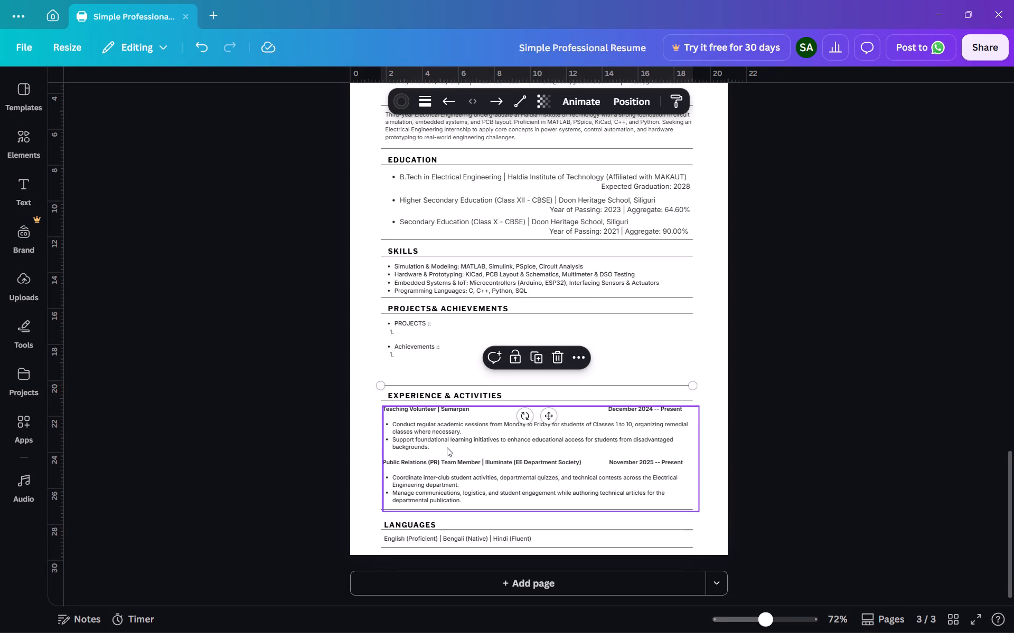
left_click(368, 338)
Nudge the Achievements text box down, leaving equal gaps of about 1 to the Projects box above and the section line below.
left_click(416, 320)
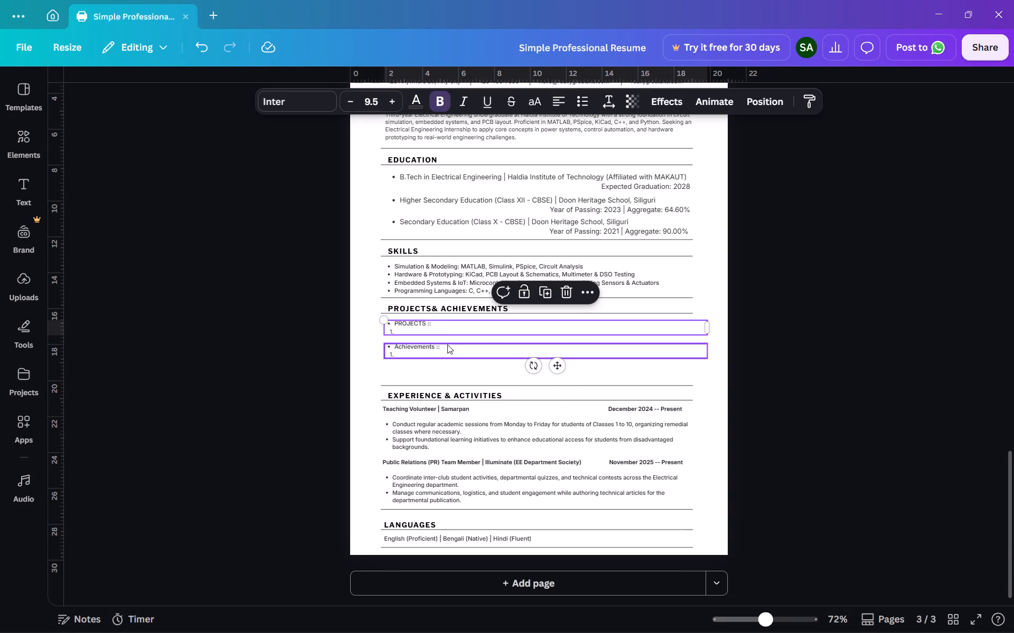
left_click(429, 356)
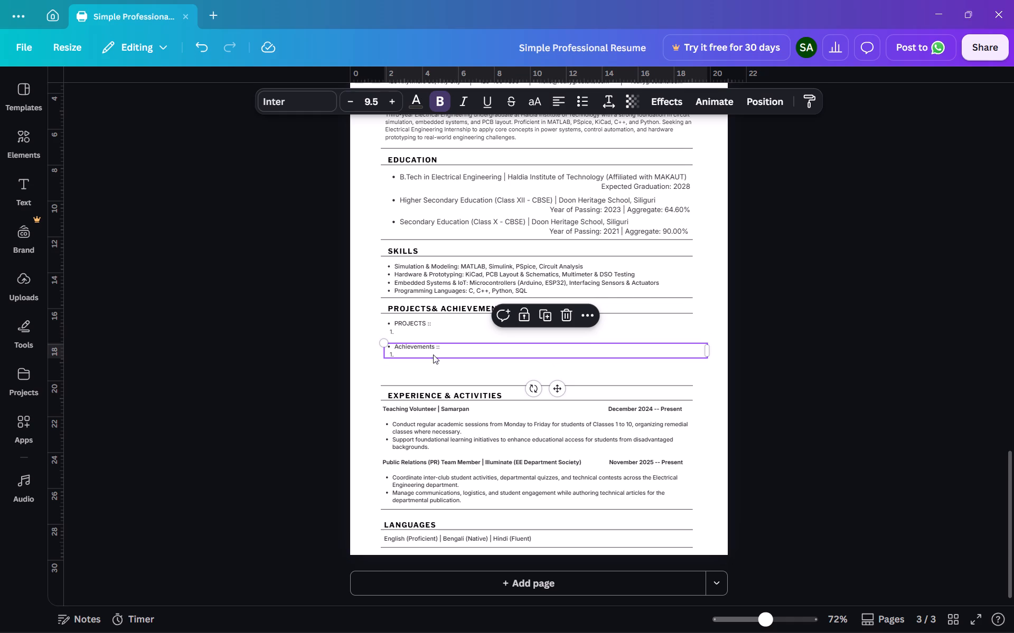
left_click(433, 364)
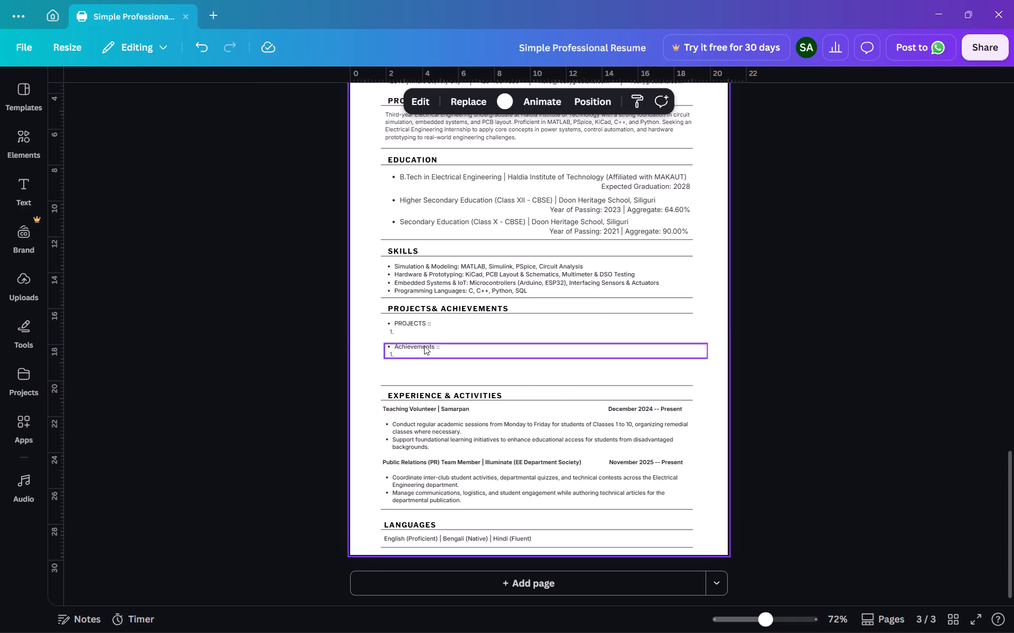
left_click(424, 346)
key("Down")
key("Down")
key("Down")
key("Down")
key("Down")
key("Down")
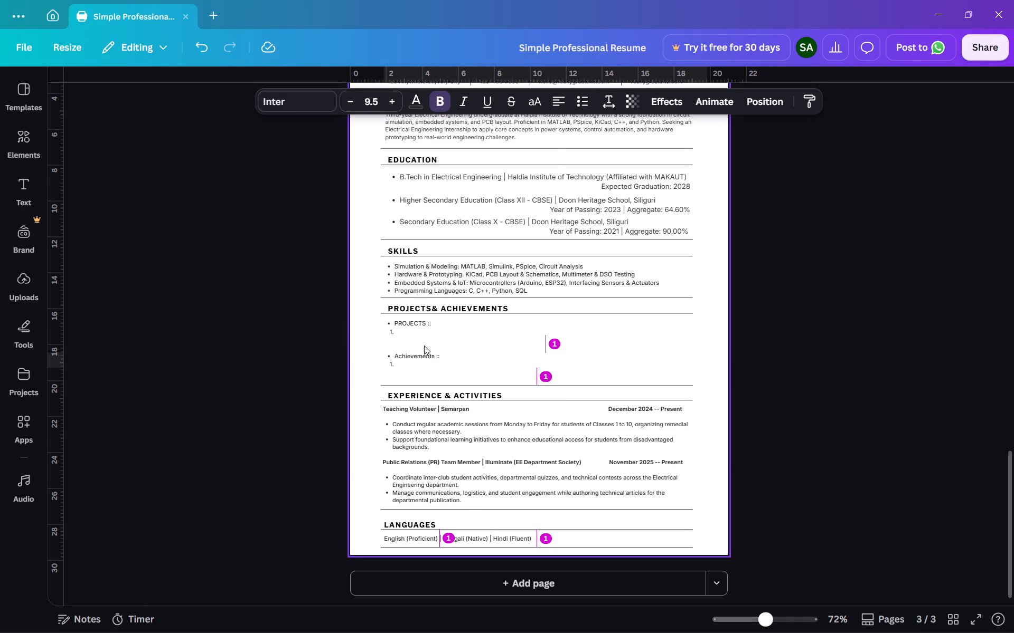
left_click(411, 326)
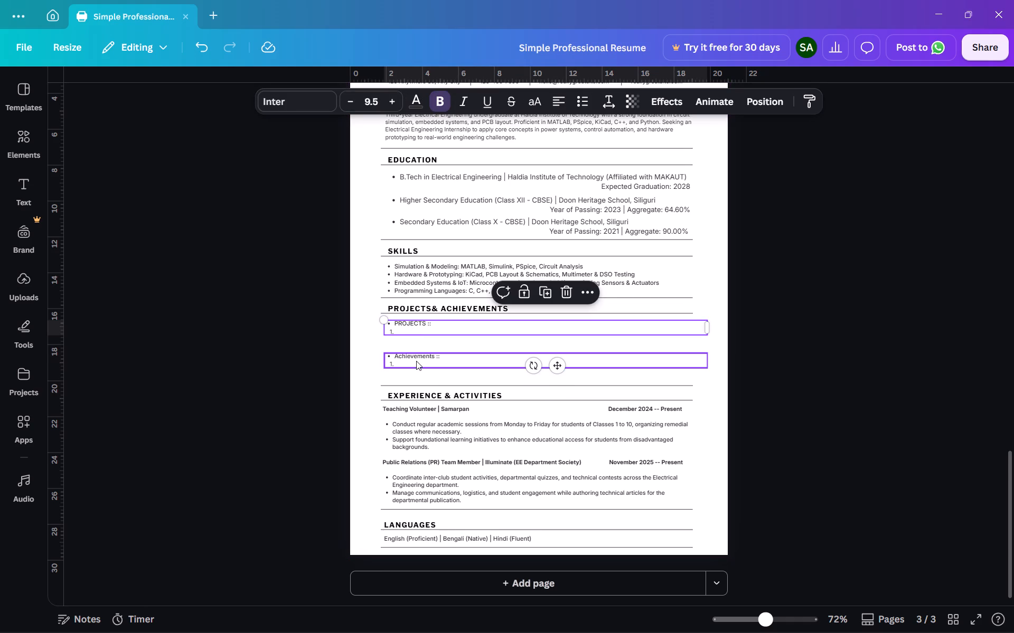
left_click(374, 345)
Fit page 3 of the resume fully in view and capture a screenshot of the whole page to the clipboard.
scroll(368, 397, "down", 2)
scroll(369, 415, "up", 1)
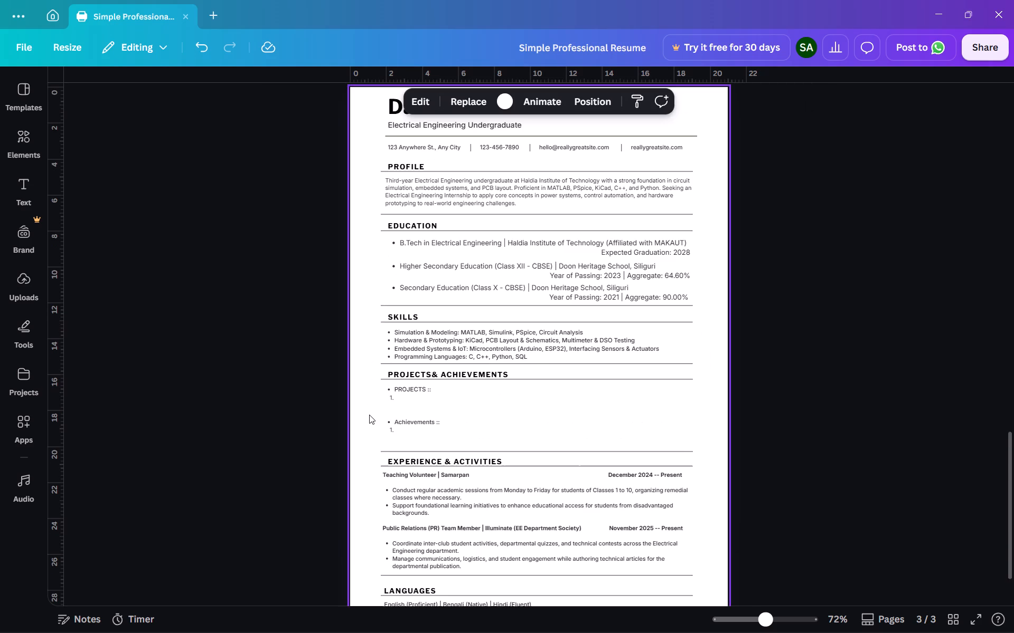
scroll(369, 415, "up", 1)
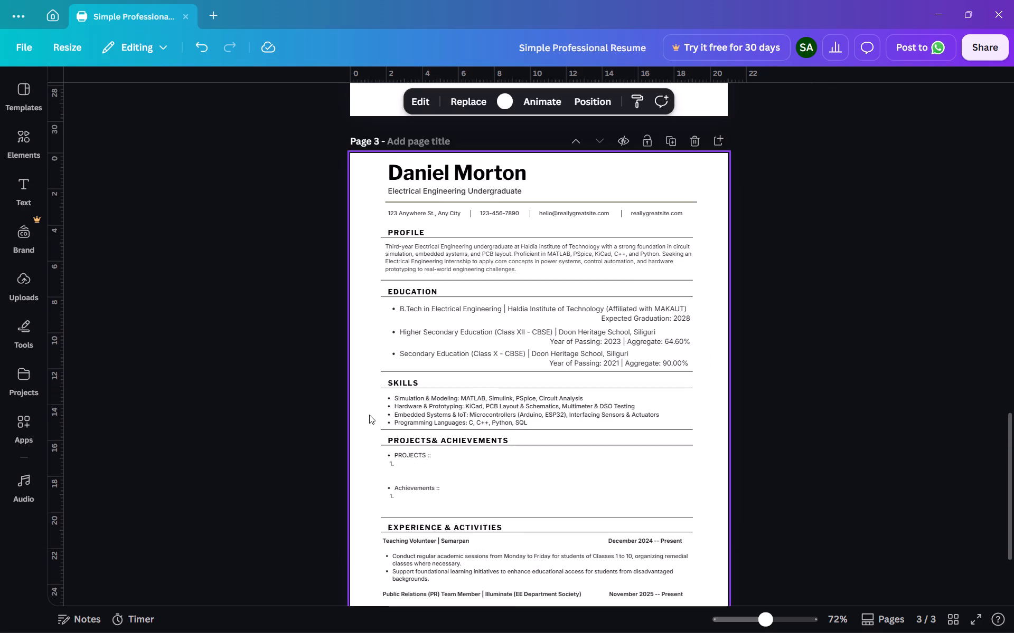
scroll(369, 415, "down", 2)
left_click(761, 622)
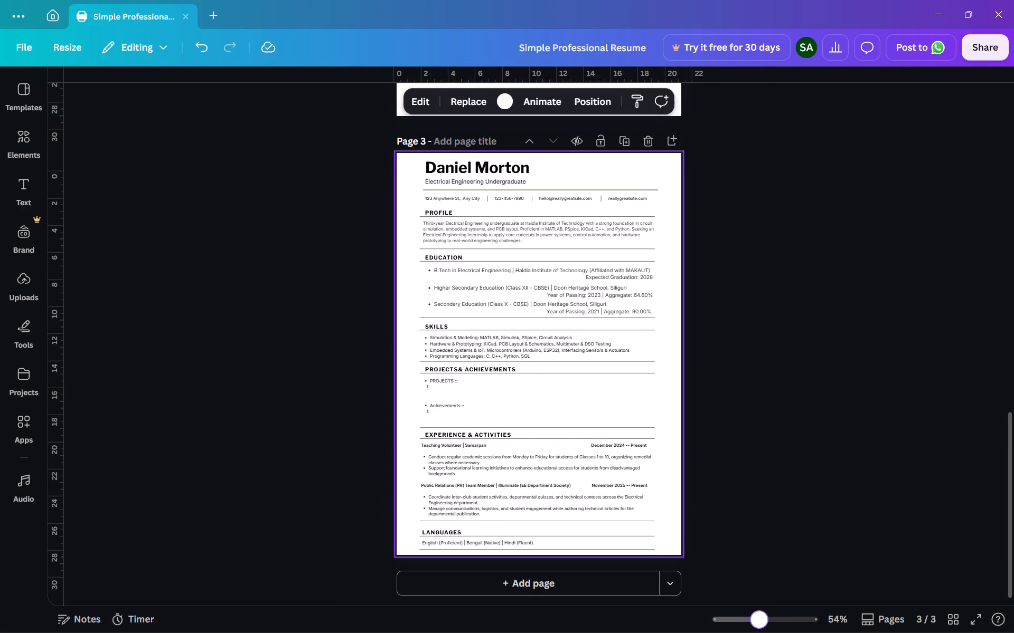
left_click(790, 519)
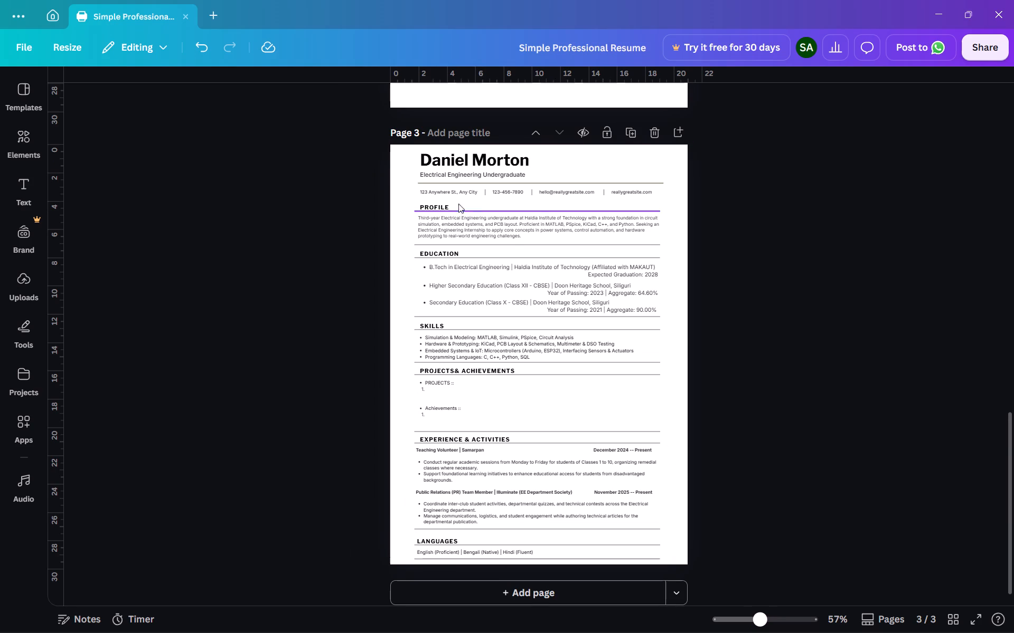
left_click(486, 162)
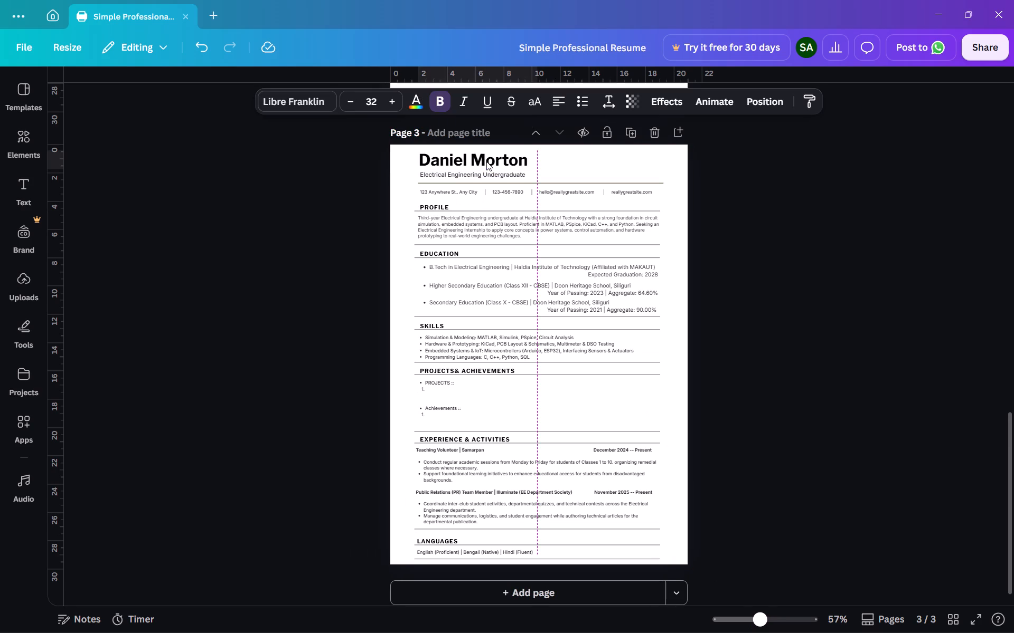
left_click(689, 181)
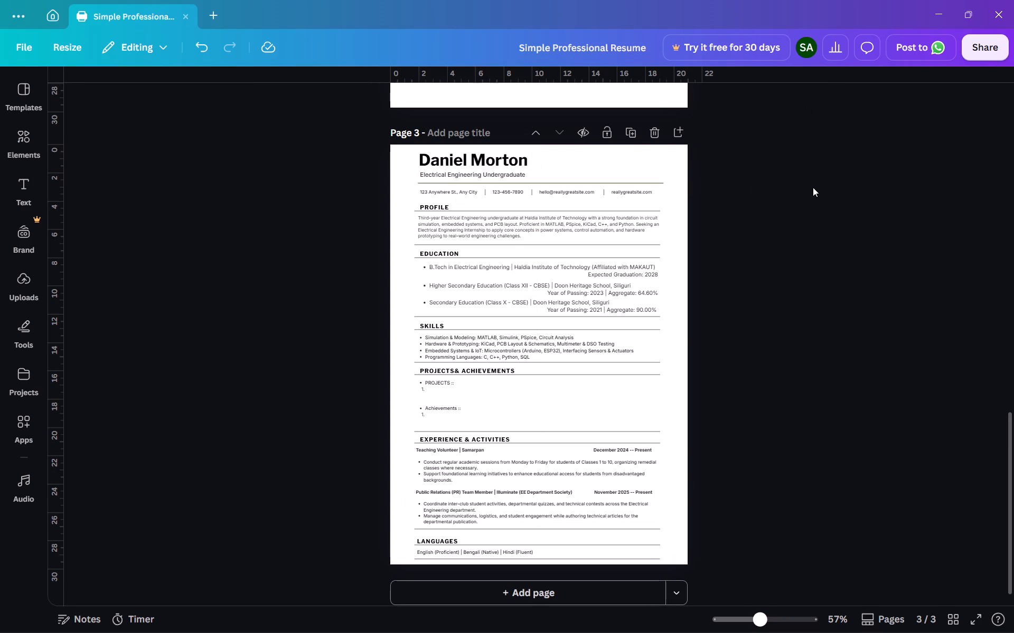
left_click(861, 226)
key("Print")
left_click_drag(384, 142, 643, 331)
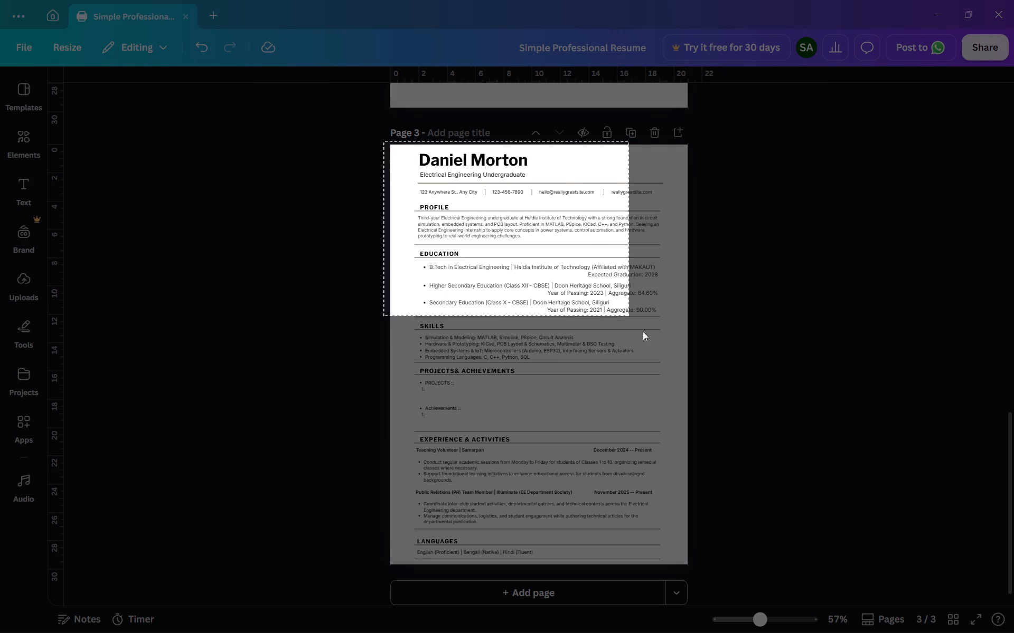
left_click_drag(643, 331, 693, 567)
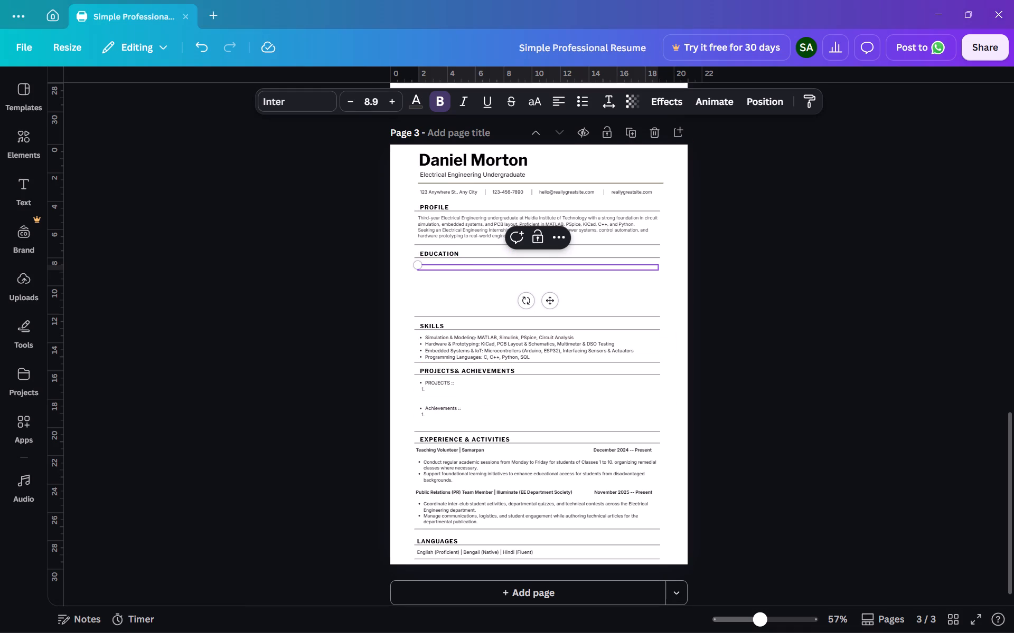
key("ctrl+v")
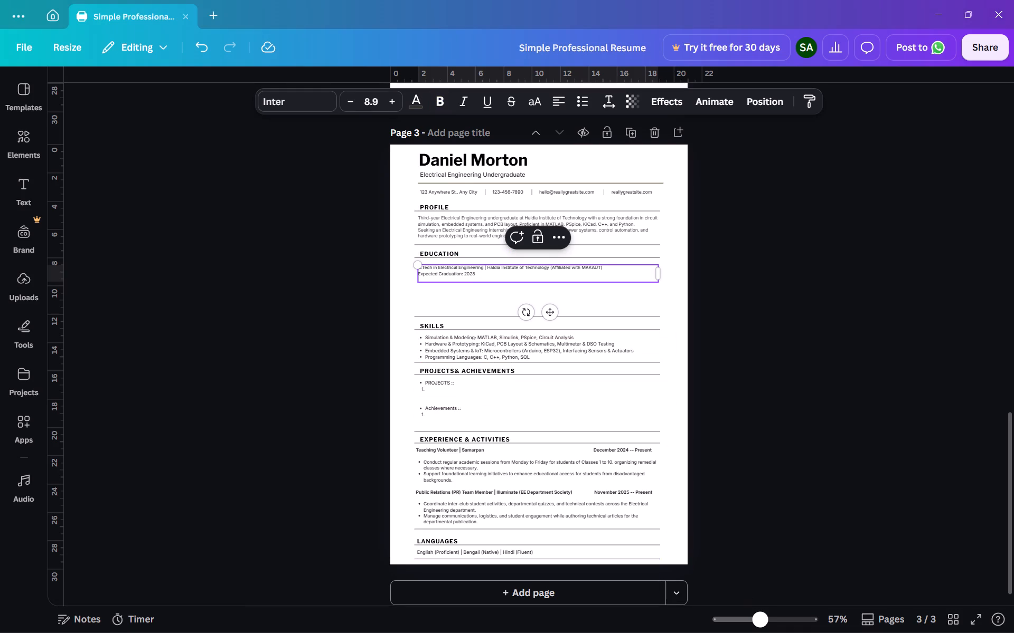
Remove the empty last line from the Education text and format the B.Tech line as a bullet point.
left_click_drag(760, 627, 780, 628)
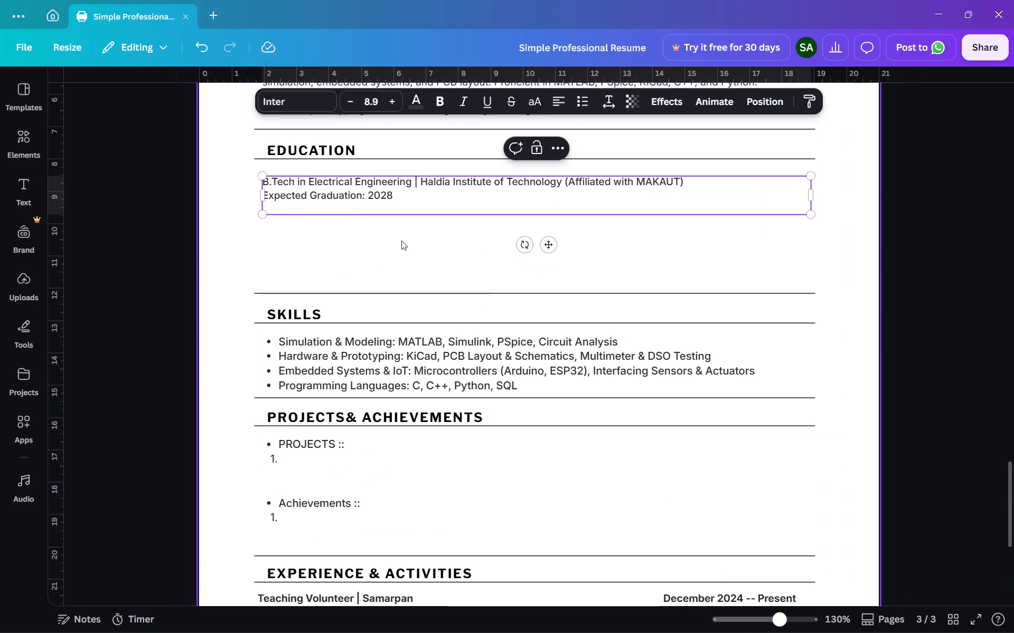
left_click(588, 96)
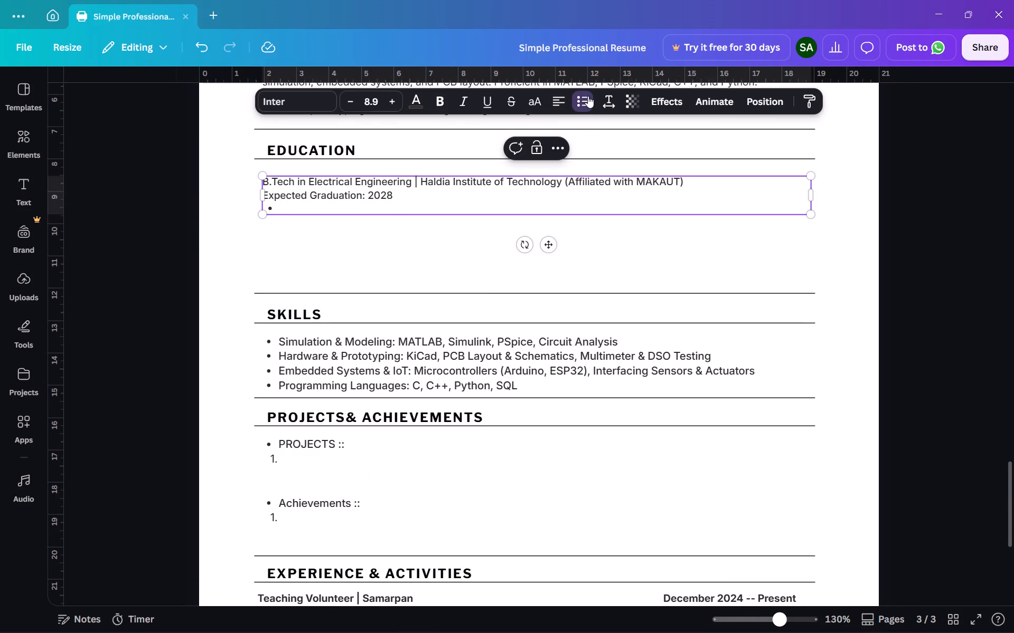
key("BackSpace")
key("BackSpace")
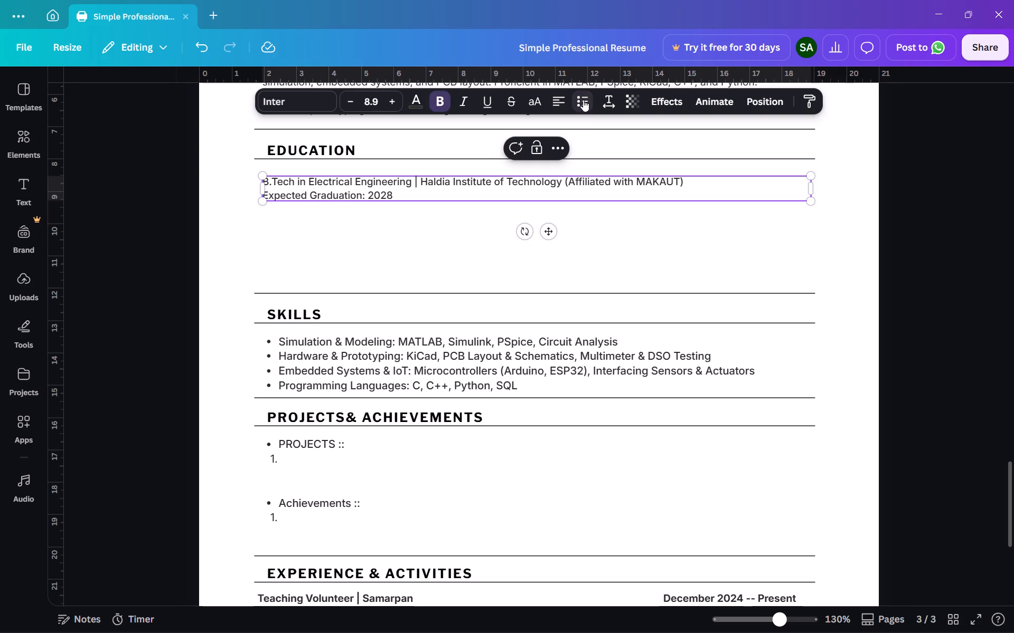
left_click(357, 184)
left_click(577, 101)
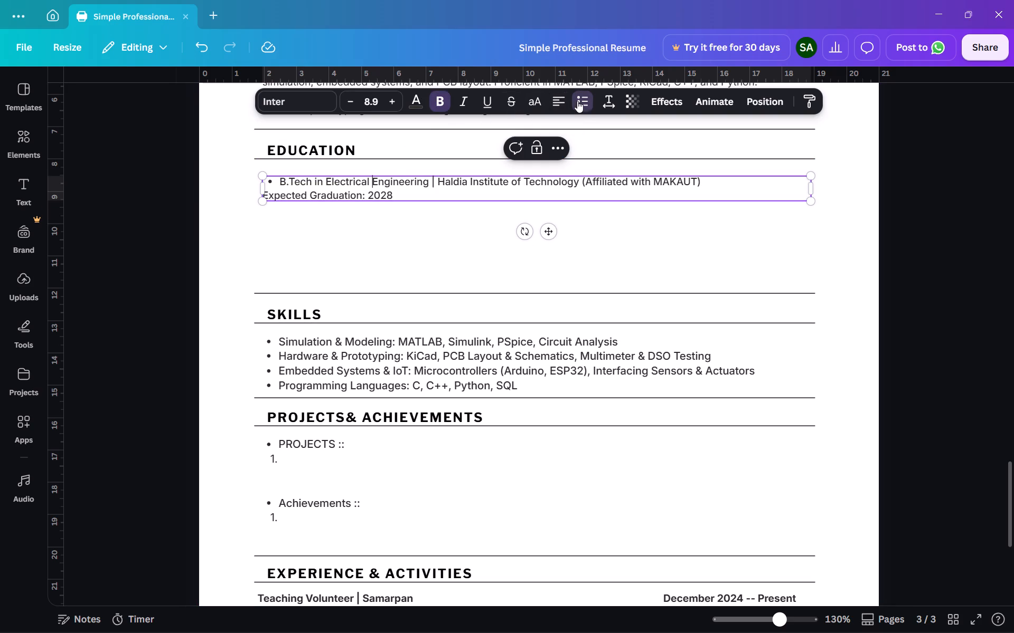
key("BackSpace")
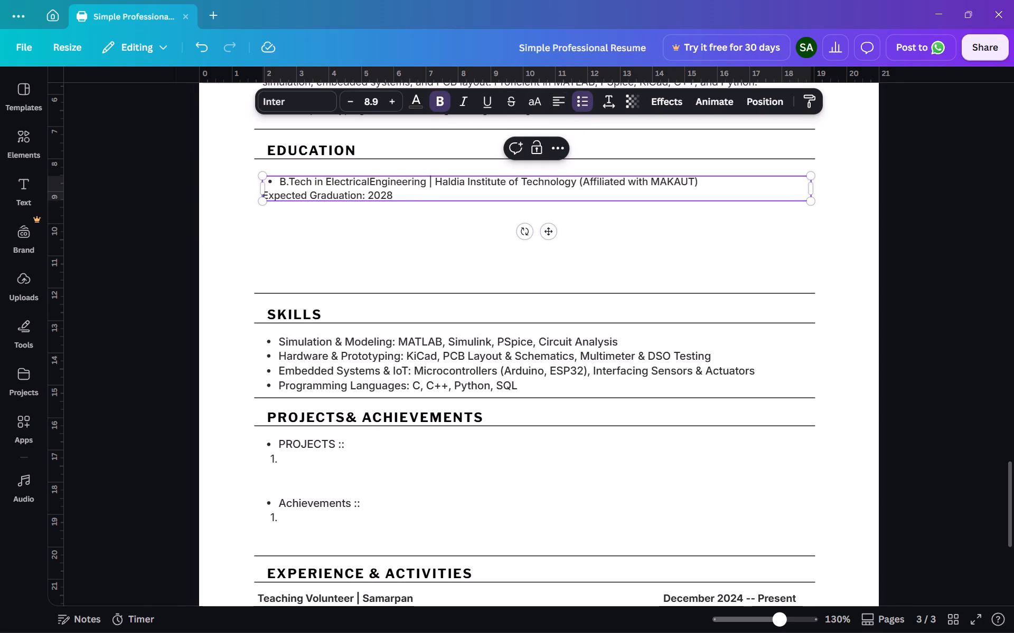
key("ctrl+z")
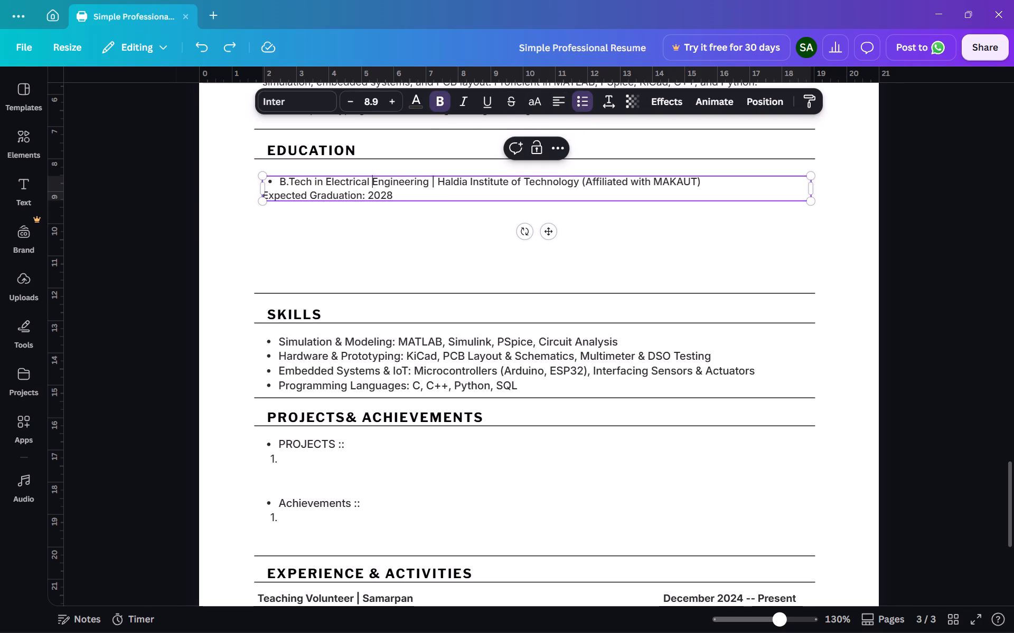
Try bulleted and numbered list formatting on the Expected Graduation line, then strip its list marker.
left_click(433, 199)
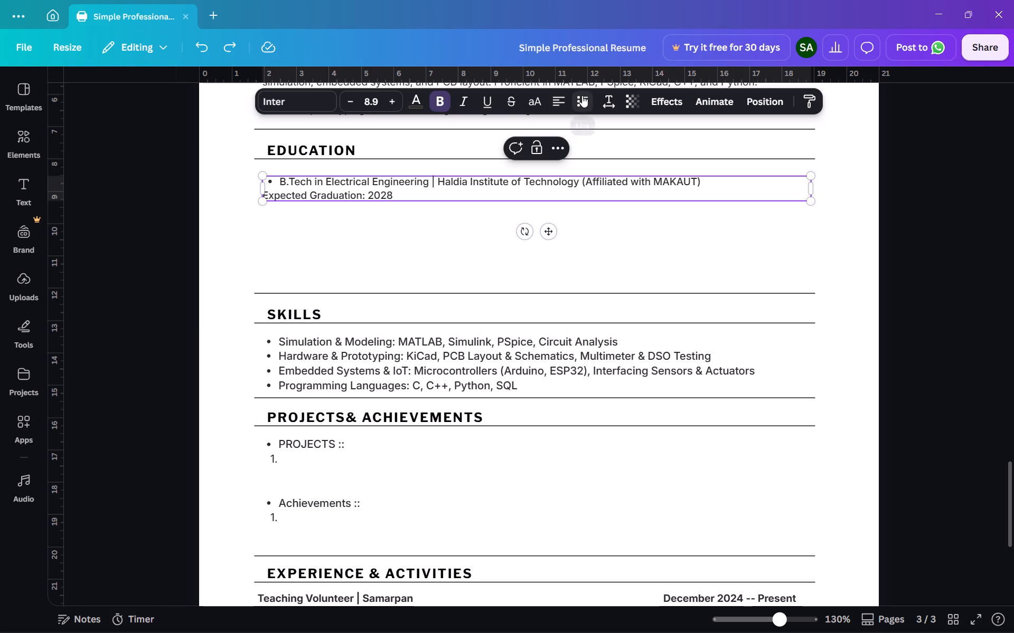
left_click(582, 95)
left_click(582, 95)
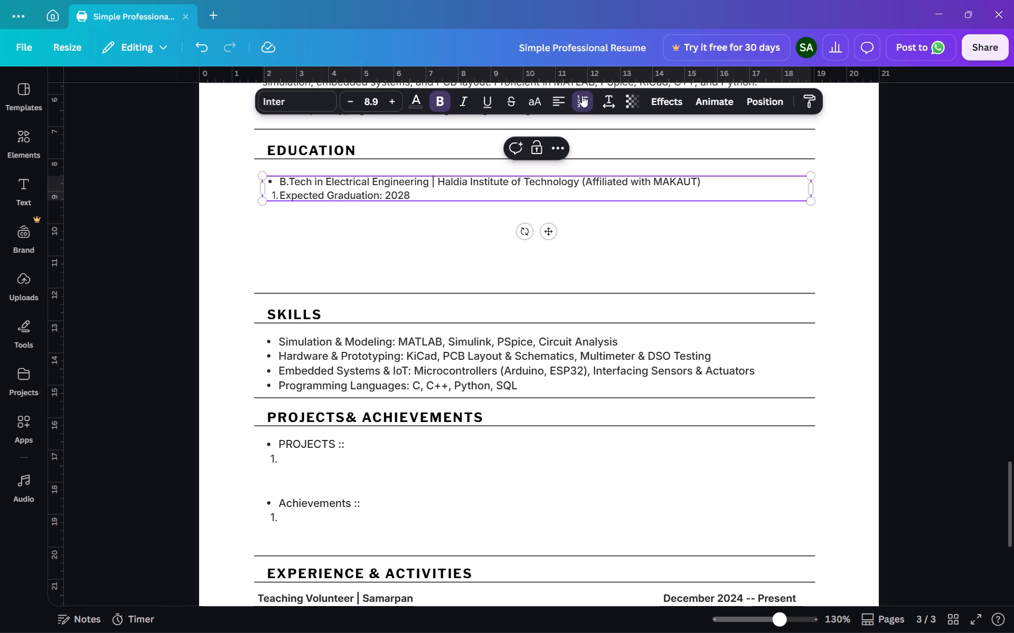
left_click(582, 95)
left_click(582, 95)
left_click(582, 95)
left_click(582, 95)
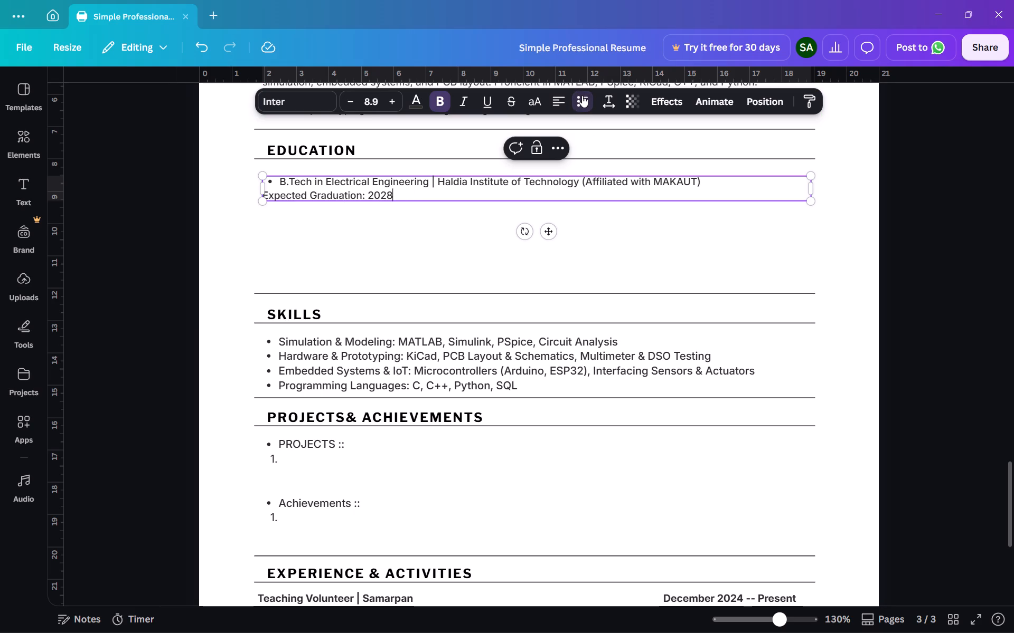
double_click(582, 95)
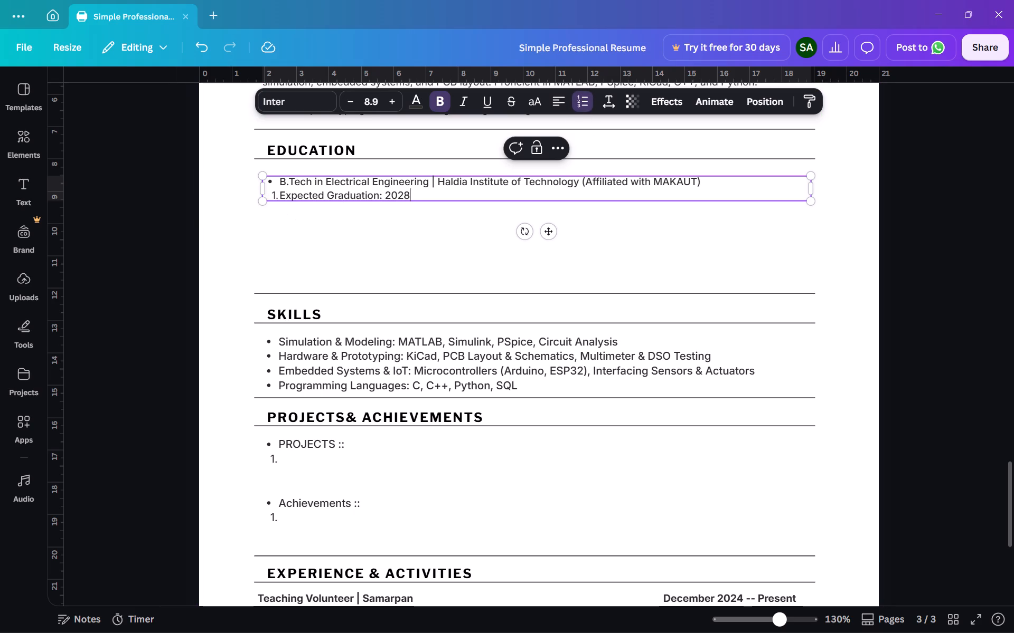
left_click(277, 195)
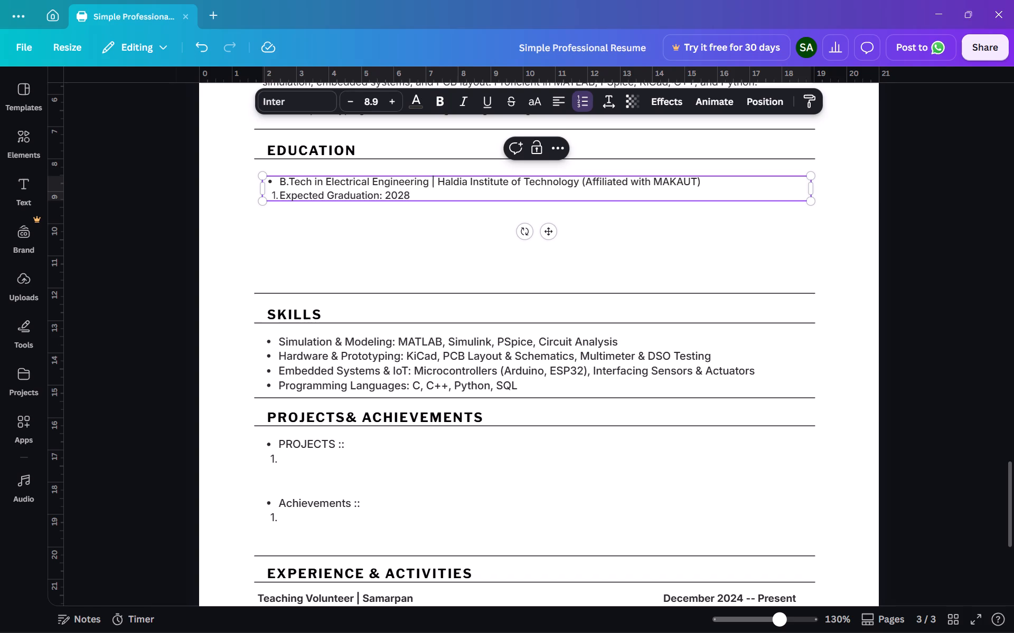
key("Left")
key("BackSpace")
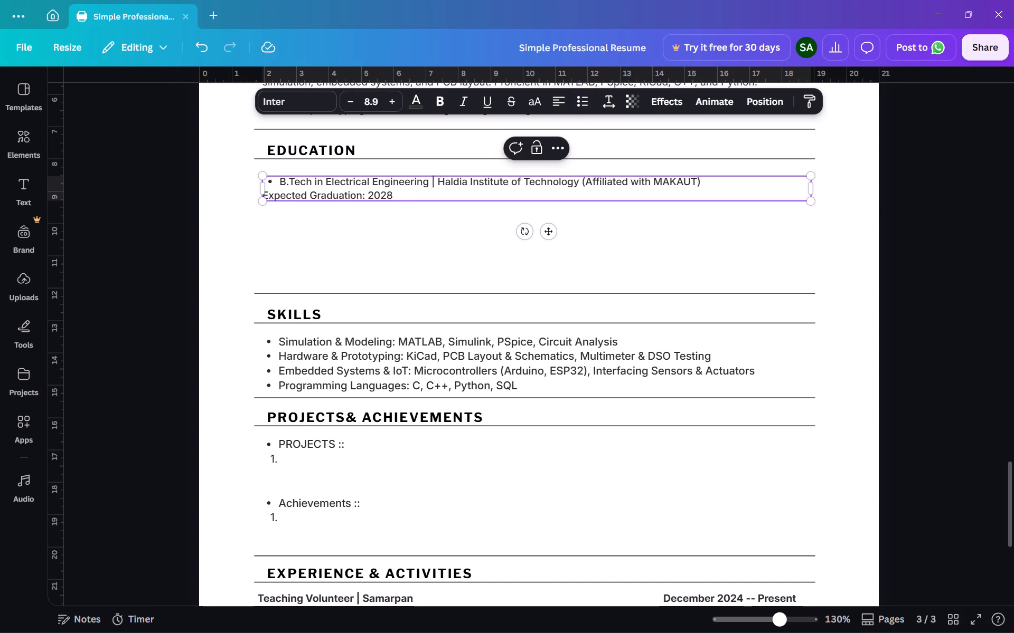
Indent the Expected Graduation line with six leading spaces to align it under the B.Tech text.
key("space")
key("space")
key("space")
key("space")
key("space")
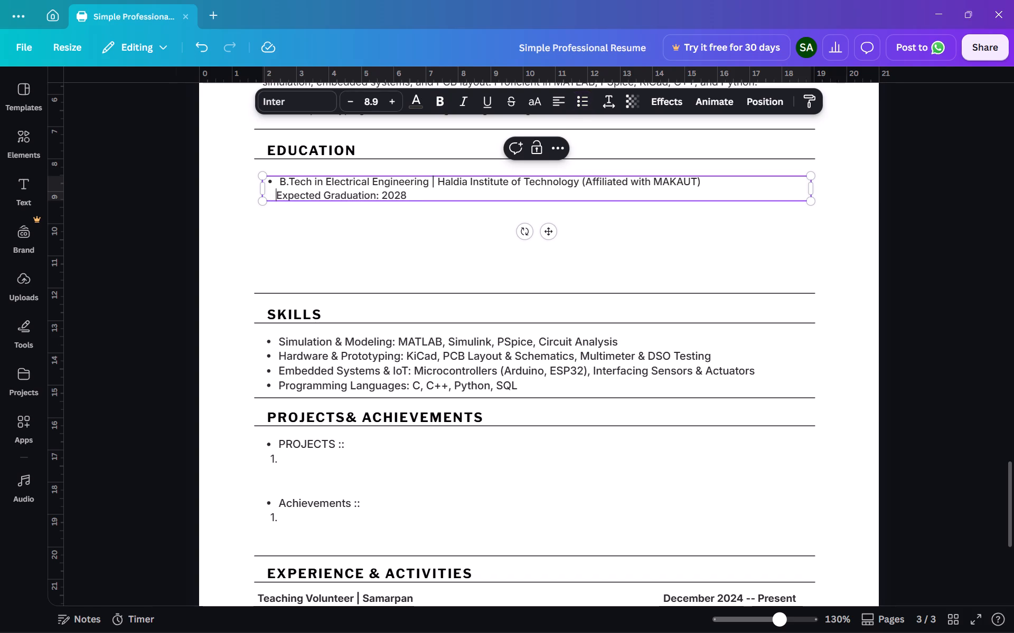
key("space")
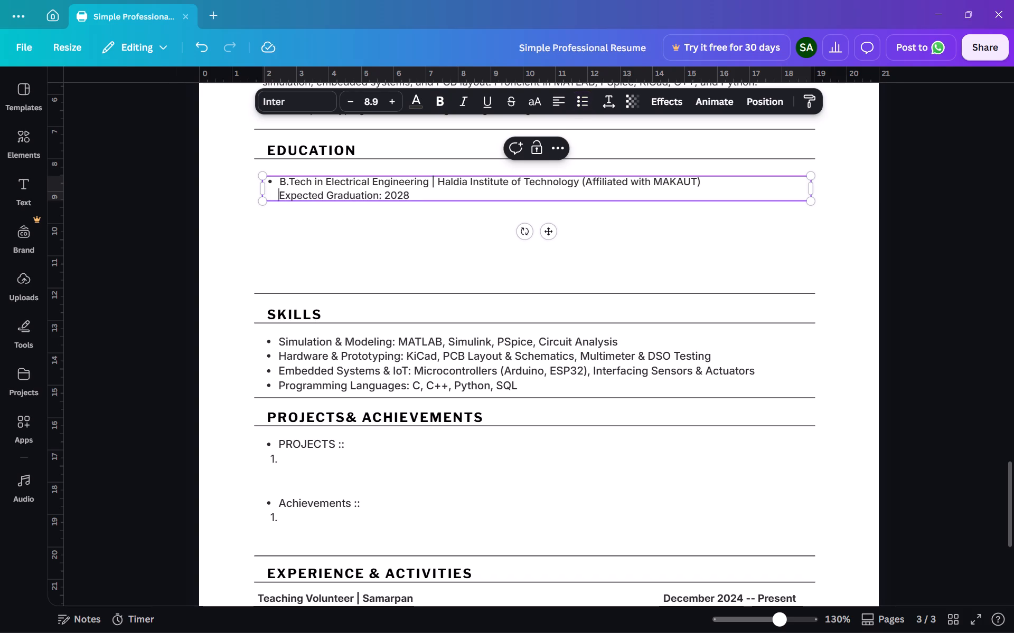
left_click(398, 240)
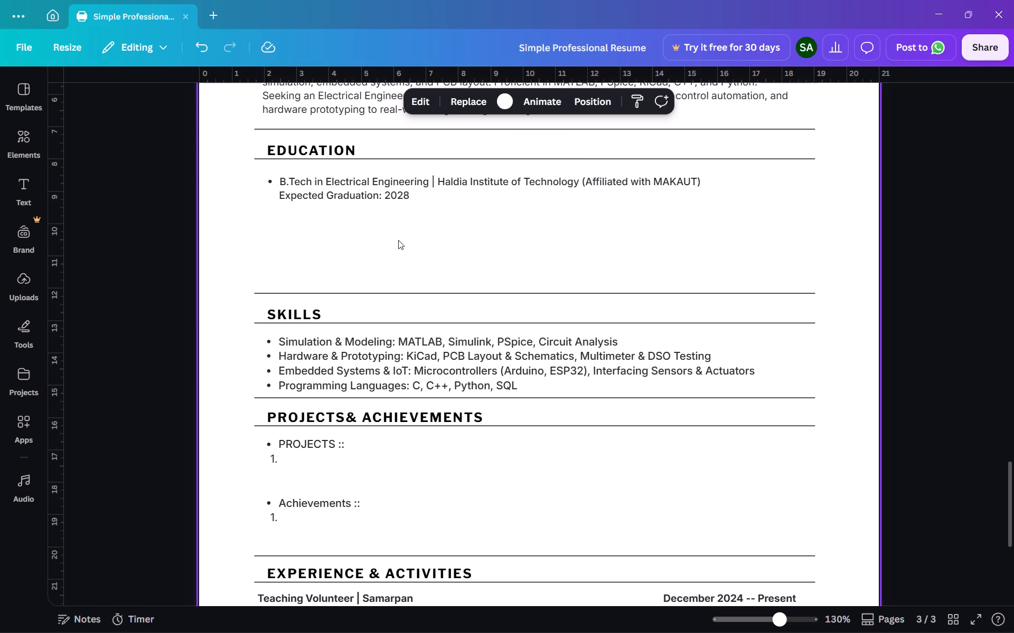
Nudge the Education text box up slightly, closer to the Education heading line.
left_click(369, 197)
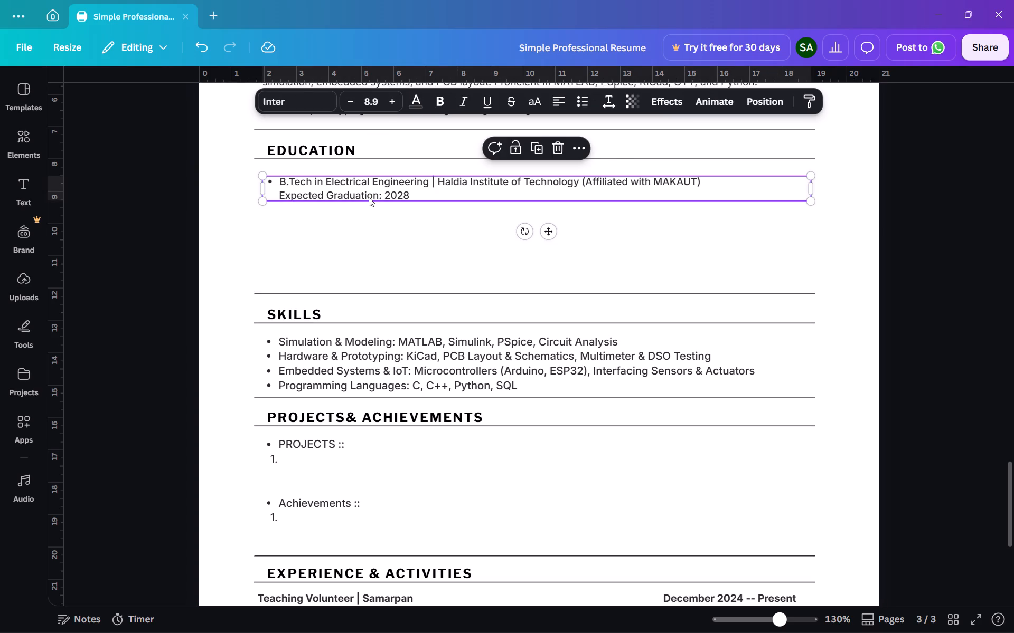
triple_click(335, 179)
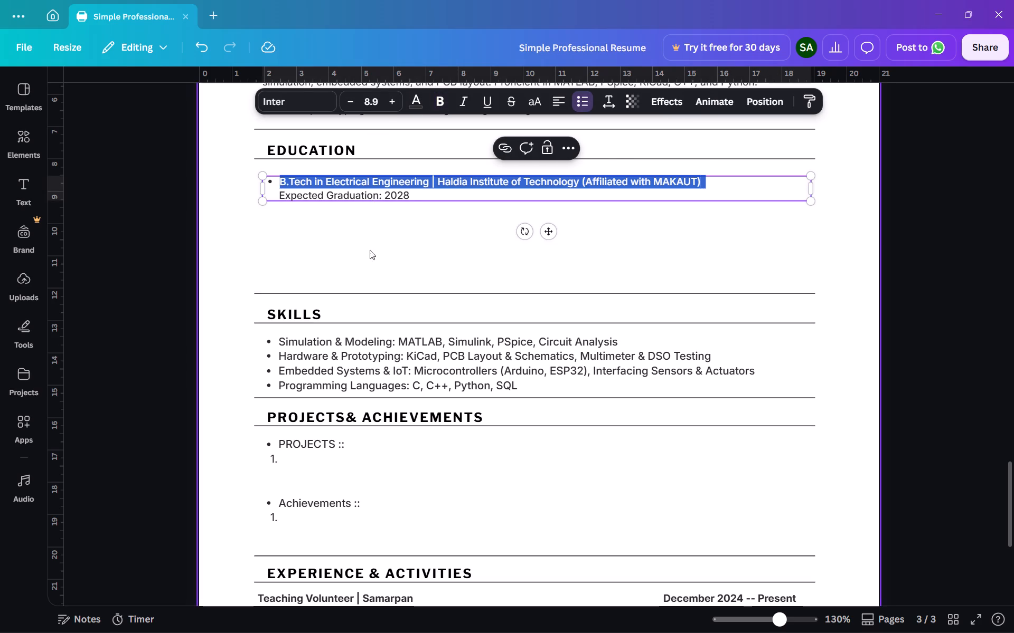
left_click(365, 257)
left_click(325, 194)
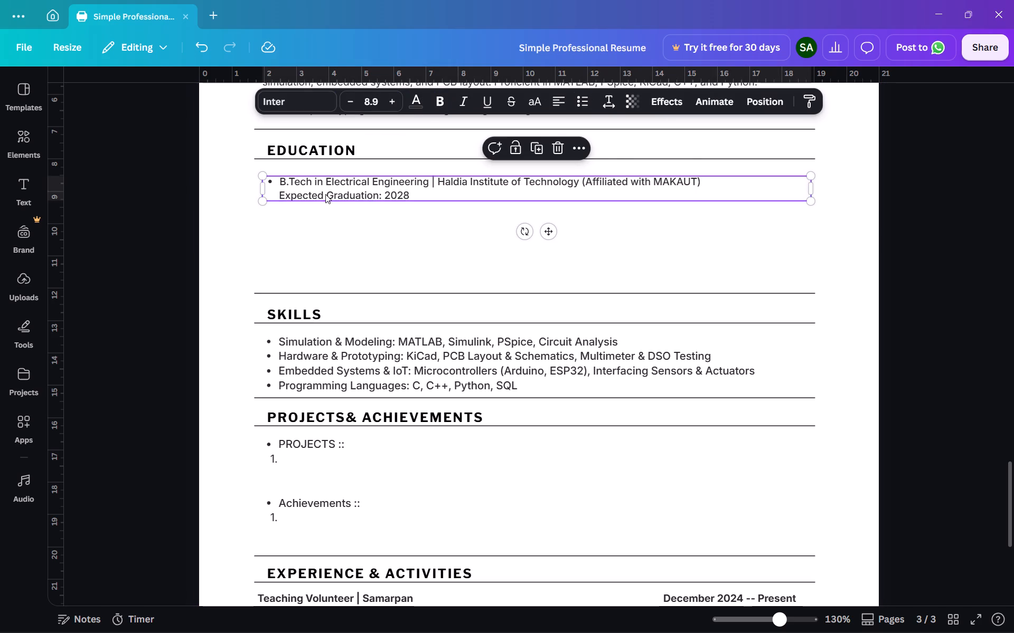
key("Up")
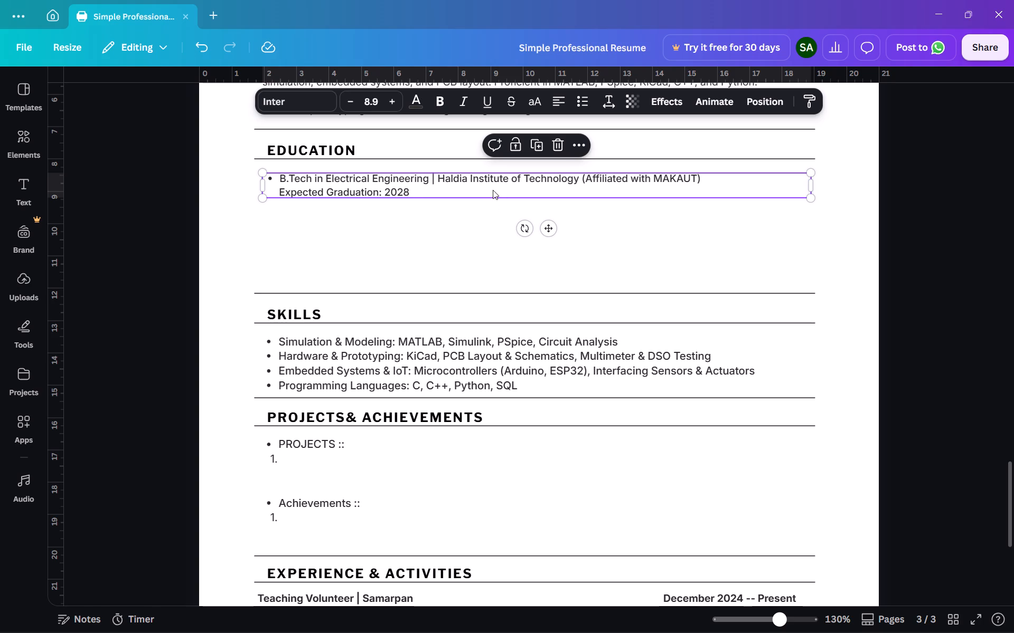
left_click(322, 193)
left_click(334, 238)
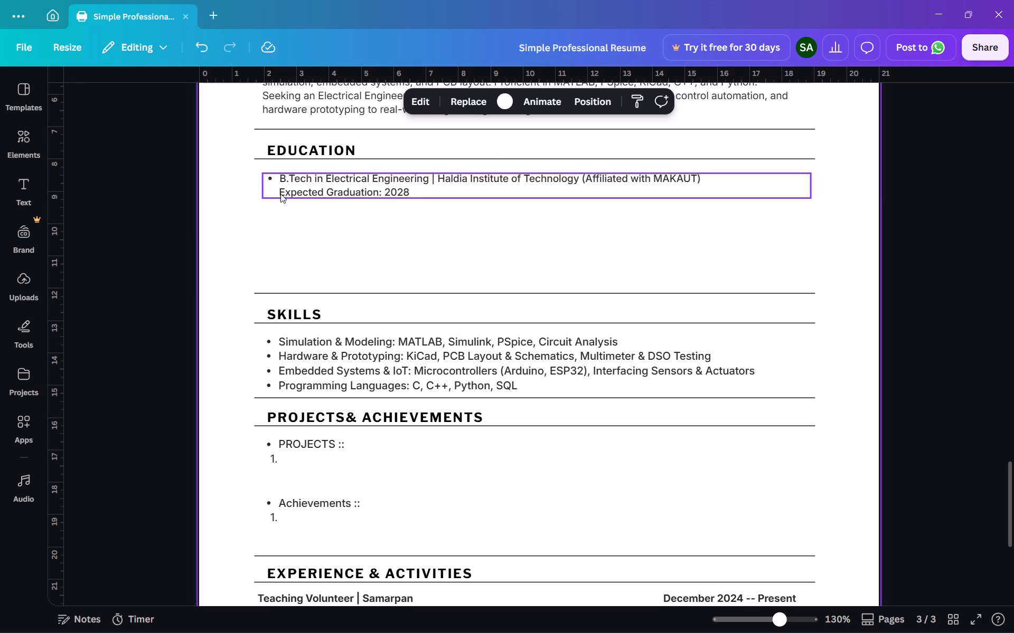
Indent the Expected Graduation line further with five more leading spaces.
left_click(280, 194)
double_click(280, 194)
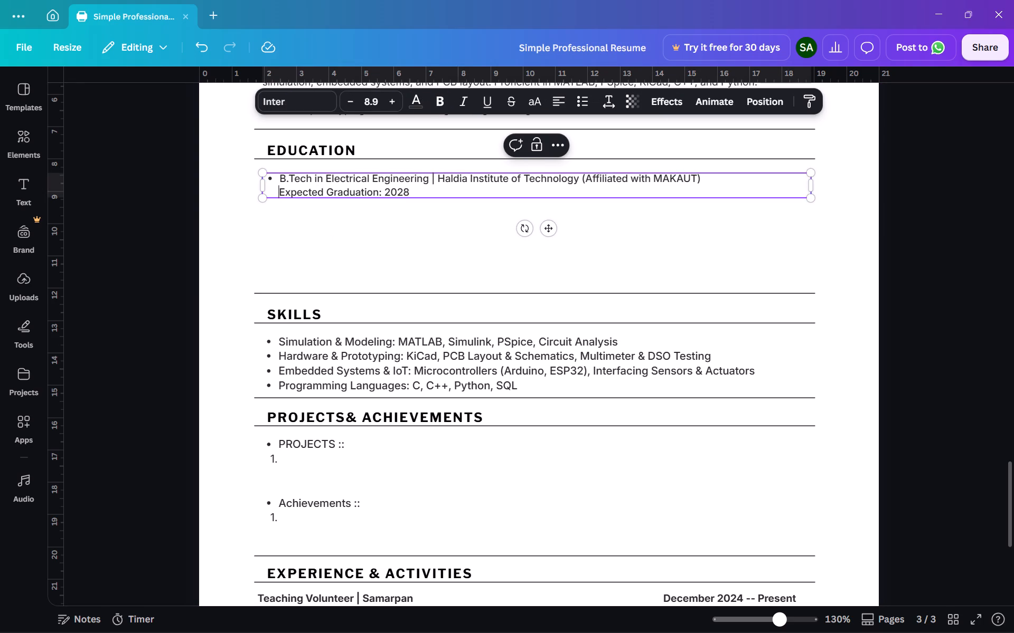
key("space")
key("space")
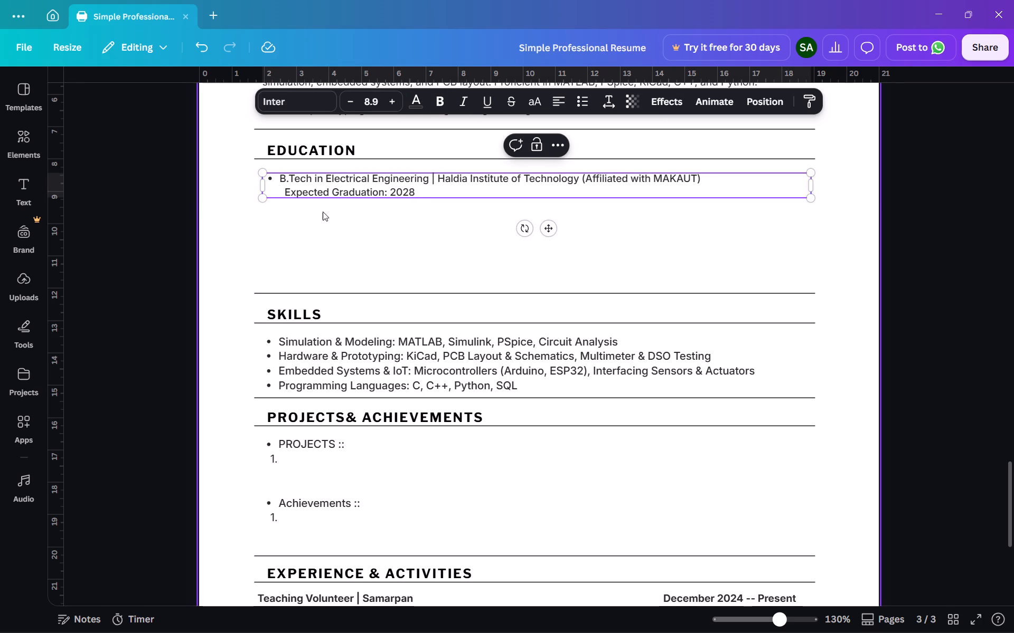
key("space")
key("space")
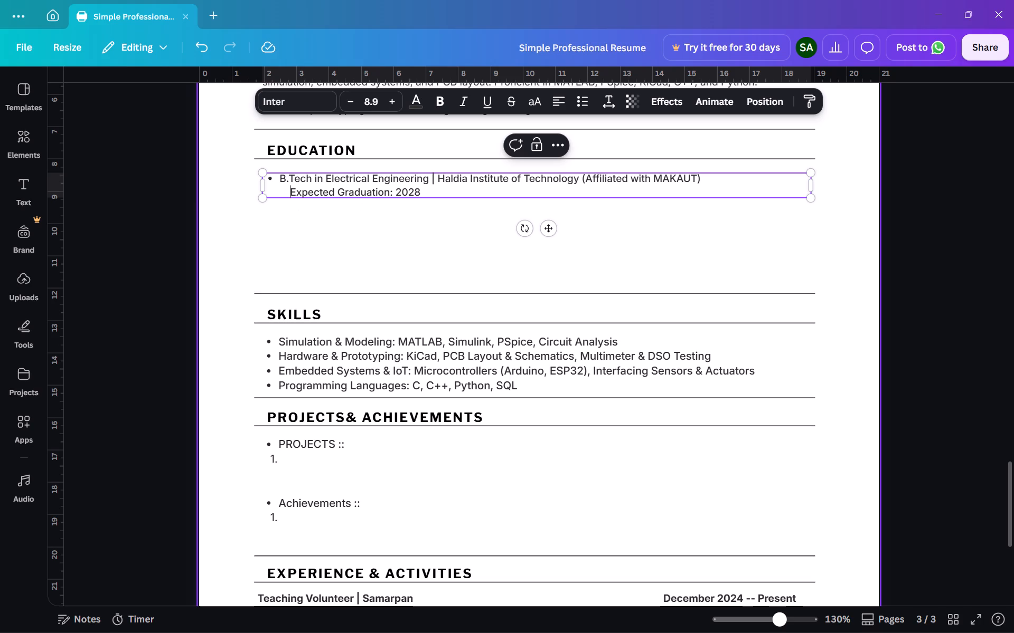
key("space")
Delete all leading spaces before Expected Graduation, join it to the B.Tech bullet, and split it off as its own bulleted line.
key("BackSpace")
key("BackSpace")
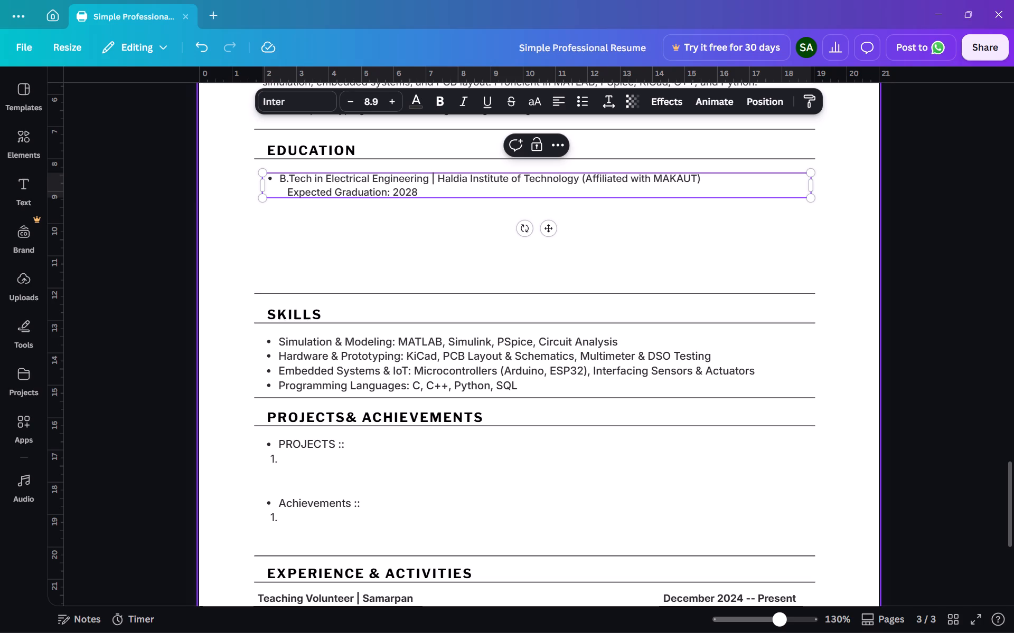
key("BackSpace")
key("BackSpace")
key("BackSpace")
key("BackSpace")
key("BackSpace")
key("BackSpace")
key("BackSpace")
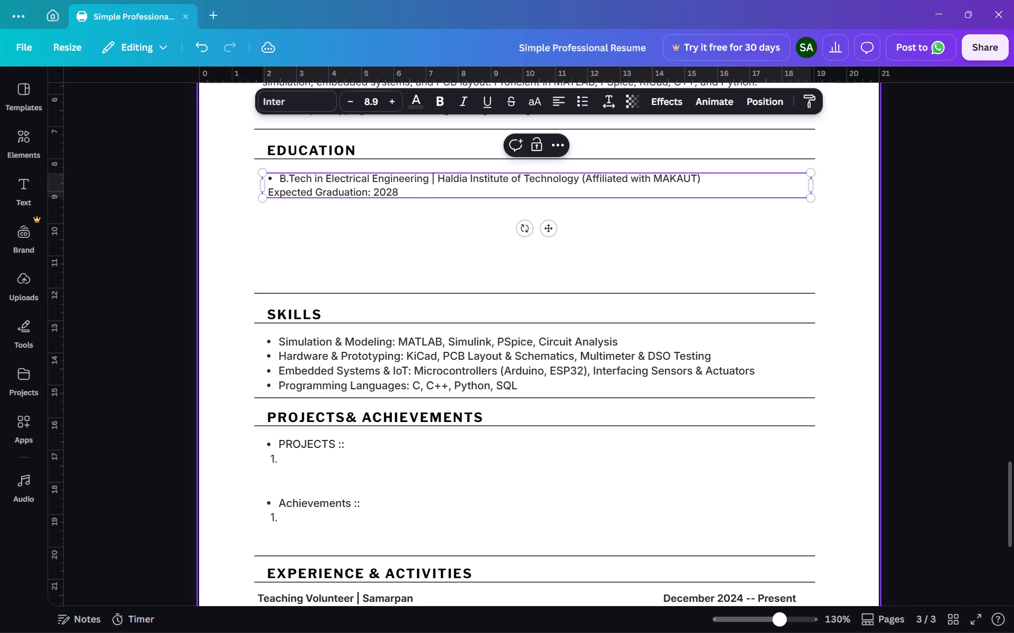
key("BackSpace")
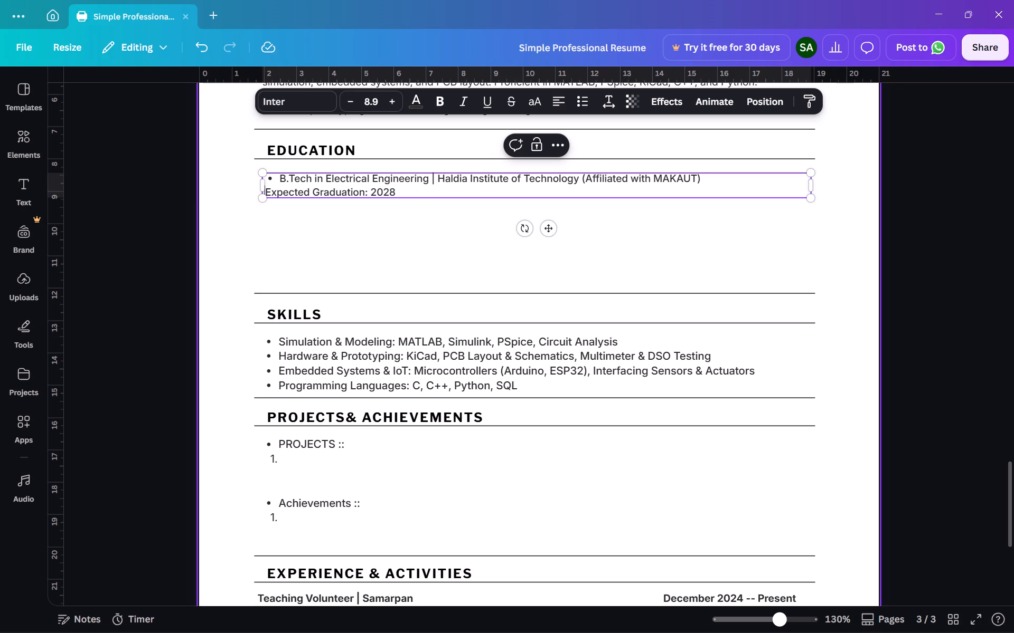
key("BackSpace")
key("BackSpace")
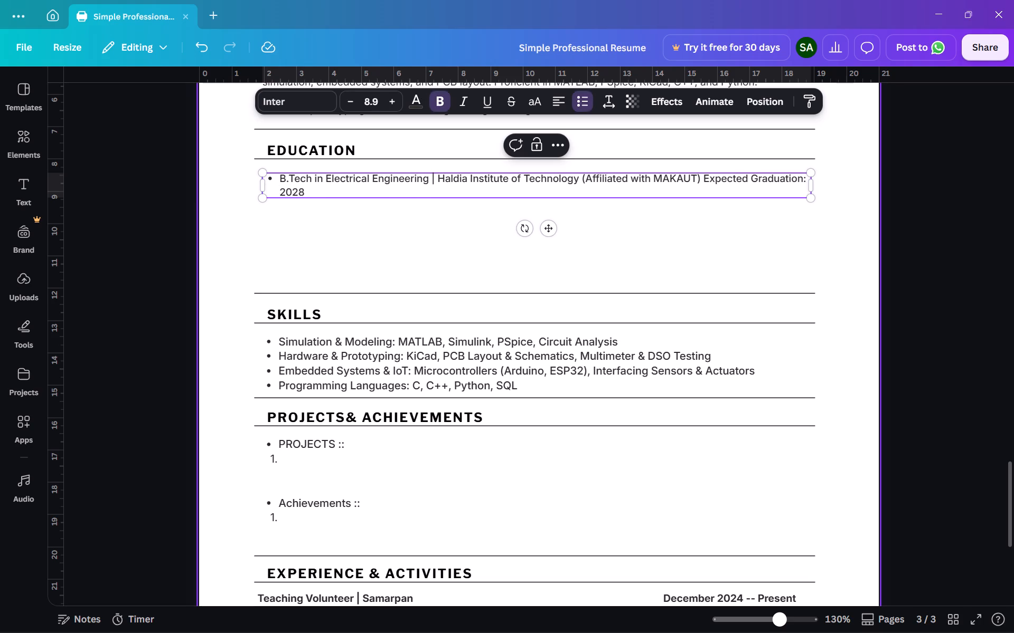
key("Return")
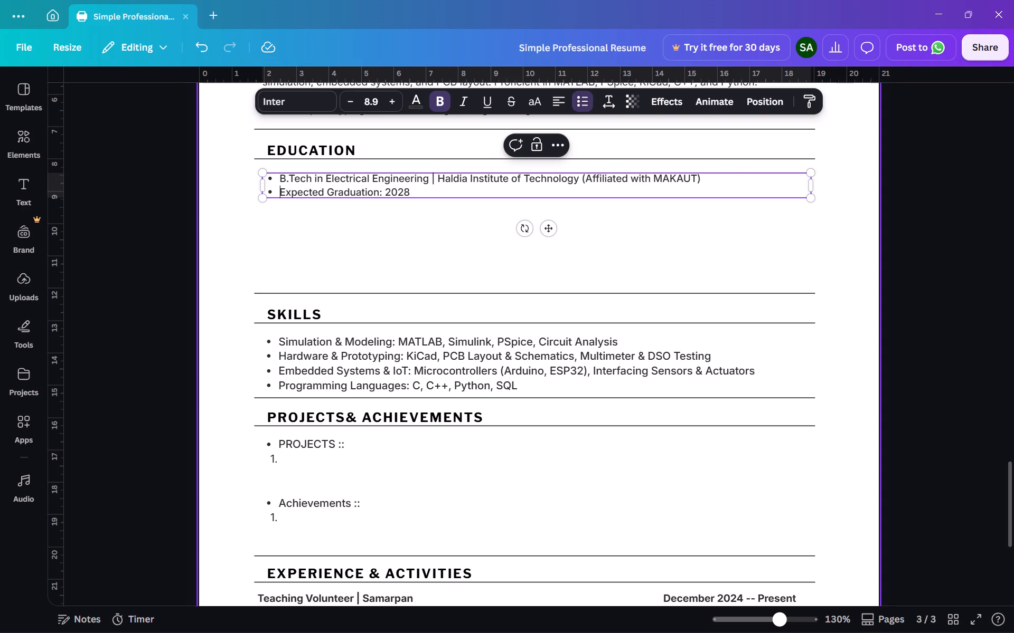
key("BackSpace")
key("BackSpace")
key("Return")
Remove the bullet from the Expected Graduation line and indent it with seven leading spaces under the B.Tech text.
key("BackSpace")
key("space")
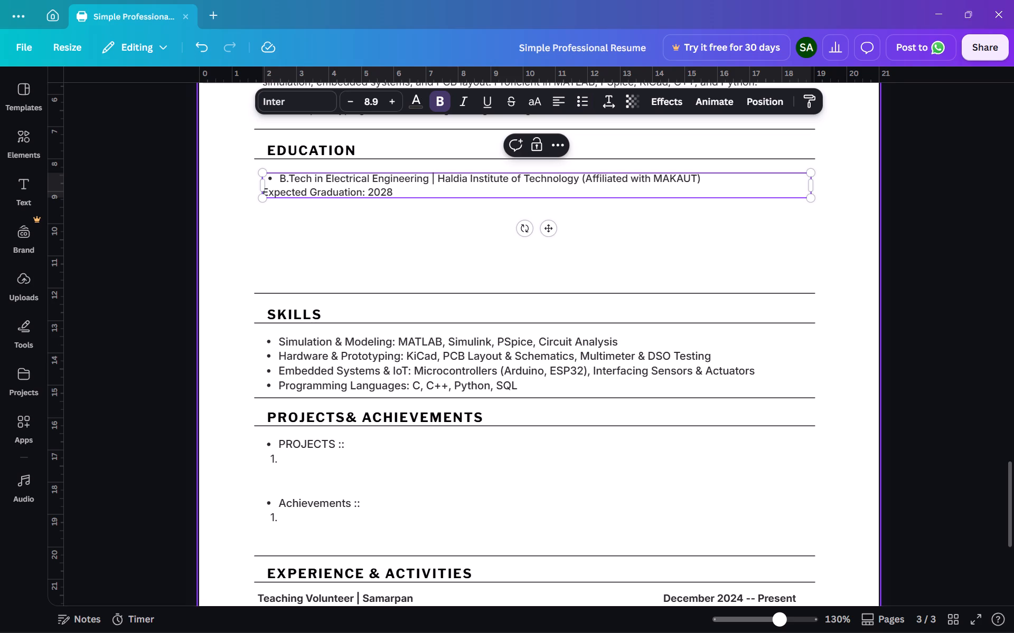
key("space")
key("space")
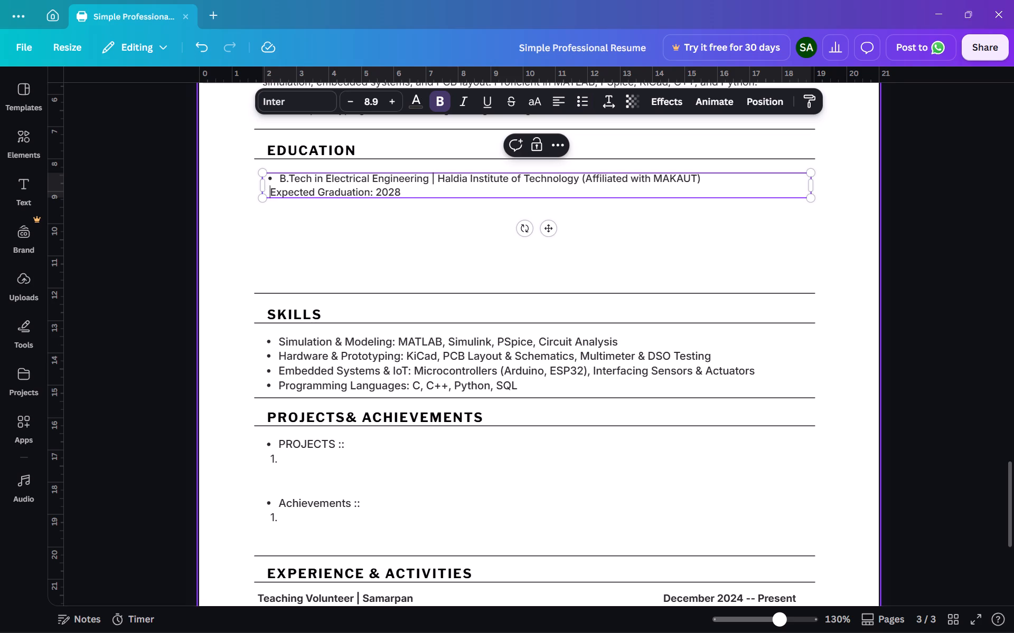
key("space")
key("space")
key("space")
key("space")
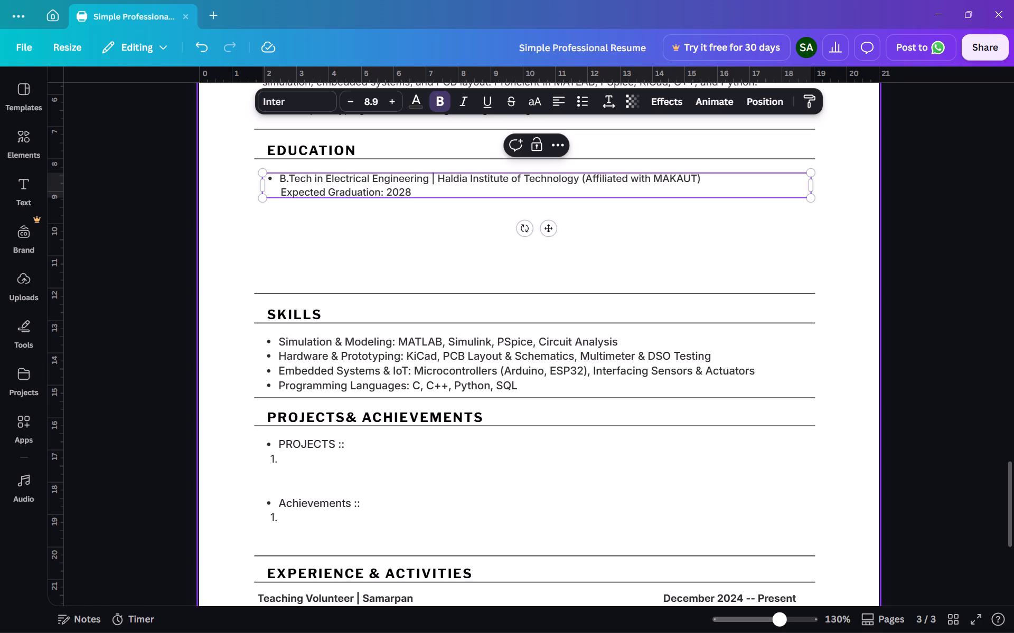
key("space")
key("space")
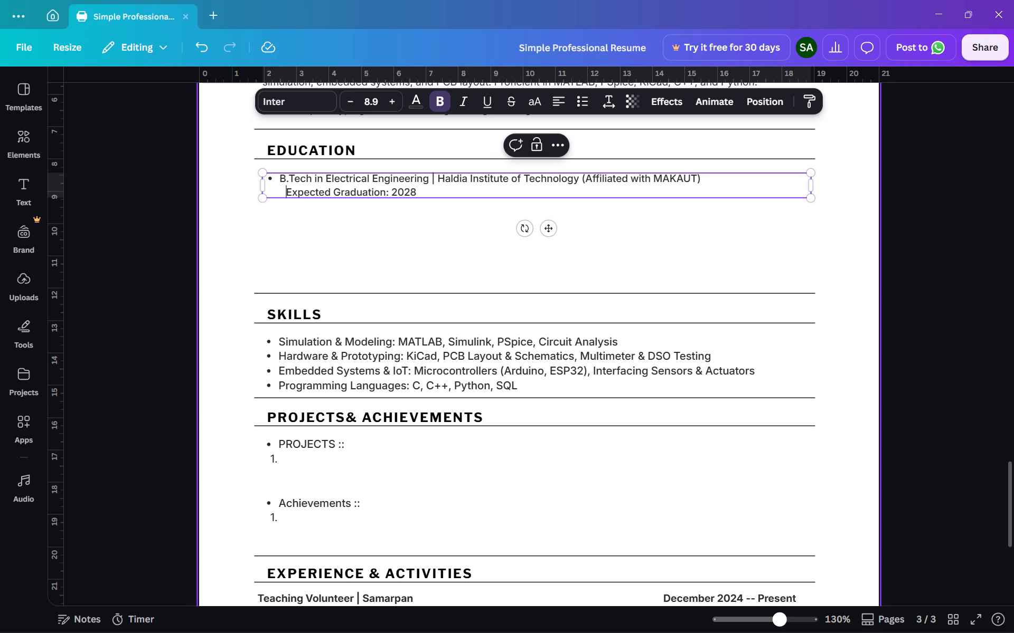
key("space")
key("space")
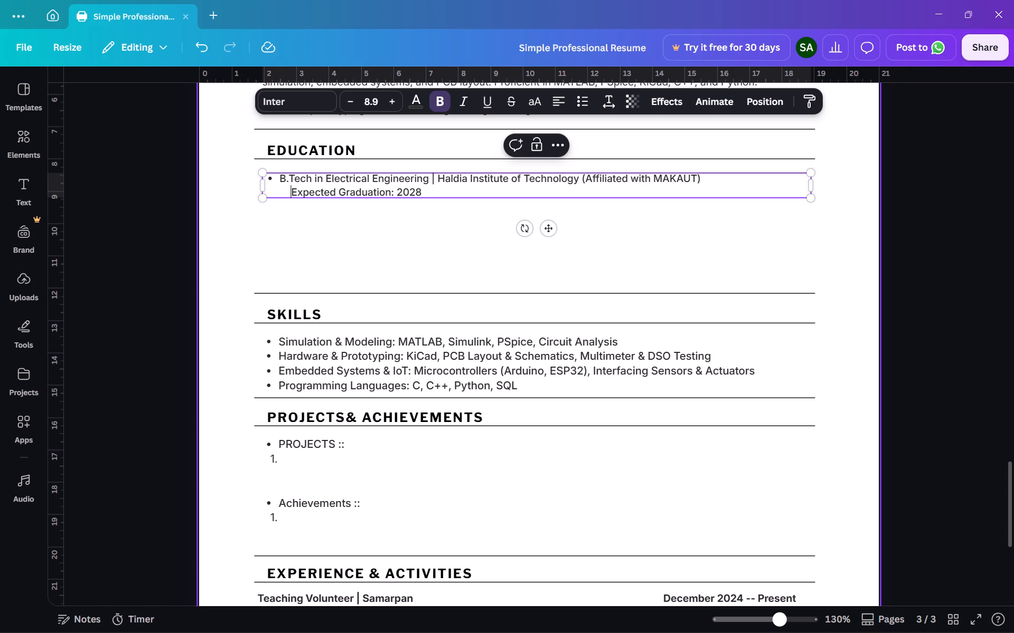
key("BackSpace")
key("BackSpace")
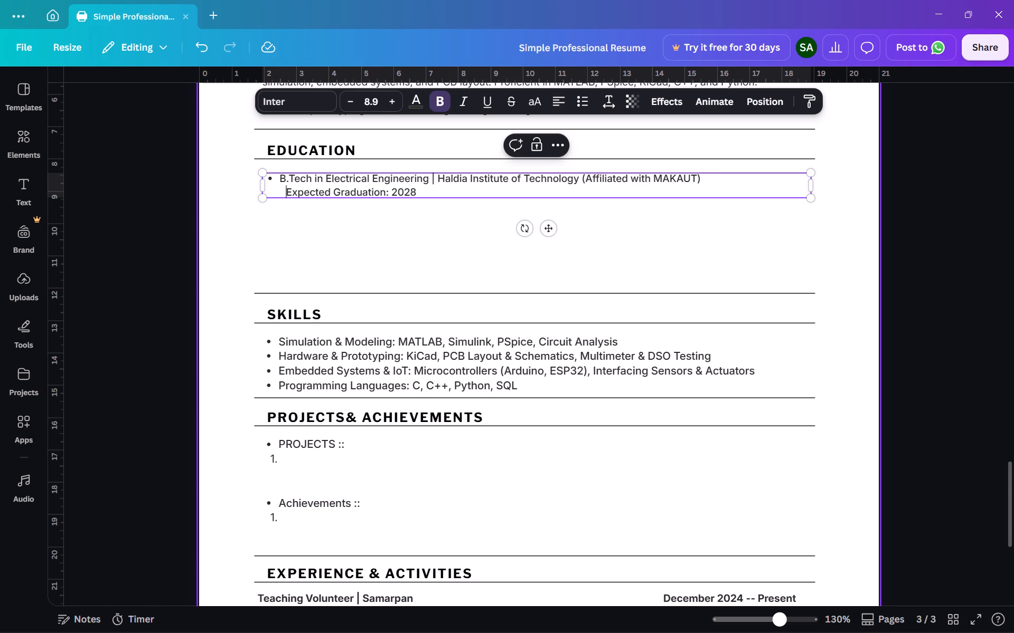
key("BackSpace")
key("BackSpace")
key("Tab")
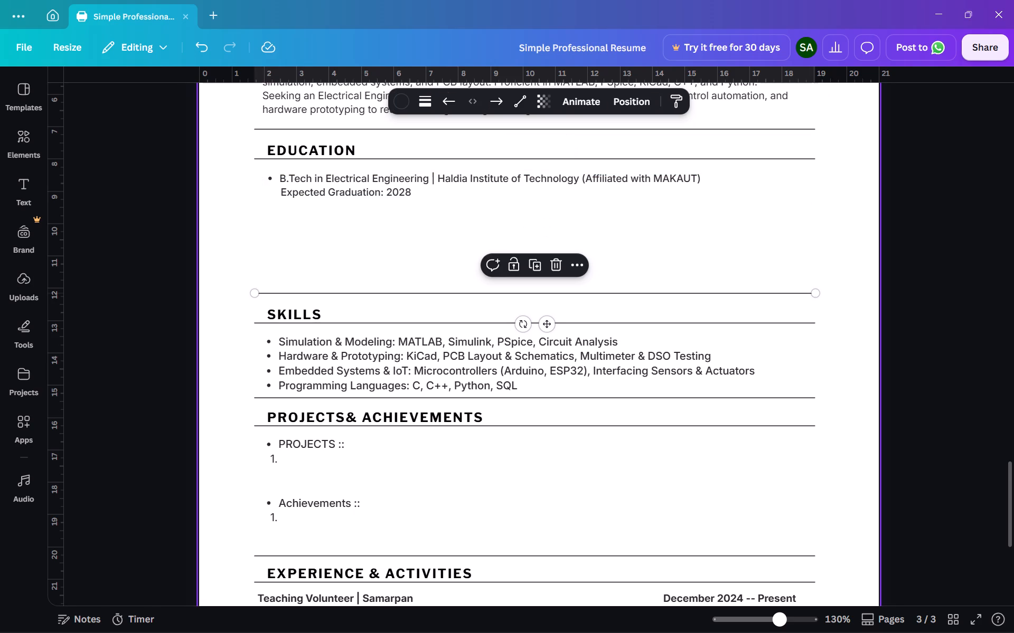
Indent the Expected Graduation line a little past the B.Tech text, bringing it to eleven leading spaces.
left_click(309, 195)
double_click(301, 194)
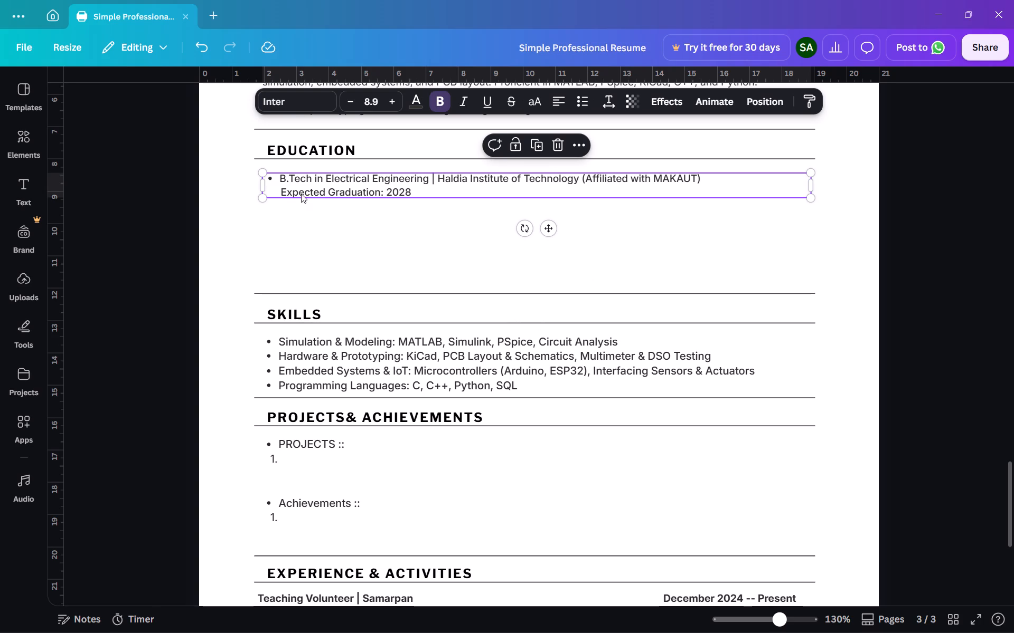
left_click(292, 195)
left_click(281, 194)
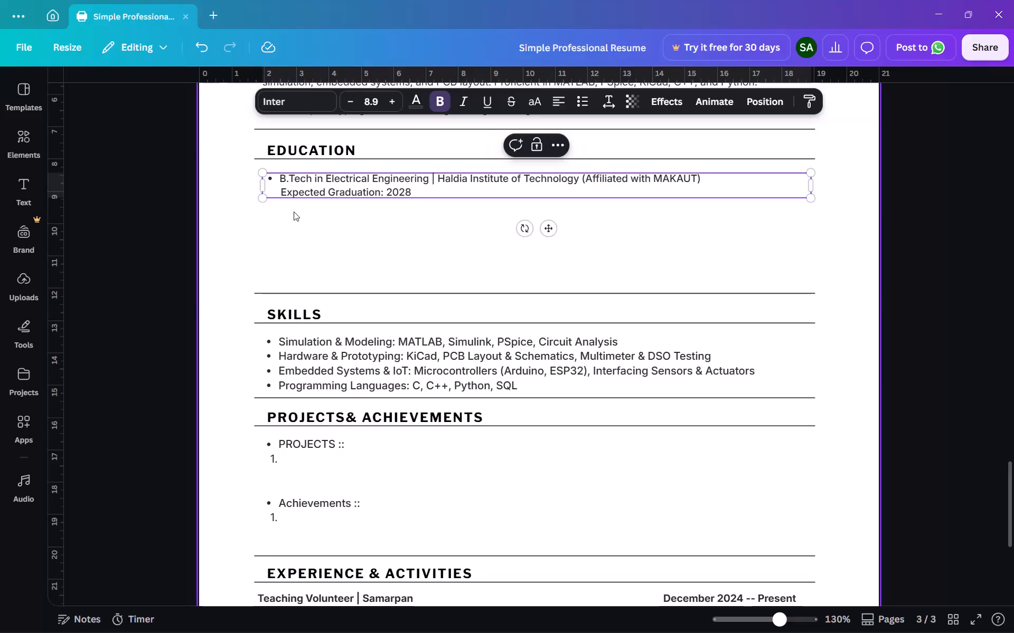
key("space")
key("space")
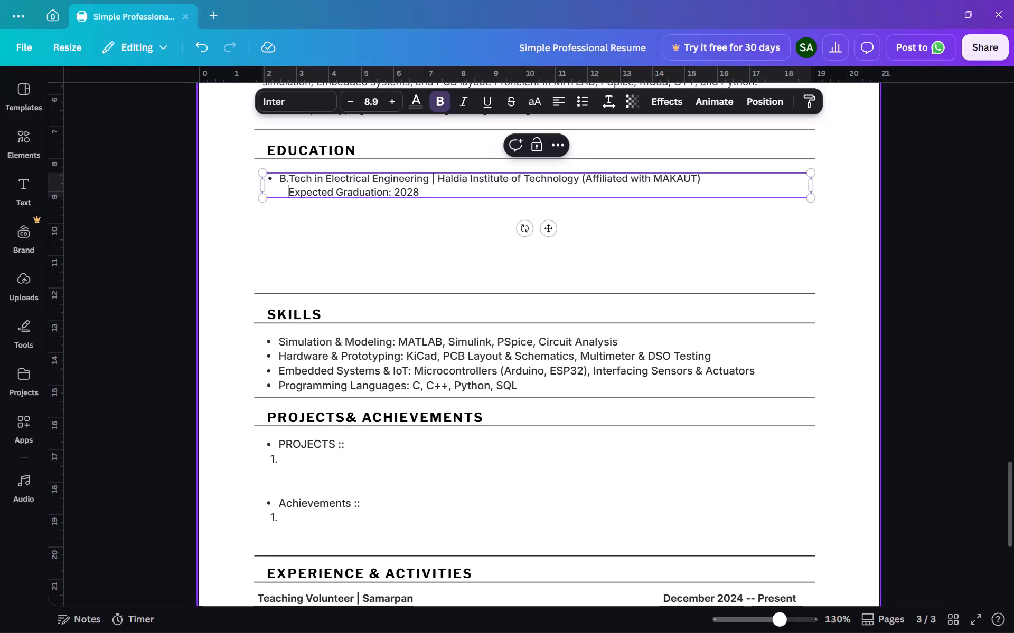
key("space")
key("space")
key("space")
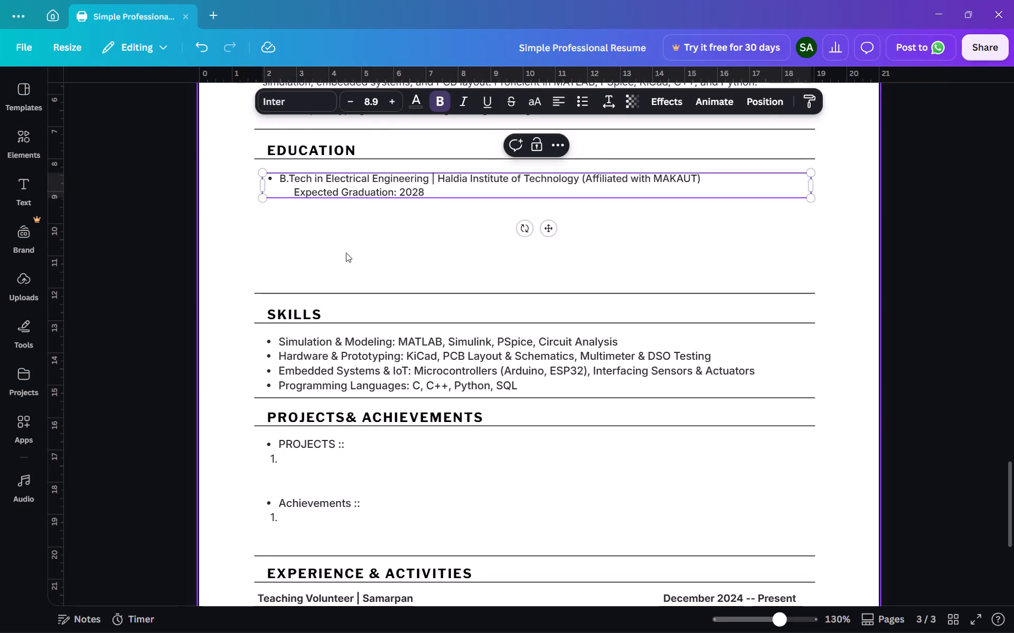
left_click(361, 238)
left_click(317, 189)
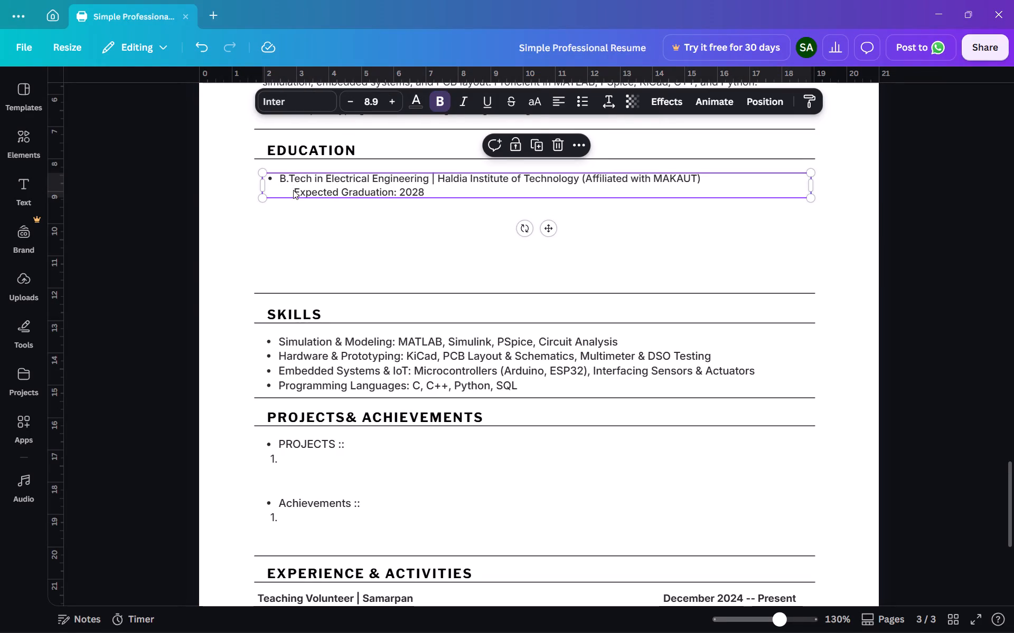
left_click(293, 190)
key("Right")
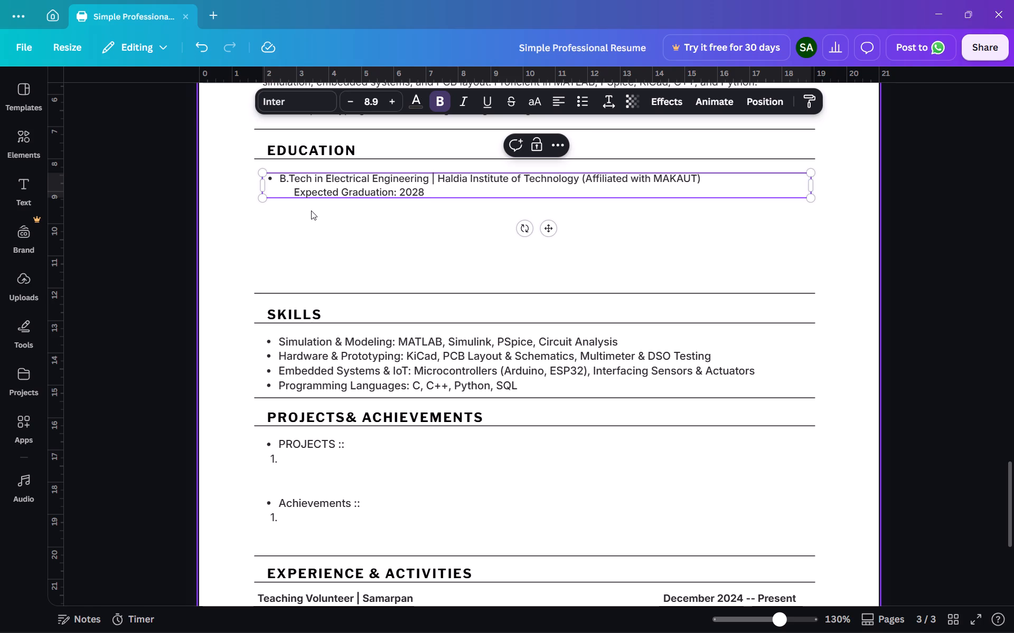
key("BackSpace")
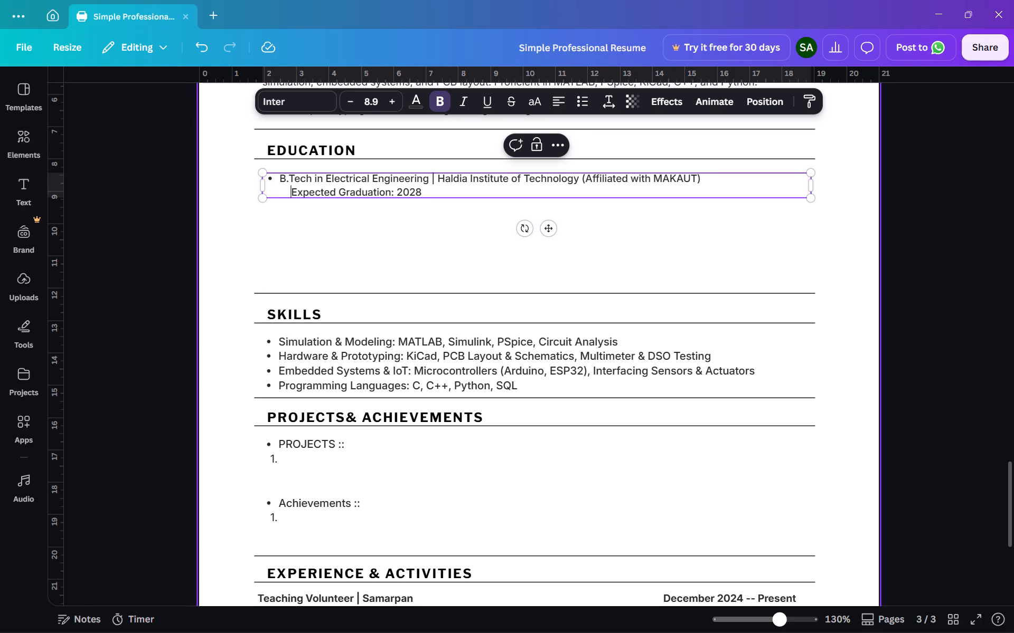
left_click(340, 189)
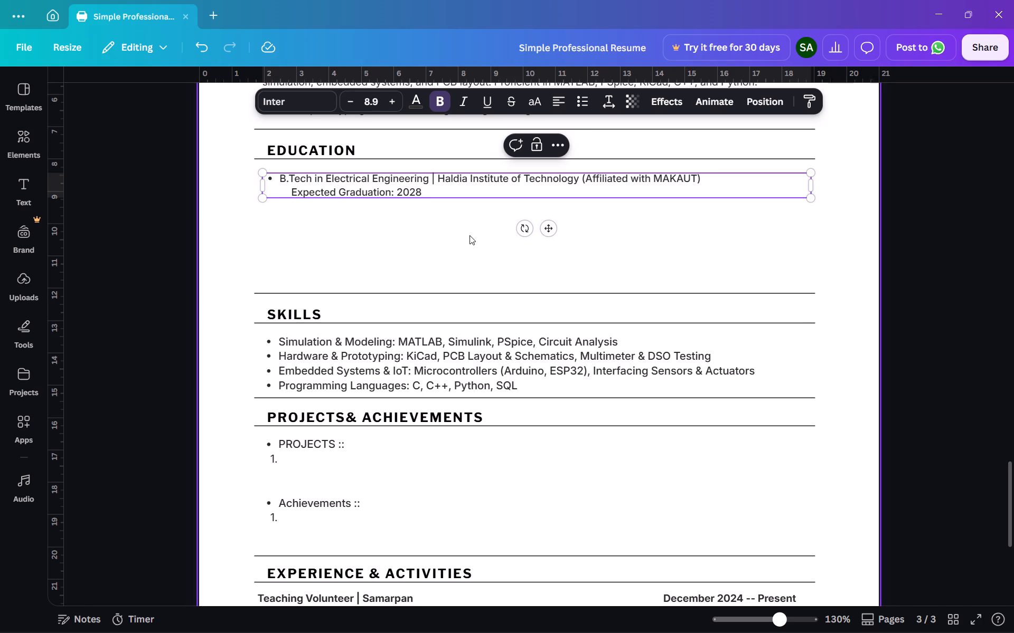
left_click(469, 236)
left_click(388, 183)
left_click(430, 193)
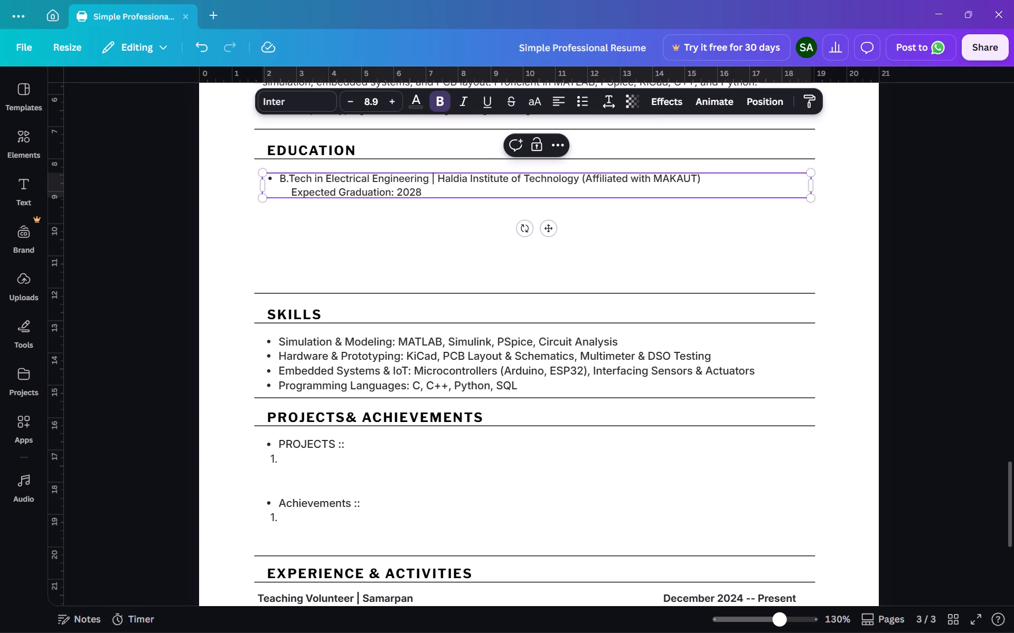
key("Return")
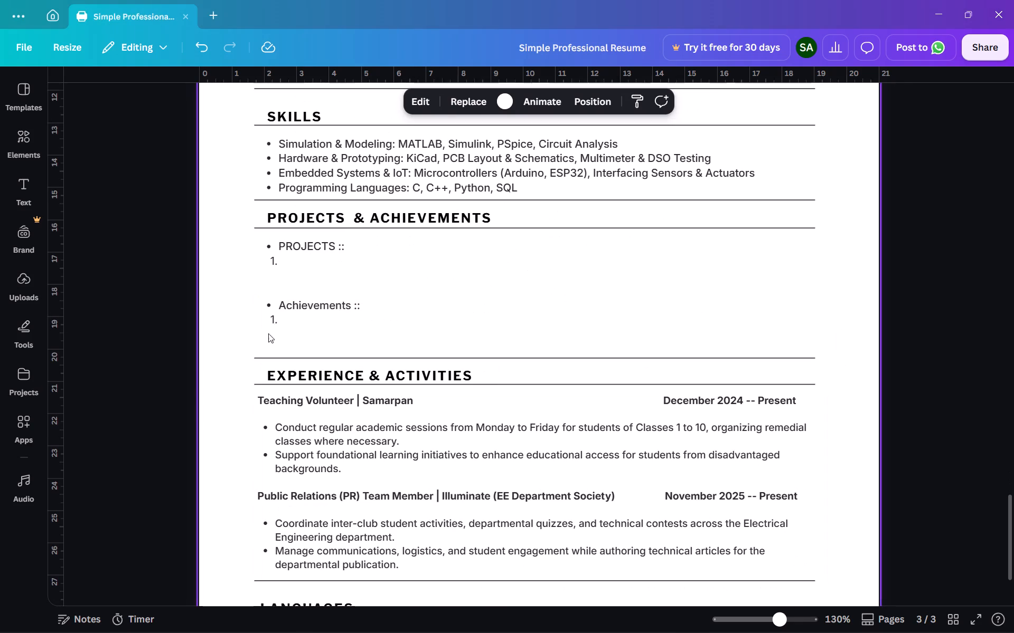
left_click(288, 302)
key("Delete")
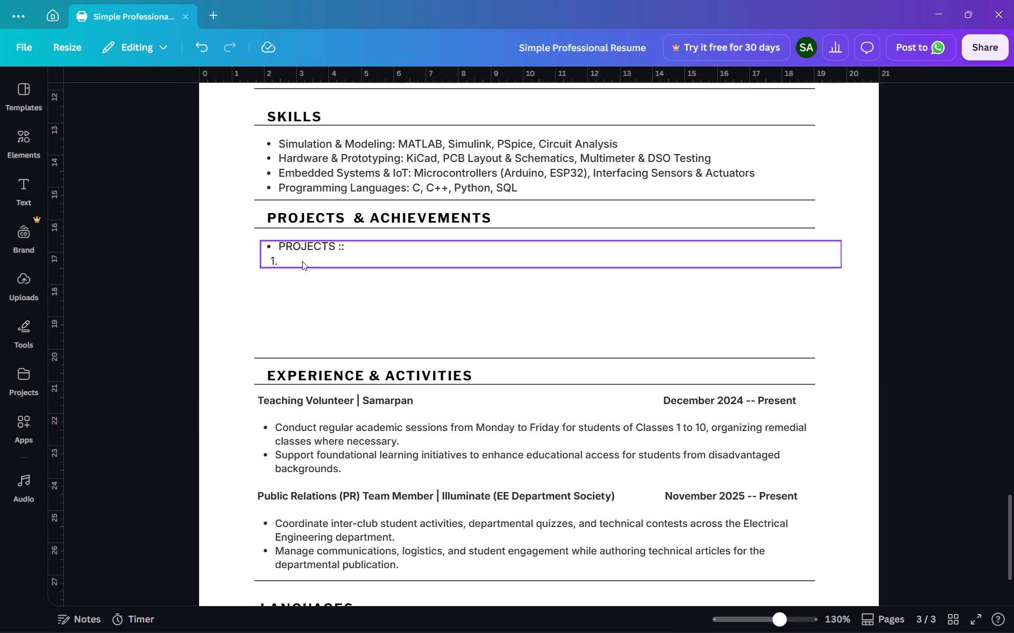
Remove the bulleted PROJECTS :: line, leaving only the numbered item under the section heading.
left_click(303, 255)
triple_click(307, 250)
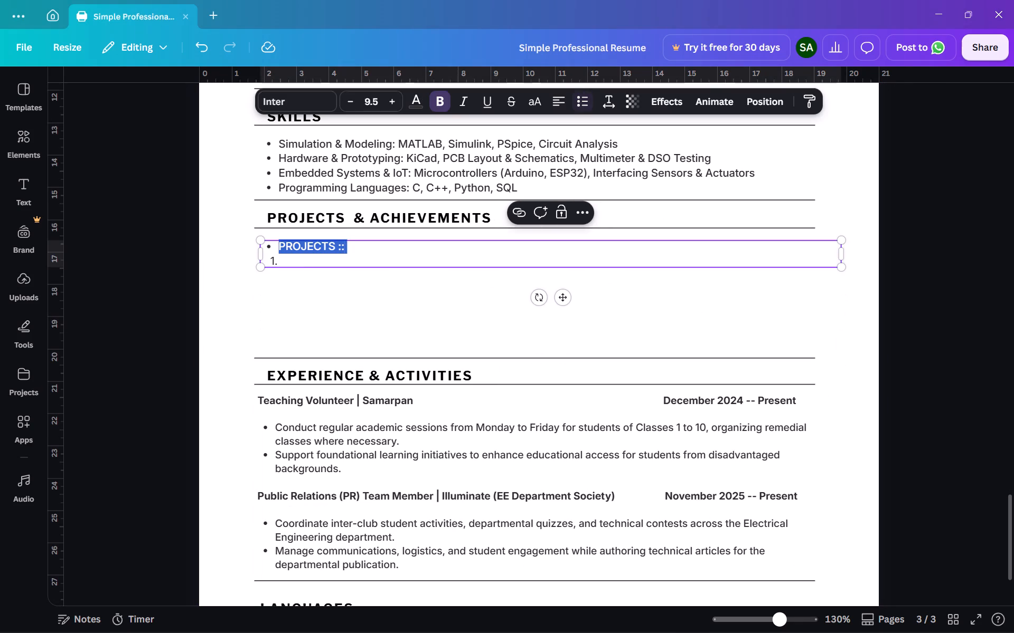
Shorten the PROJECTS & ACHIEVEMENTS heading to read only PROJECTS.
left_click(438, 218)
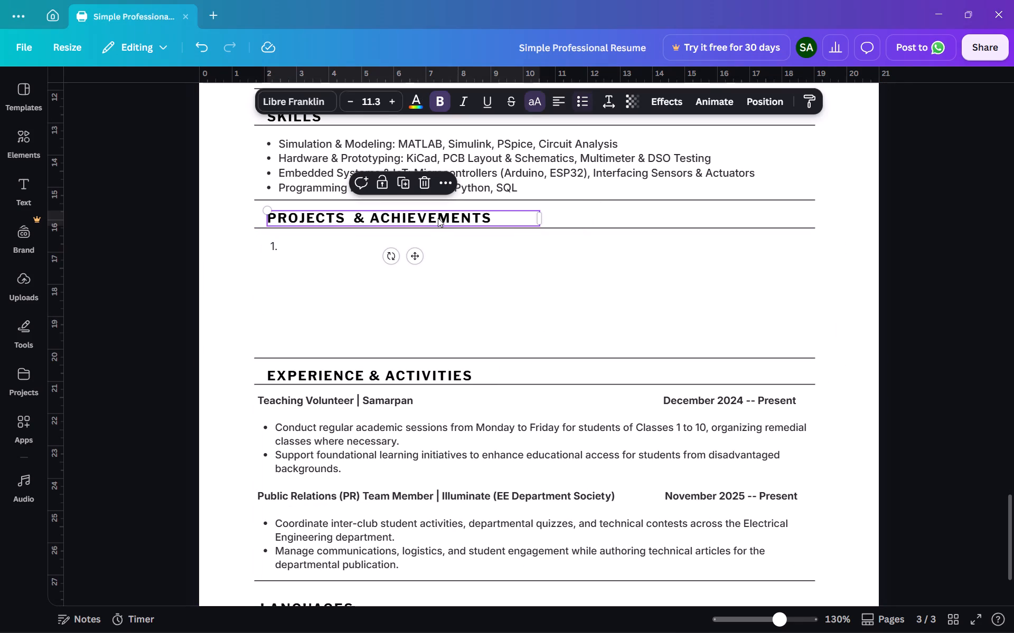
left_click(438, 218)
left_click(483, 218)
left_click(505, 220)
key("Delete")
key("Delete")
key("Delete")
key("Delete")
key("Delete")
key("Delete")
key("Delete")
key("Delete")
key("Delete")
key("Delete")
key("Delete")
key("Delete")
key("Delete")
key("Delete")
key("Delete")
key("Delete")
key("Delete")
key("Delete")
key("Delete")
key("Delete")
key("Delete")
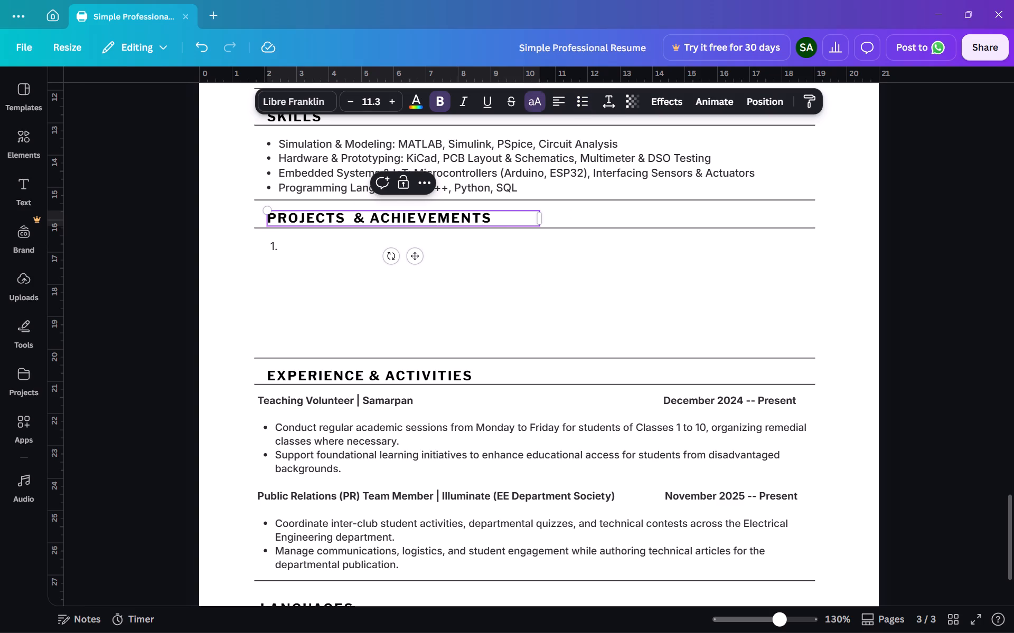
key("Delete")
key("Delete")
key("Delete")
key("Delete")
key("BackSpace")
key("BackSpace")
key("BackSpace")
key("BackSpace")
key("BackSpace")
key("BackSpace")
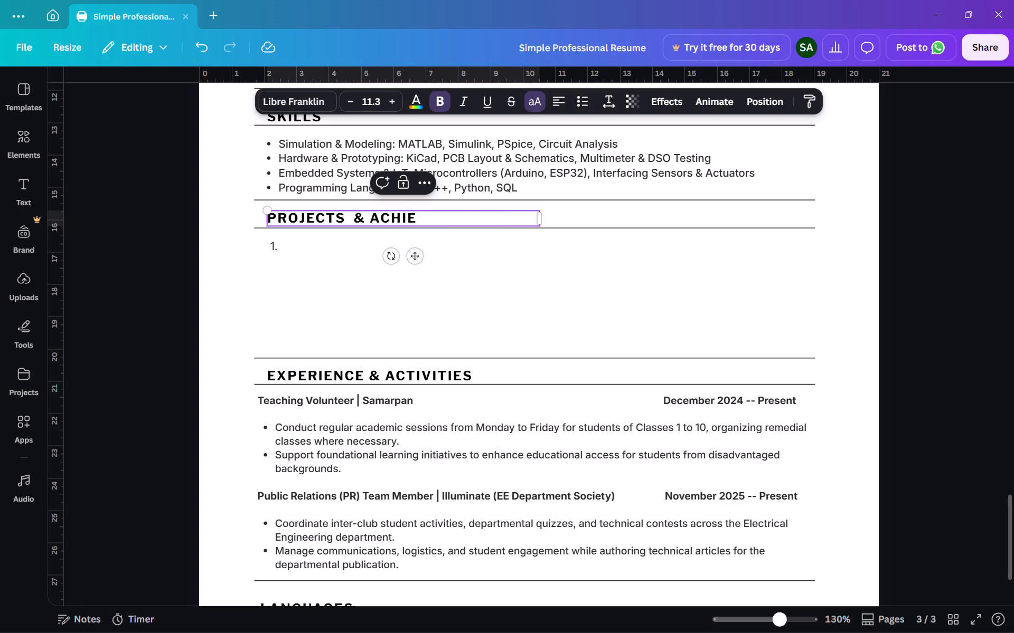
key("BackSpace")
key("BackSpace")
key("BackSpace")
key("BackSpace")
key("BackSpace")
key("BackSpace")
key("BackSpace")
key("BackSpace")
key("BackSpace")
key("BackSpace")
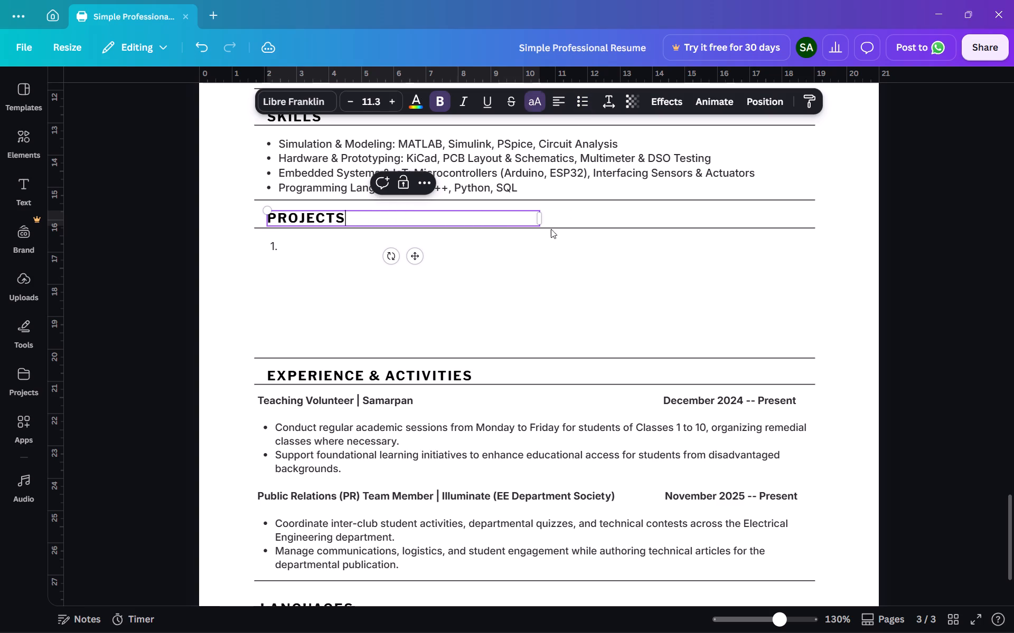
Narrow the PROJECTS heading's text box so it ends just past the word.
left_click_drag(545, 217, 369, 223)
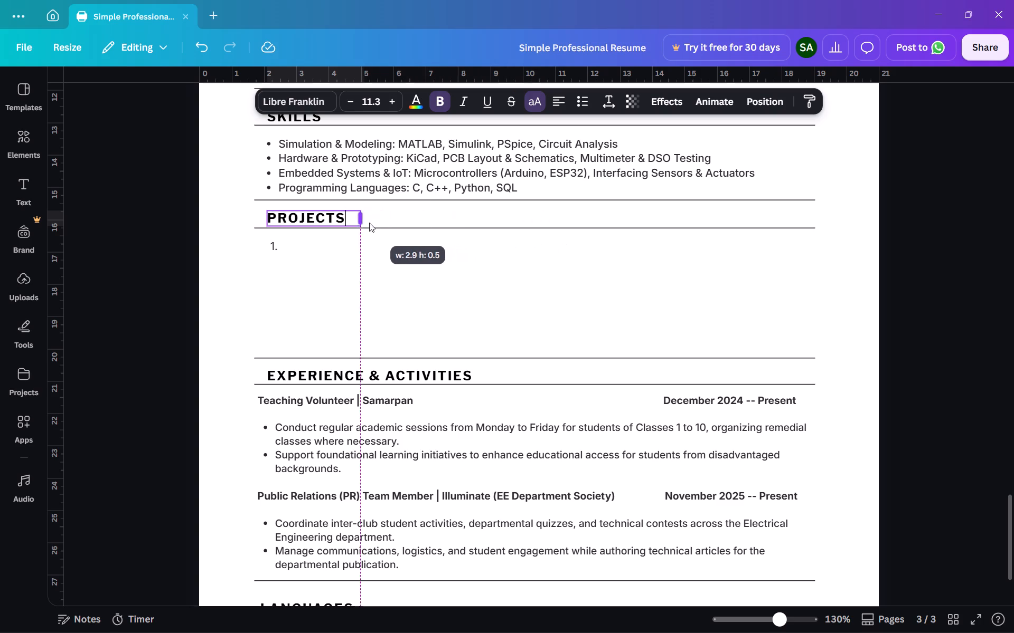
left_click_drag(369, 223, 373, 223)
left_click(486, 218)
left_click(325, 295)
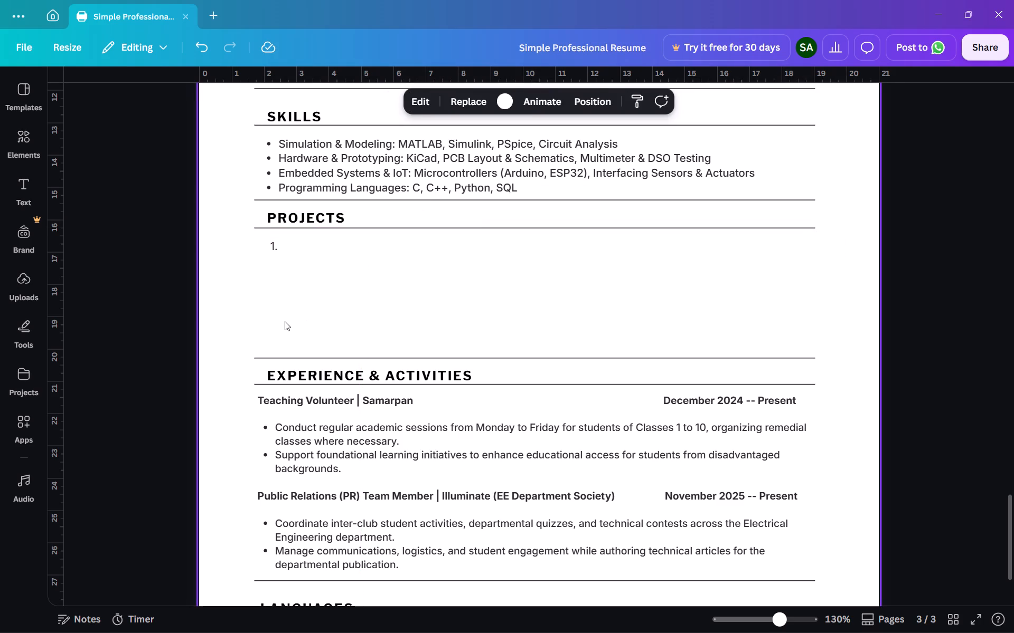
left_click(283, 321)
Move the divider line above EXPERIENCE & ACTIVITIES up to just below the numbered item in the PROJECTS section.
left_click(343, 356)
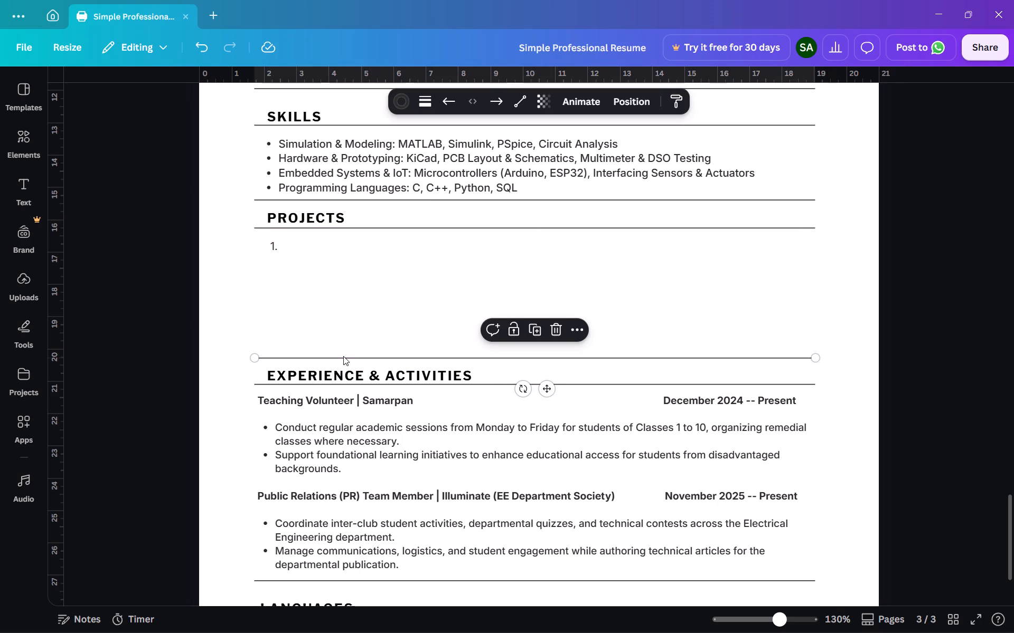
key("Up")
key("Up")
key("Up")
key("Up")
key("Up")
key("Up")
key("Up")
key("Up")
key("Up")
key("Up")
key("Up")
key("Up")
key("Up")
key("Up")
key("Up")
key("Up")
key("Up")
key("Up")
key("Up")
key("Up")
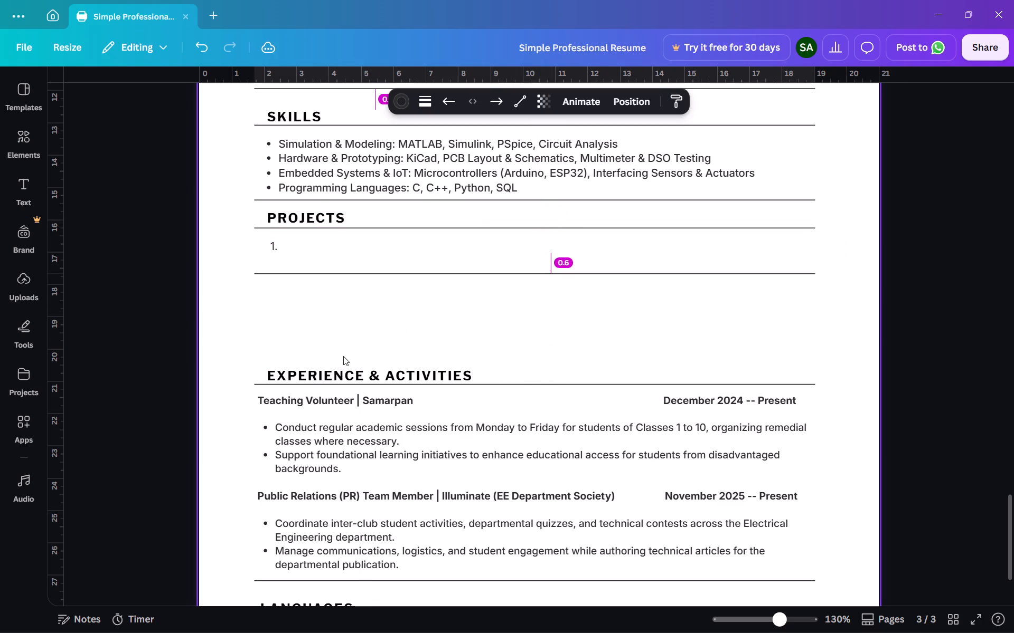
key("Down")
key("Down")
key("Up")
key("Down")
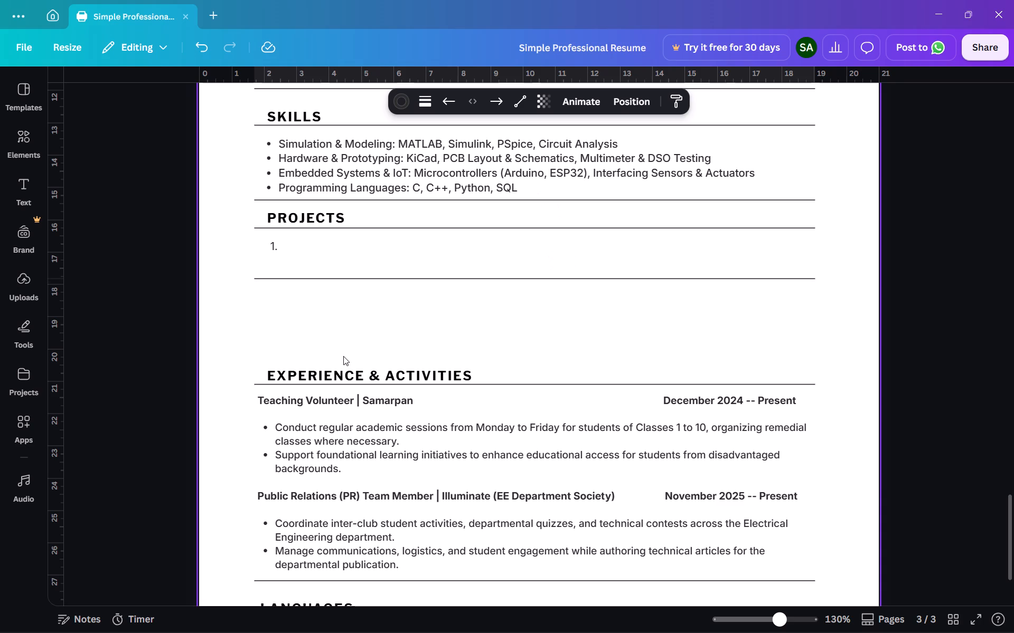
key("Down")
left_click(218, 241)
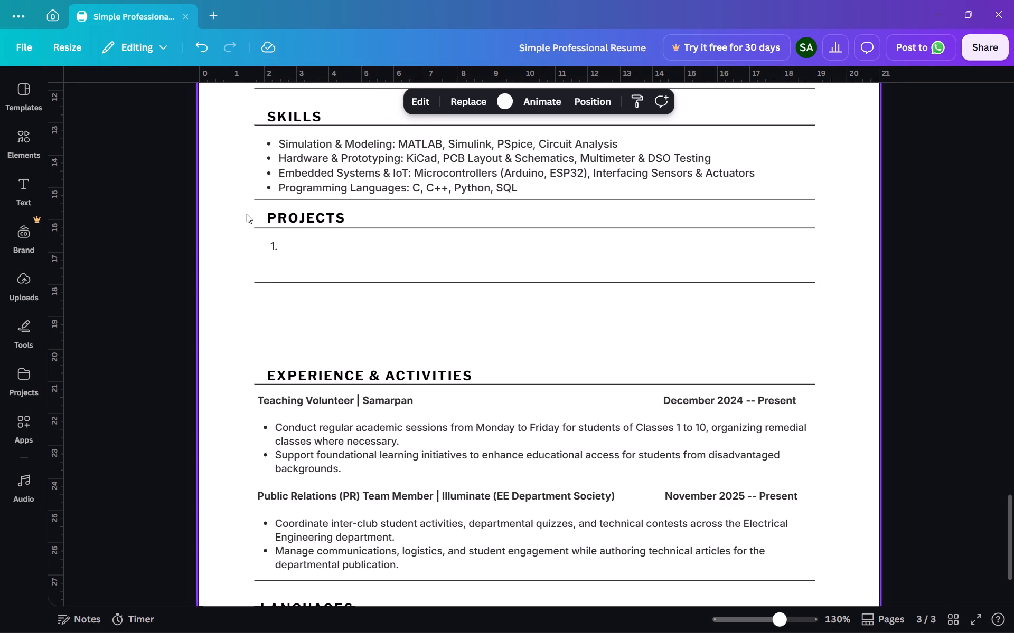
Duplicate the whole PROJECTS section, including its heading, numbered item and both lines, directly below the original and aligned with it.
left_click_drag(249, 214, 825, 290)
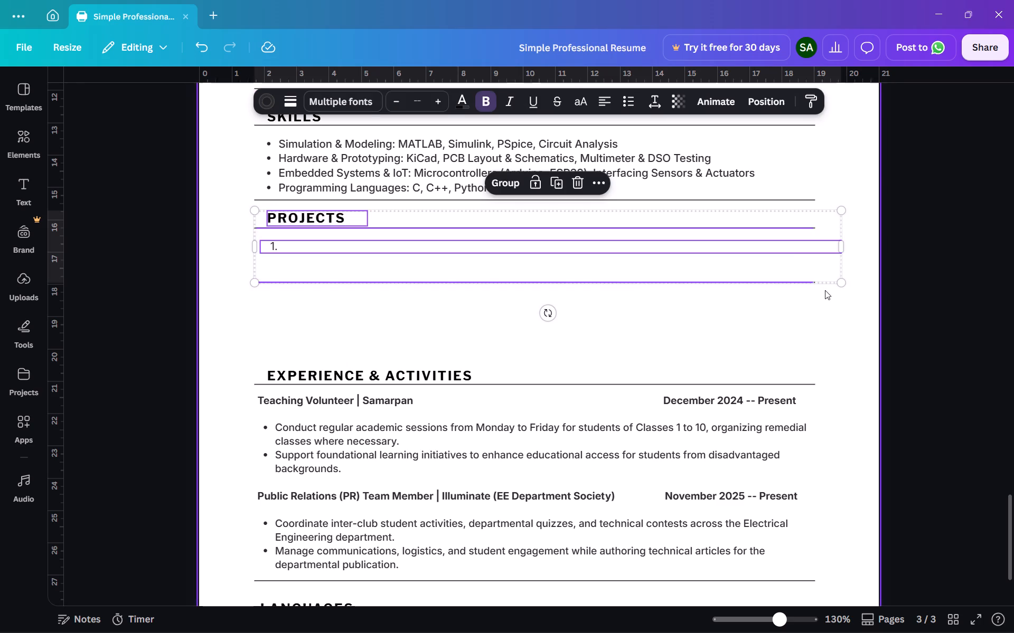
left_click_drag(549, 248, 543, 282, "alt")
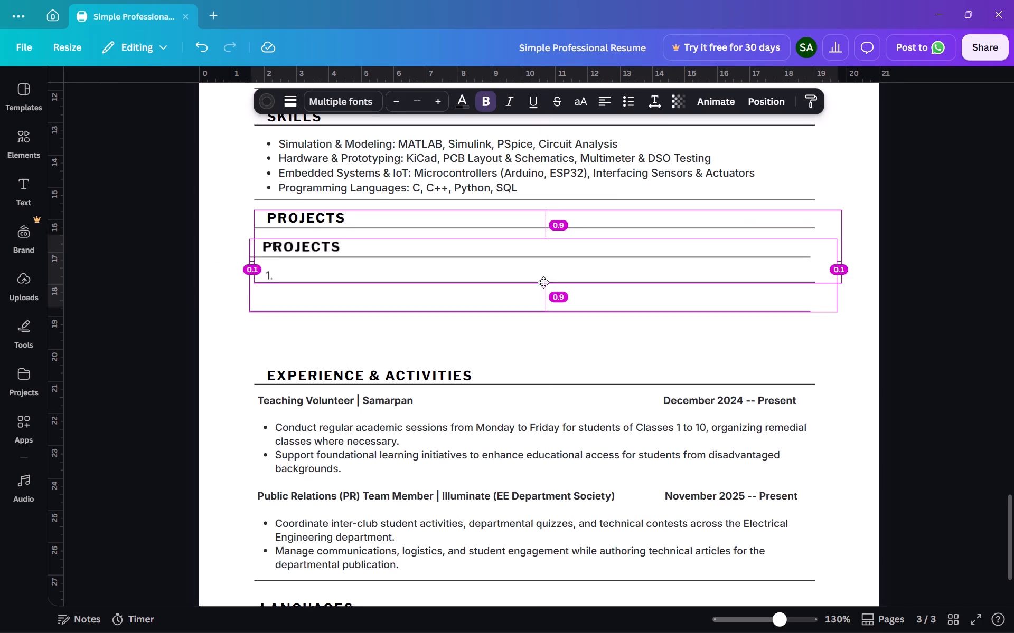
left_click_drag(543, 282, 549, 331, "alt")
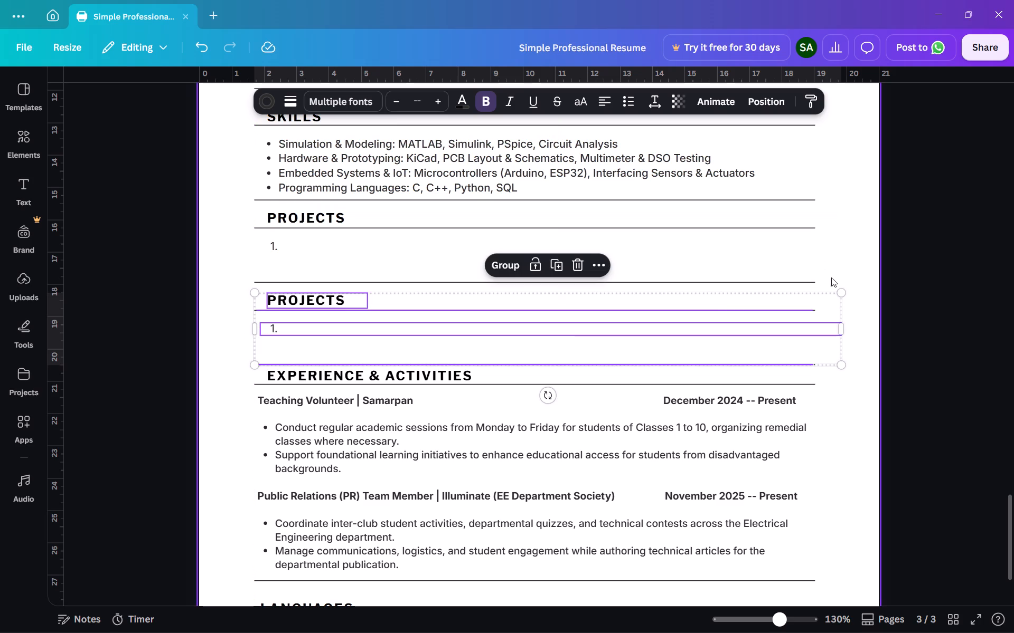
left_click(847, 270)
Move the whole SKILLS section up, including its lines, leaving about 0.4 cm between the Education divider and its heading.
scroll(558, 286, "up", 3)
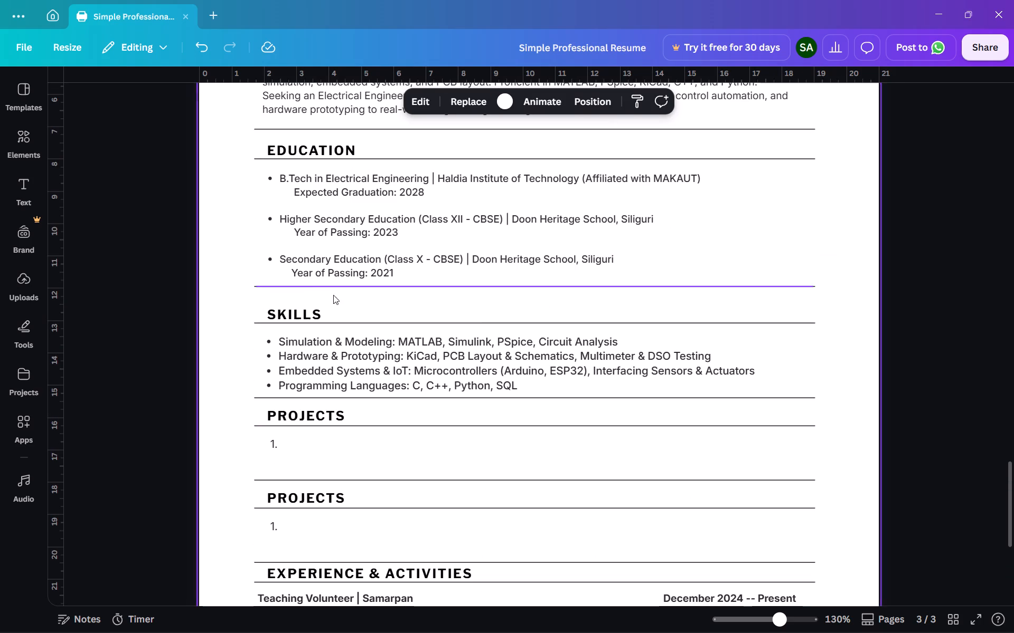
left_click_drag(243, 302, 821, 396)
left_click(824, 404)
left_click_drag(823, 404, 262, 310)
key("Up")
key("Up")
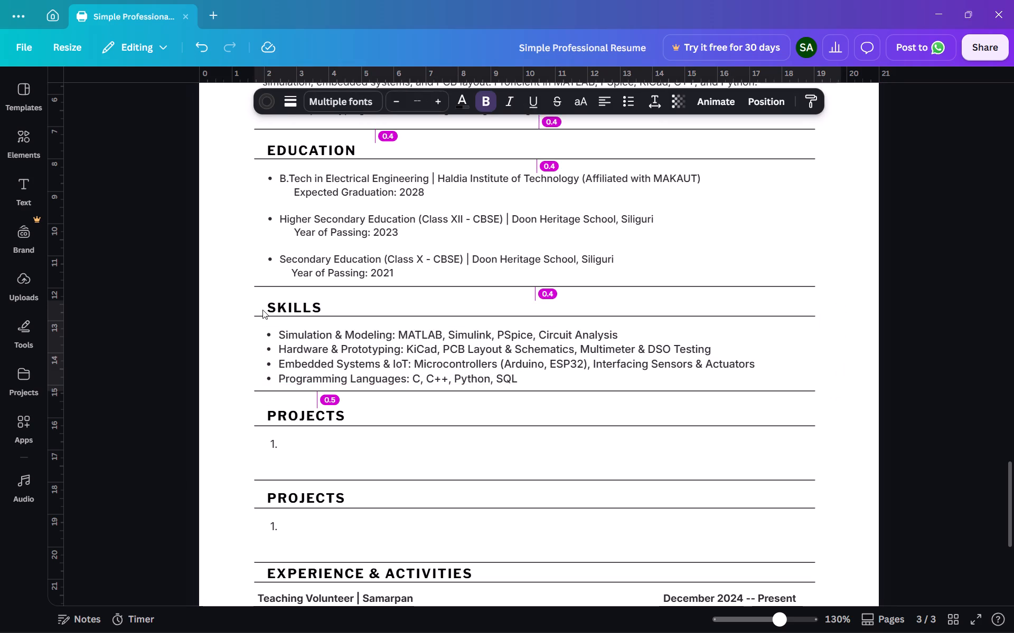
key("Up")
key("Down")
left_click(217, 423)
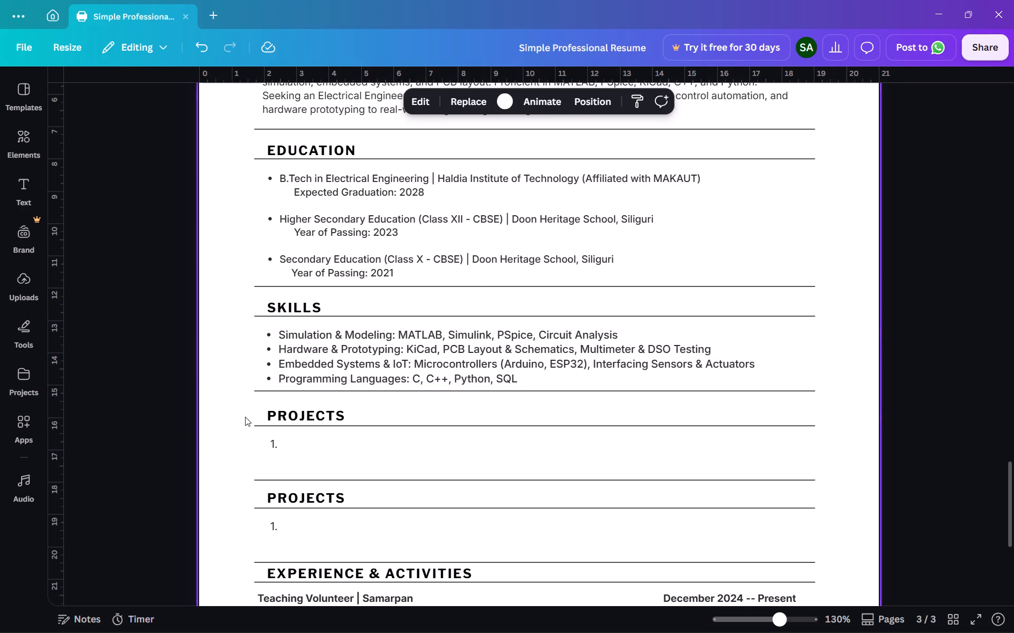
Nudge the first PROJECTS section, with its heading, numbered item and lines, slightly up towards the SKILLS section.
left_click_drag(255, 410, 825, 484)
key("Up")
key("Up")
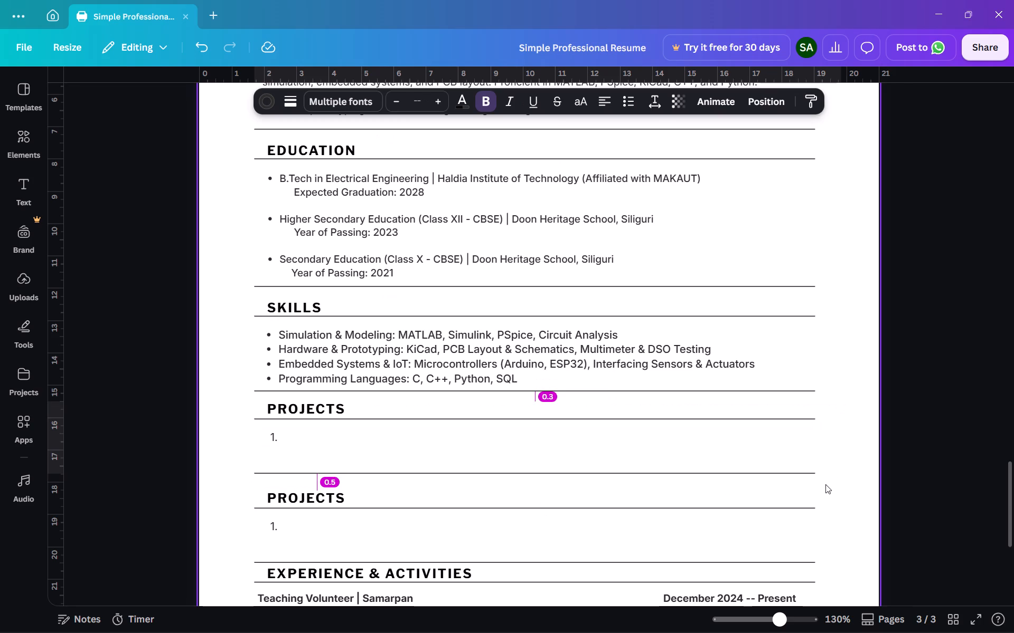
key("Down")
left_click(231, 415)
Nudge the second PROJECTS heading, its underline and numbered item up to about 0.3 cm below the divider above.
scroll(228, 414, "down", 2)
left_click_drag(246, 358, 827, 427)
key("Up")
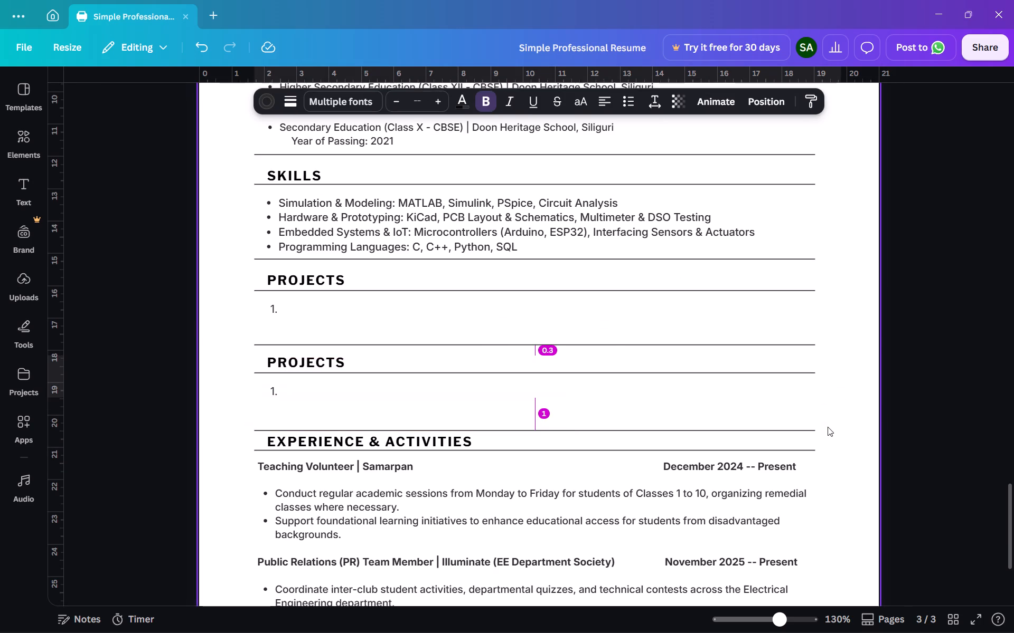
key("Up")
key("Down")
left_click(225, 362)
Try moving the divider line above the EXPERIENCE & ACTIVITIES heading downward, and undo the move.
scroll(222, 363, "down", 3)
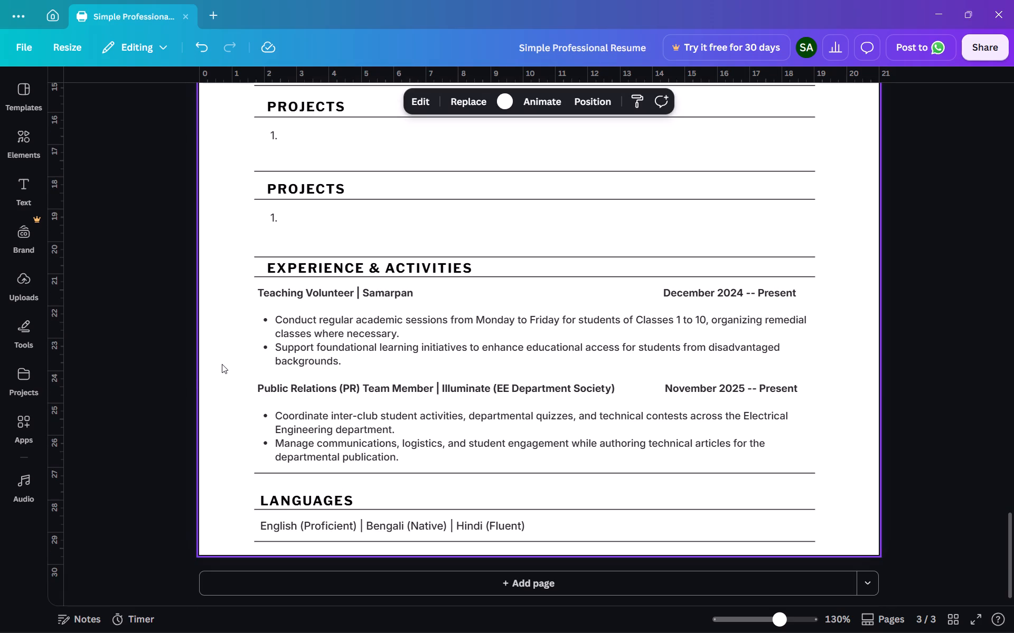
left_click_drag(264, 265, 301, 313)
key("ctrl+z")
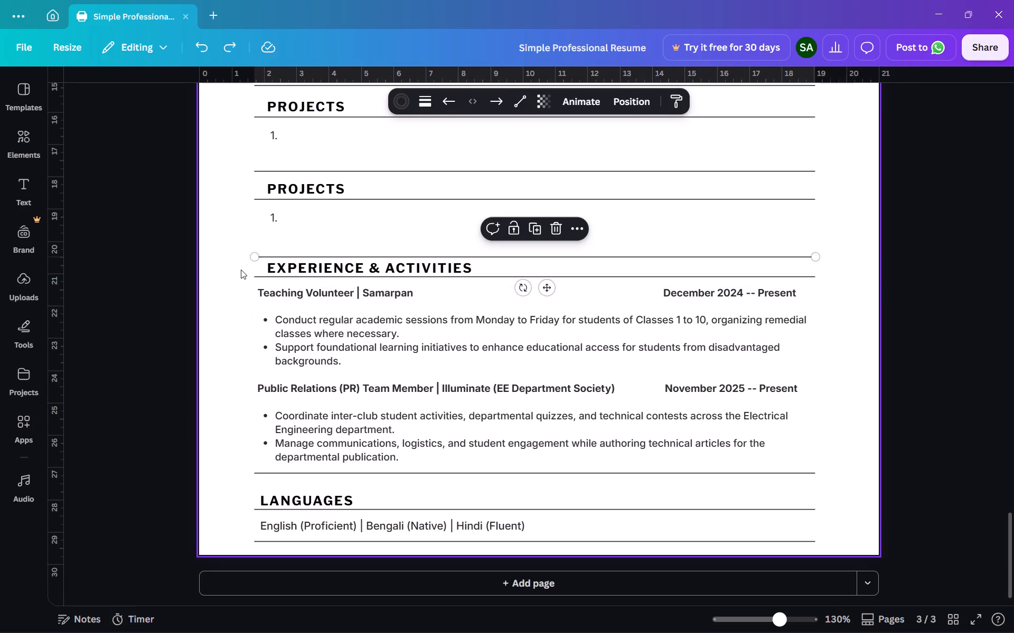
Nudge the whole EXPERIENCE & ACTIVITIES section, with its heading, underline, entries and closing line, slightly down from the divider above.
left_click(241, 270)
left_click_drag(255, 270, 297, 286)
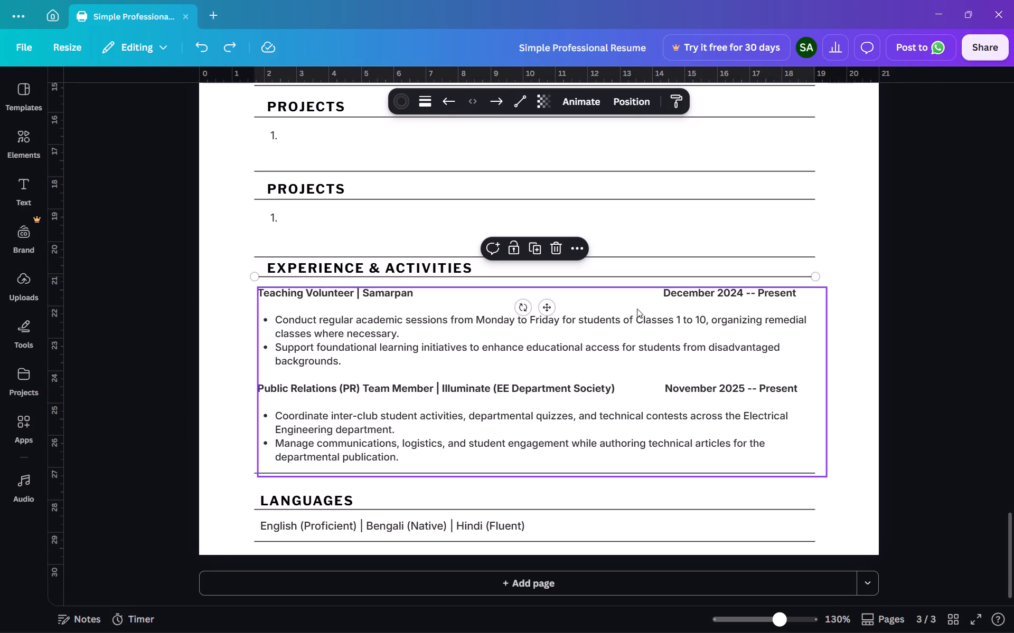
left_click(243, 280)
left_click_drag(241, 270, 680, 475)
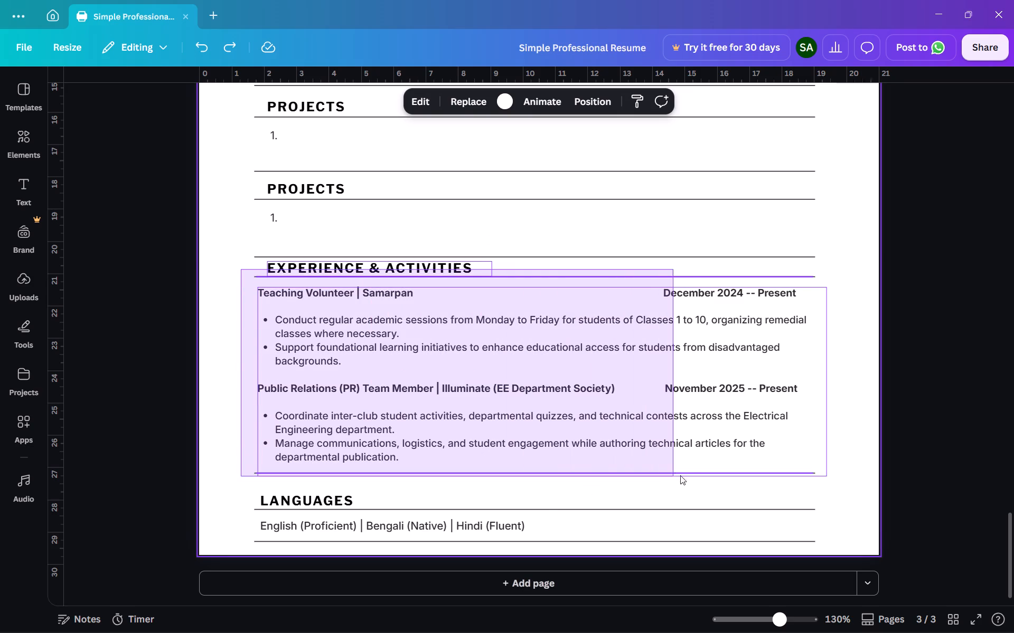
left_click_drag(680, 475, 690, 475)
key("Down")
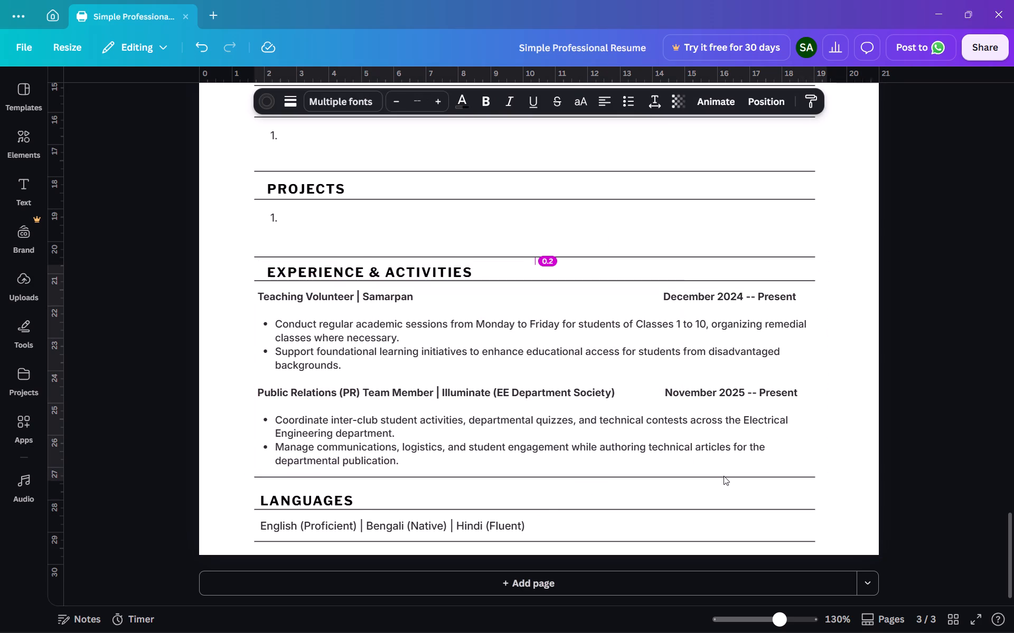
key("Down")
key("Down")
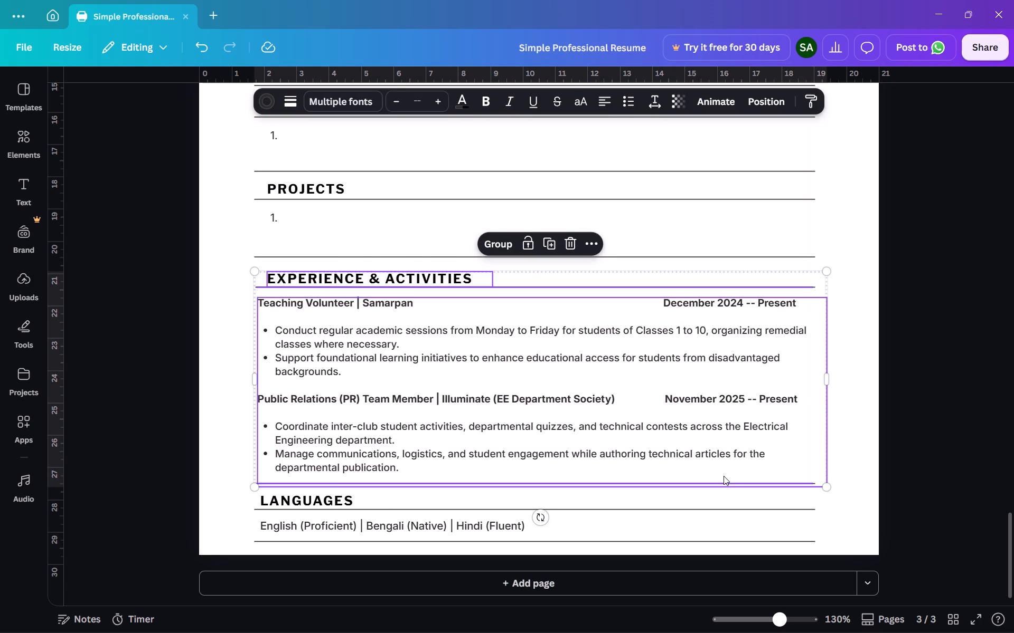
key("Up")
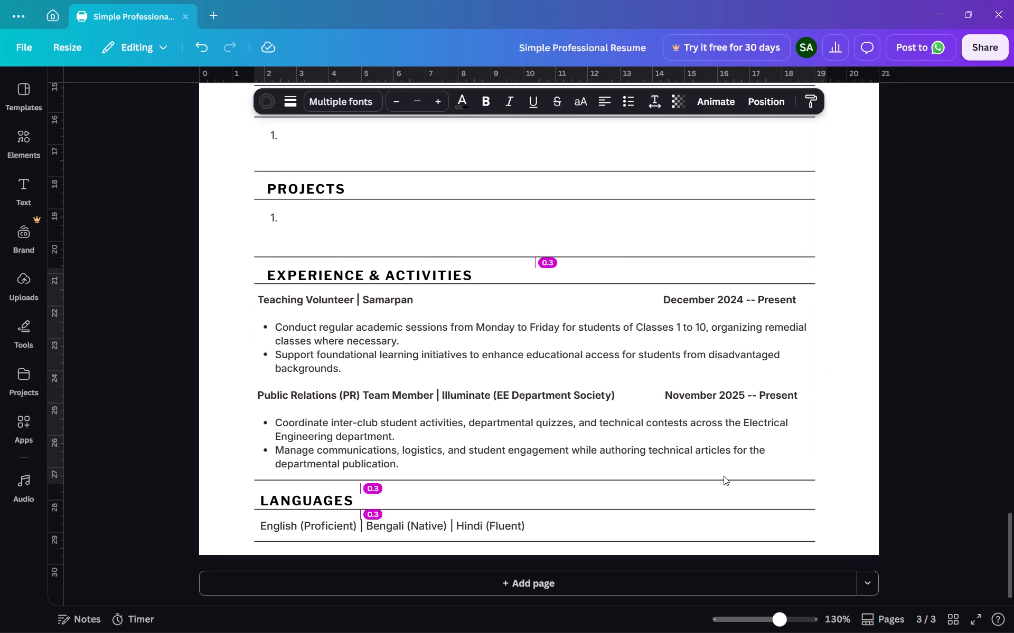
key("Down")
Nudge the LANGUAGES section, with its heading, text and lines, slightly down from the divider above.
left_click(224, 493)
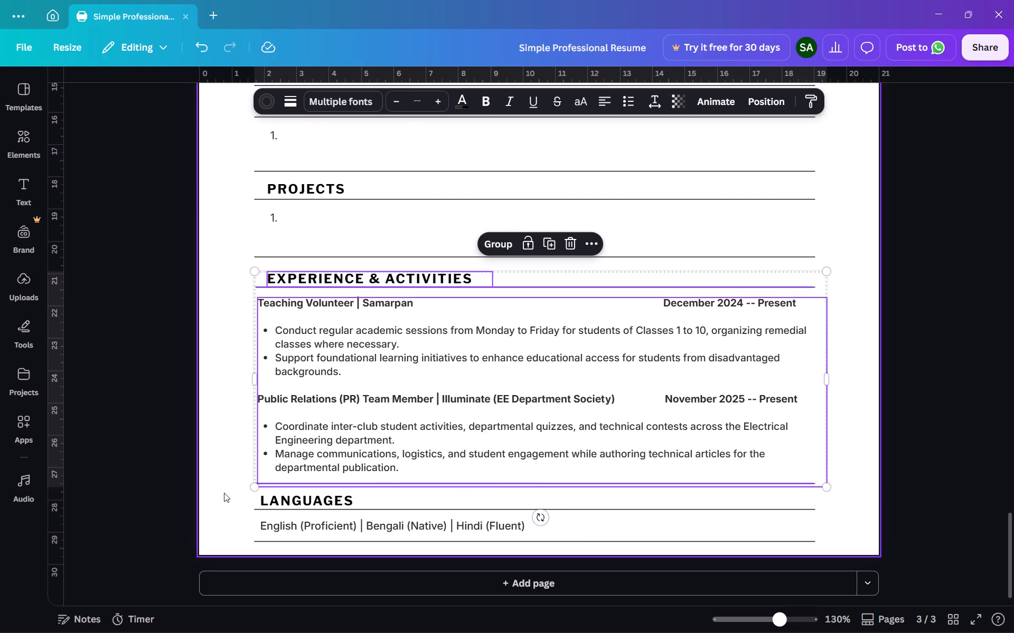
left_click_drag(237, 498, 438, 561)
key("Down")
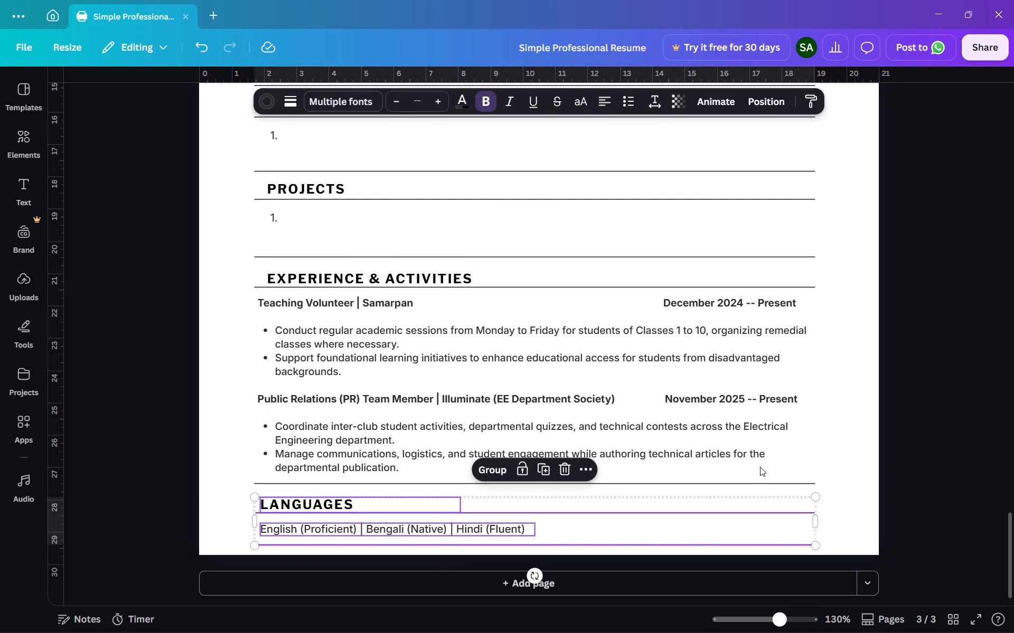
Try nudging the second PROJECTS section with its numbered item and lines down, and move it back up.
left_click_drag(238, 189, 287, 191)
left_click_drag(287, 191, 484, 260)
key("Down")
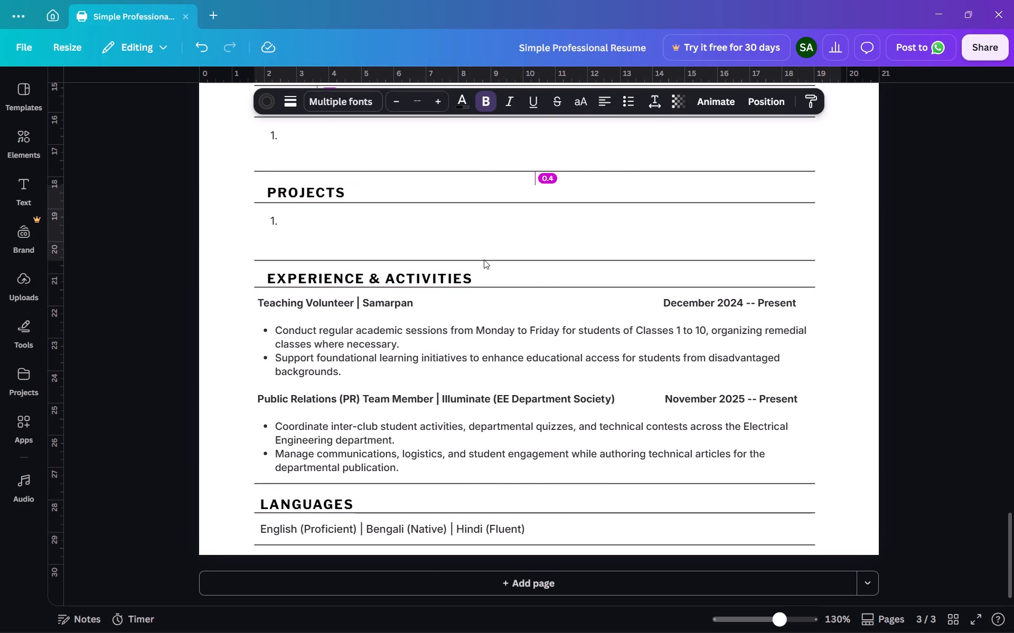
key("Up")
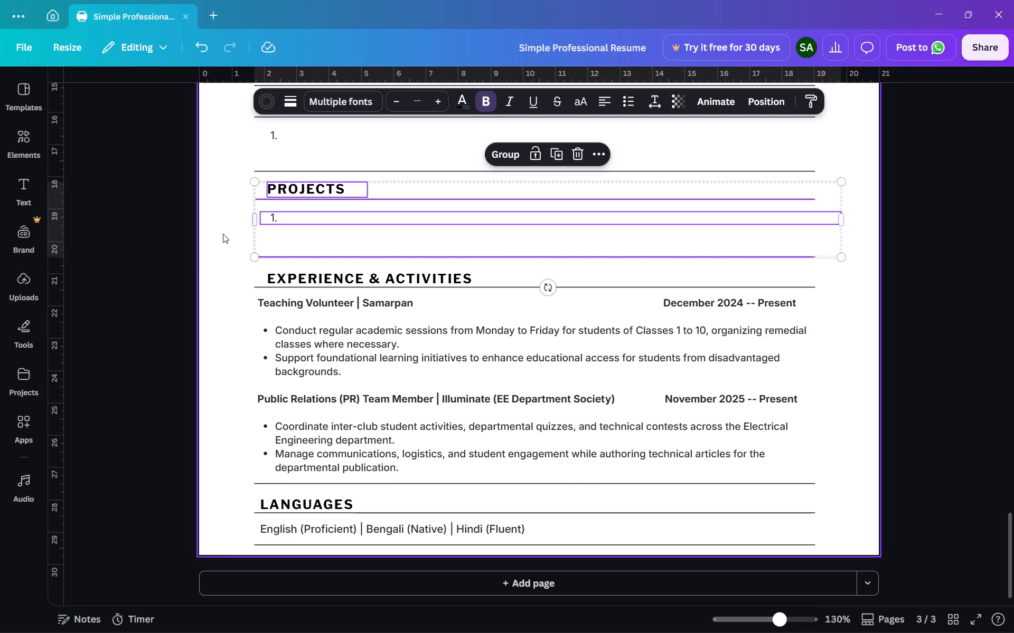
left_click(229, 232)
scroll(246, 258, "up", 2)
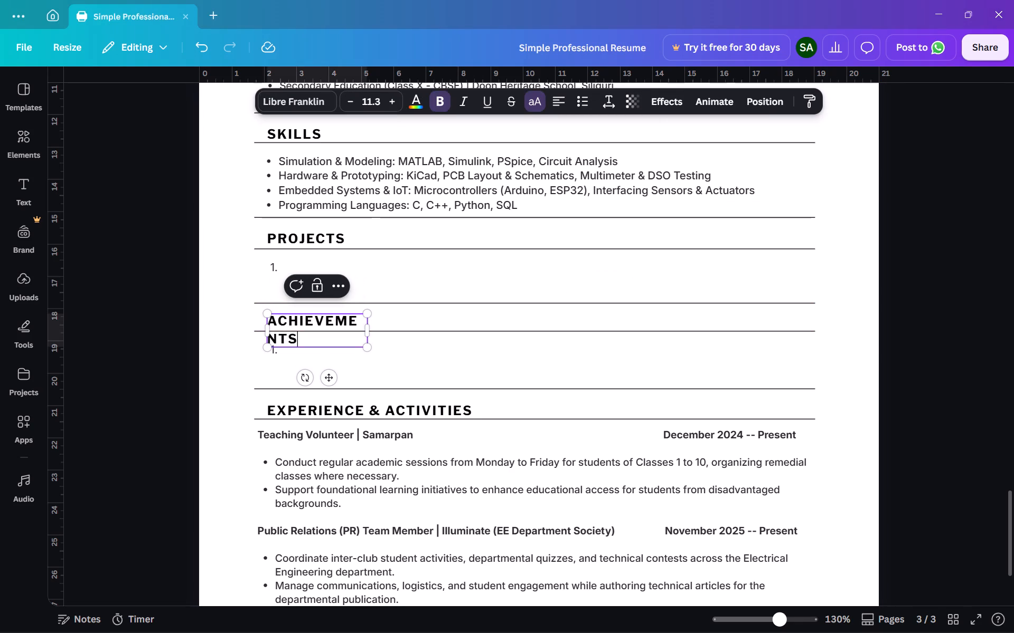
left_click_drag(369, 330, 405, 326)
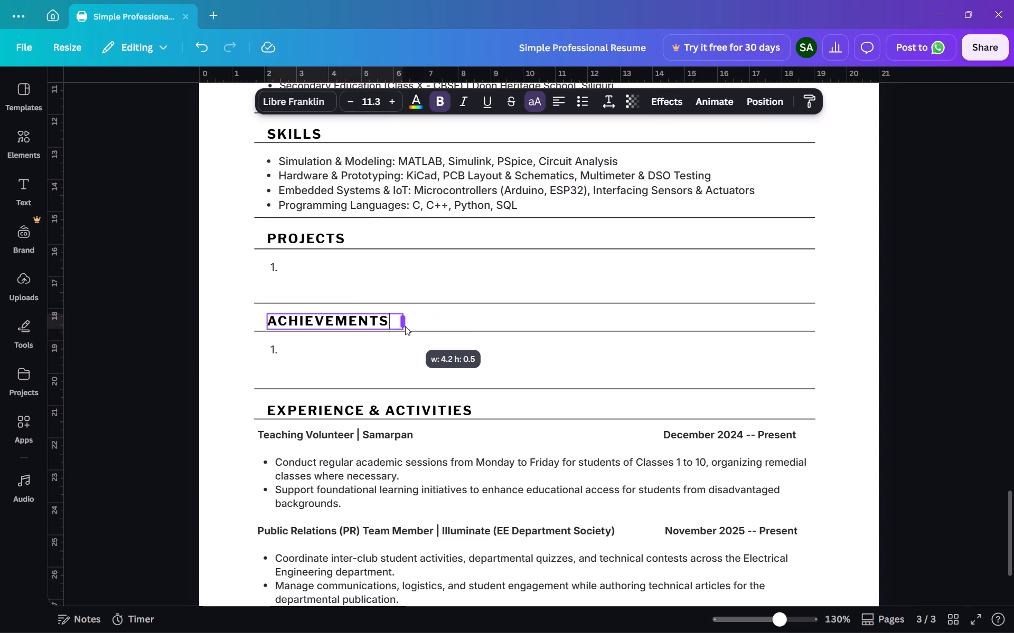
left_click_drag(405, 326, 399, 320)
left_click(830, 289)
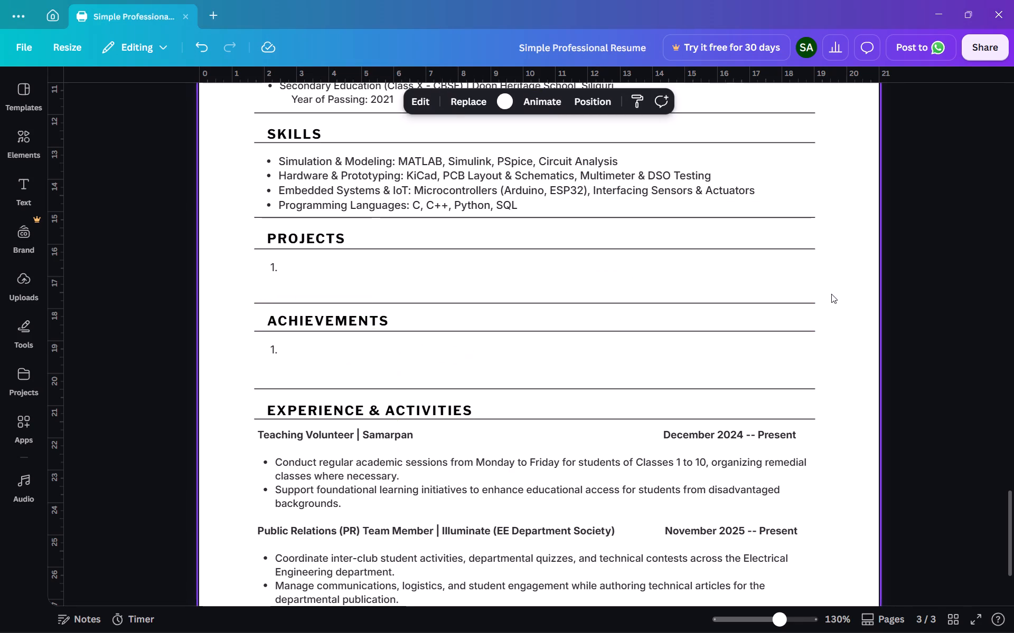
Change the numbered lists under PROJECTS and ACHIEVEMENTS to bullet points.
left_click(276, 268)
double_click(276, 268)
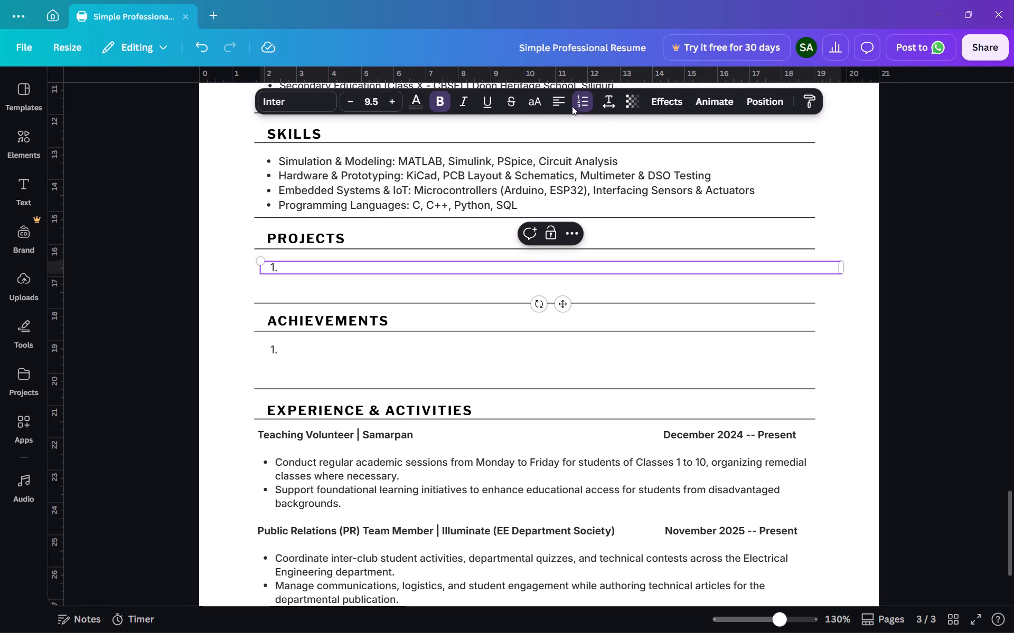
left_click(578, 104)
left_click(578, 104)
left_click(294, 351)
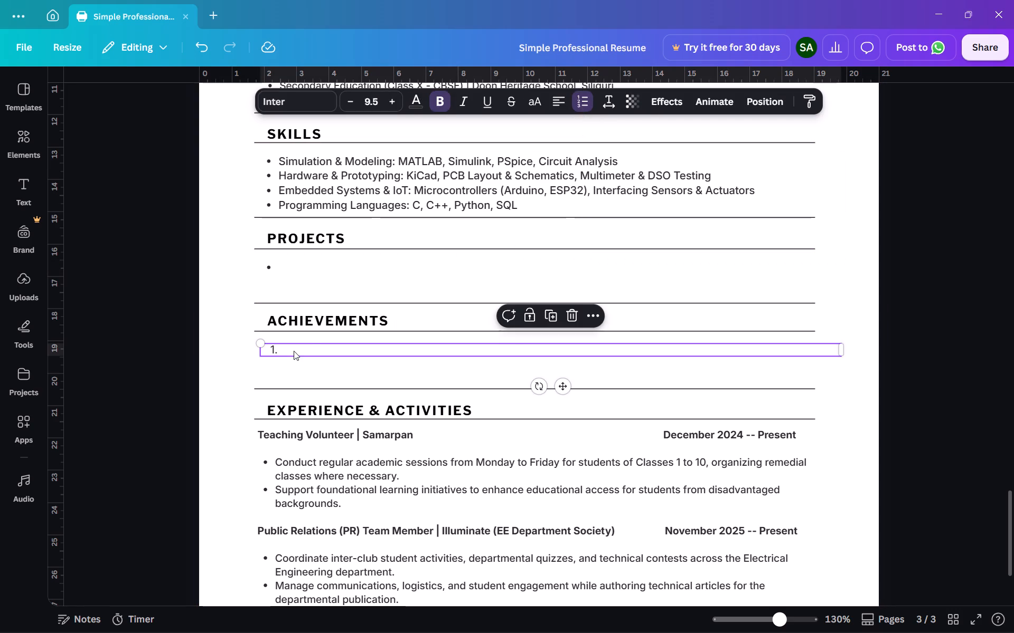
left_click(577, 100)
left_click(577, 100)
left_click(238, 296)
left_click(322, 319)
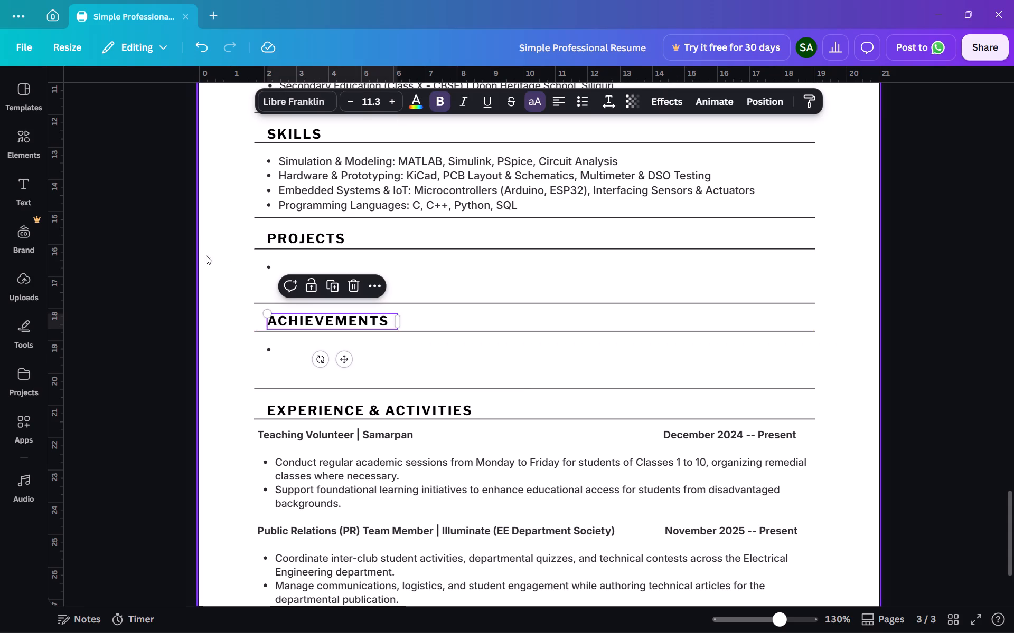
Nudge the horizontal line under the Electrical Engineering Undergraduate subtitle on page 3 slightly left, towards the section lines' left edge.
scroll(239, 281, "up", 8)
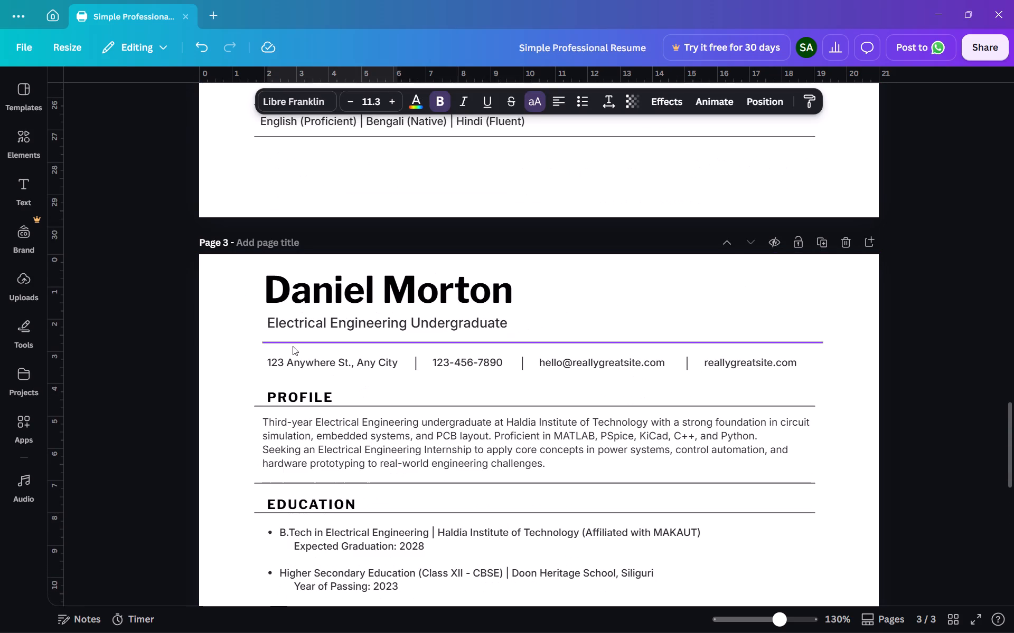
left_click(293, 346)
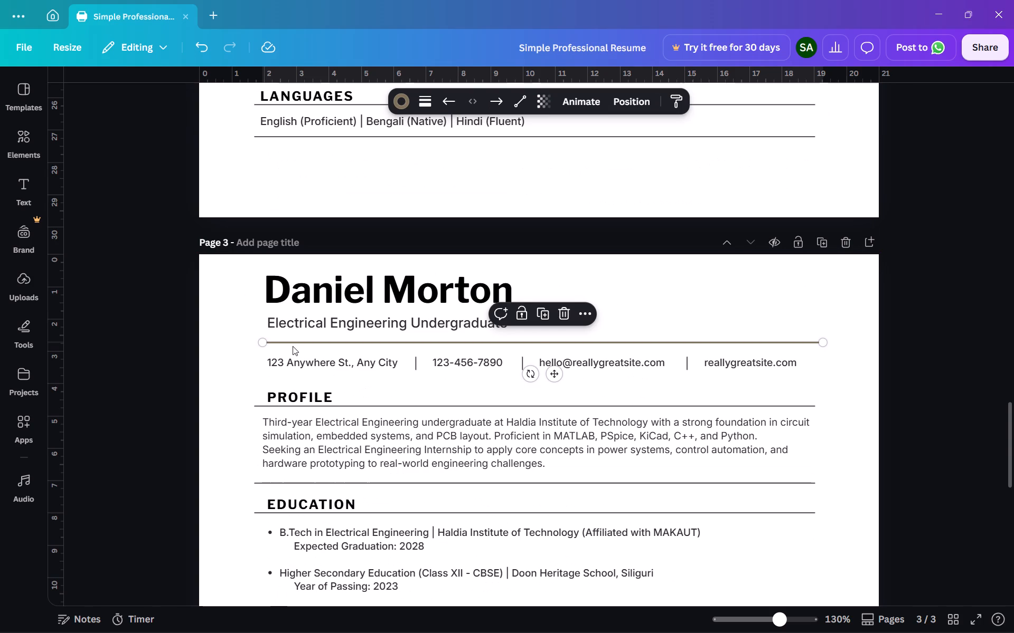
key("Left")
key("Left")
key("Left")
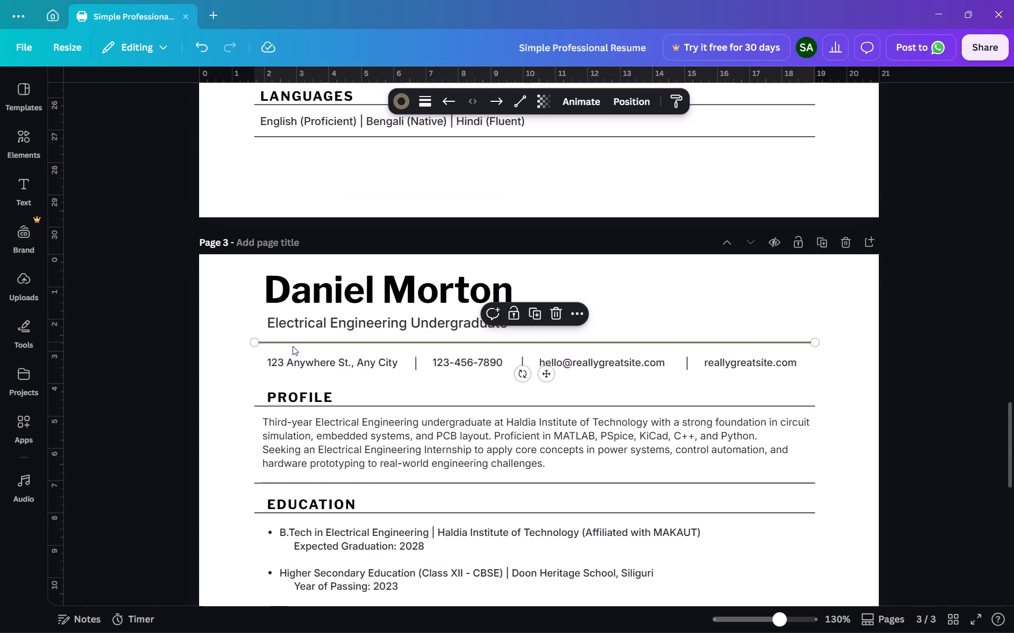
key("Right")
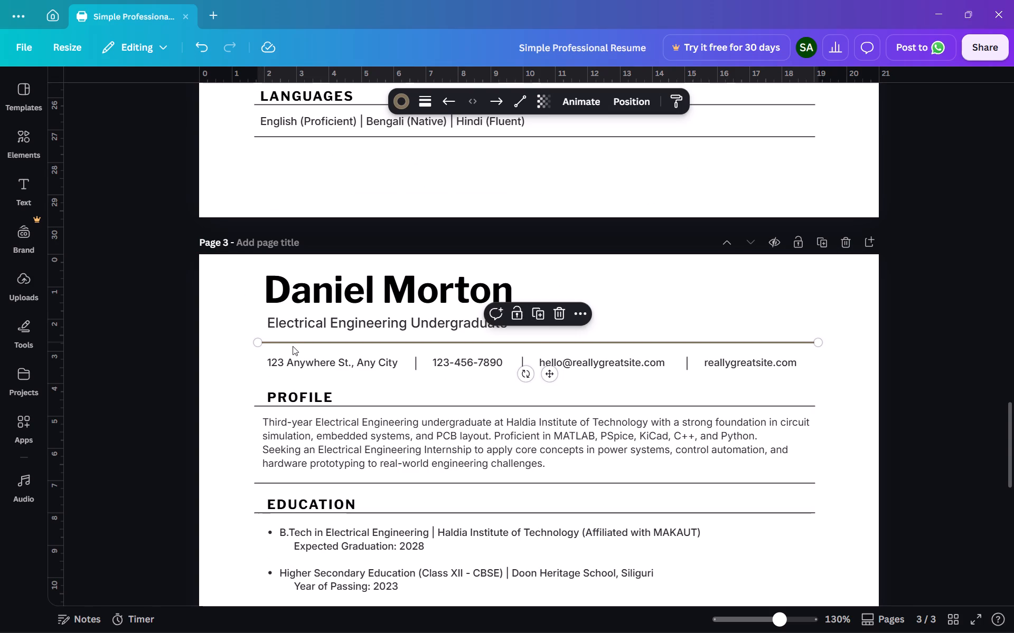